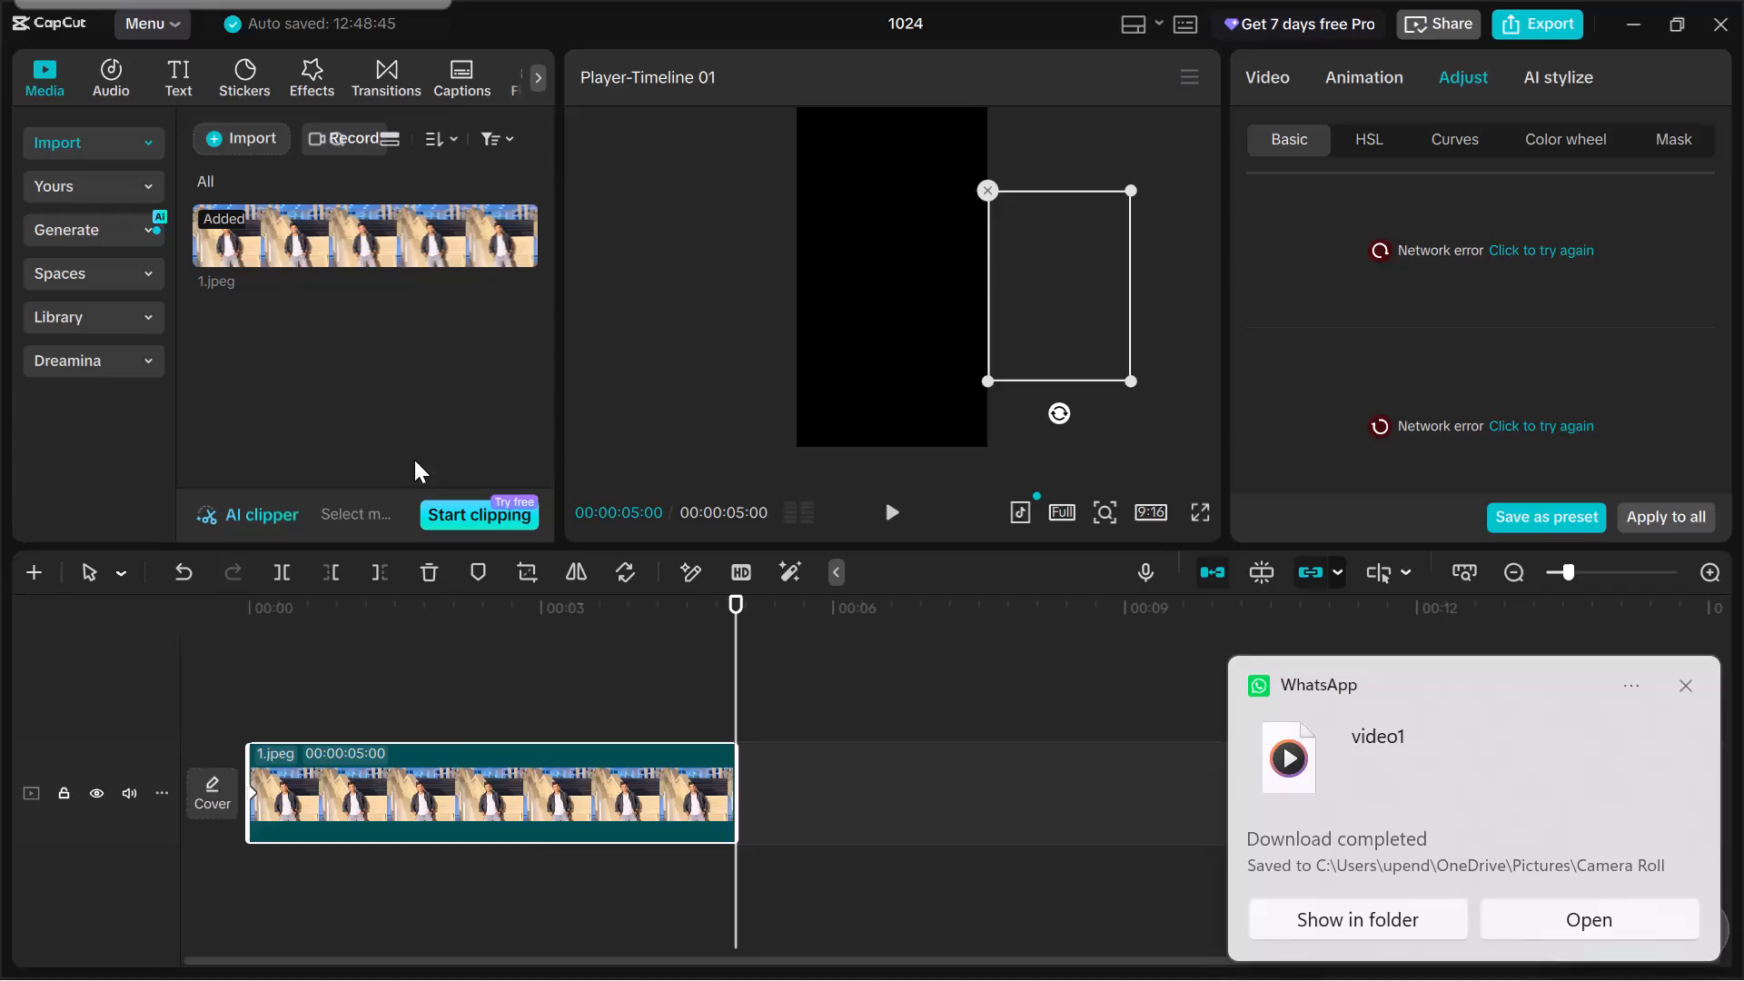
# Dismiss the WhatsApp download notification covering the timeline.
pyautogui.click(515, 778)
pyautogui.click(1699, 690)
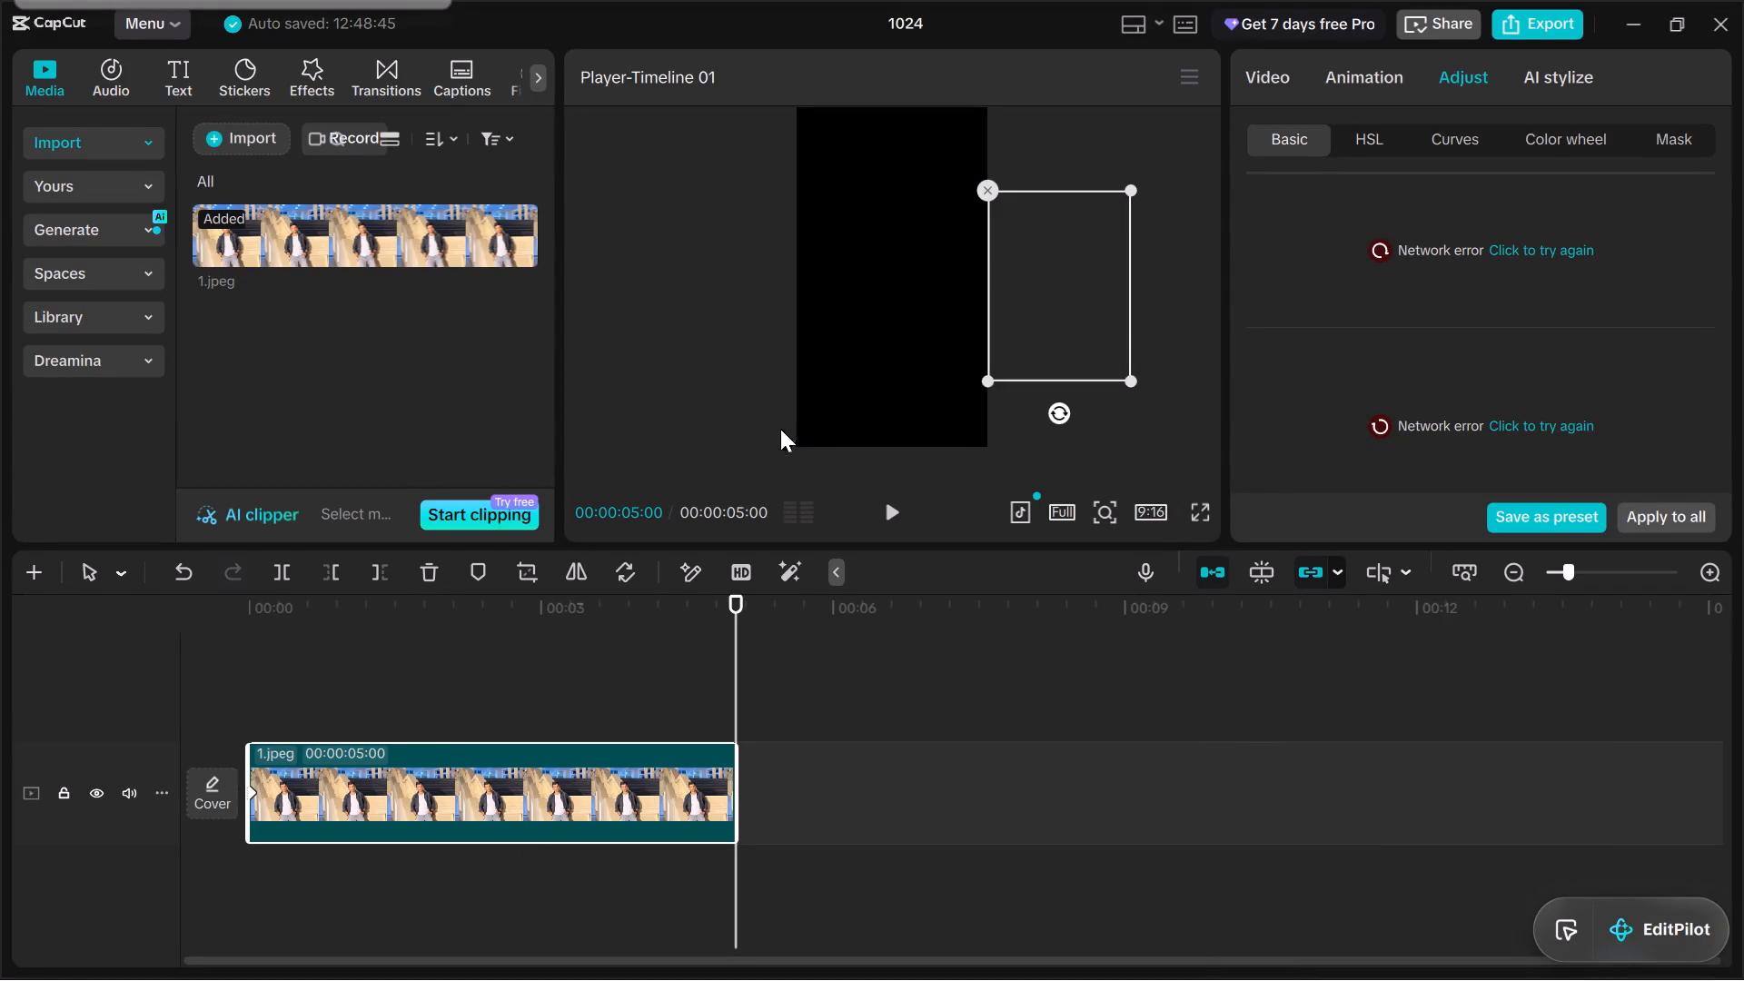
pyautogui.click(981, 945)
# Delete the 1.jpeg clip from the timeline.
pyautogui.rightClick(630, 765)
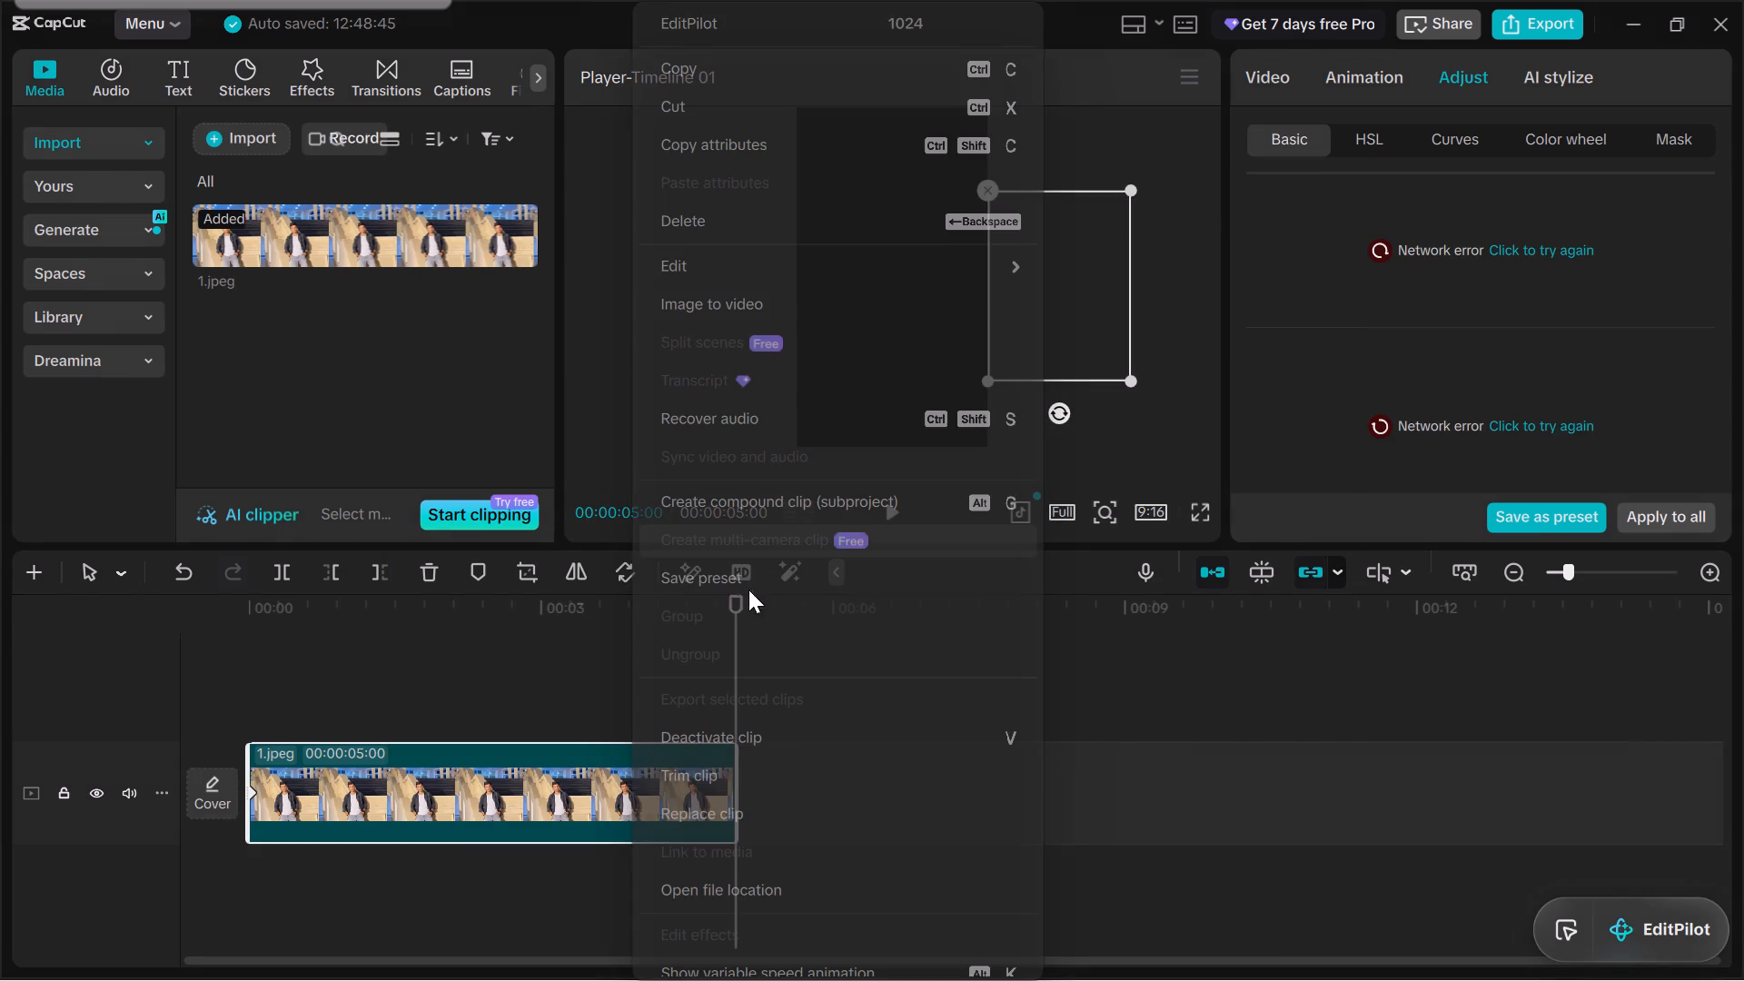
pyautogui.click(408, 652)
pyautogui.click(423, 569)
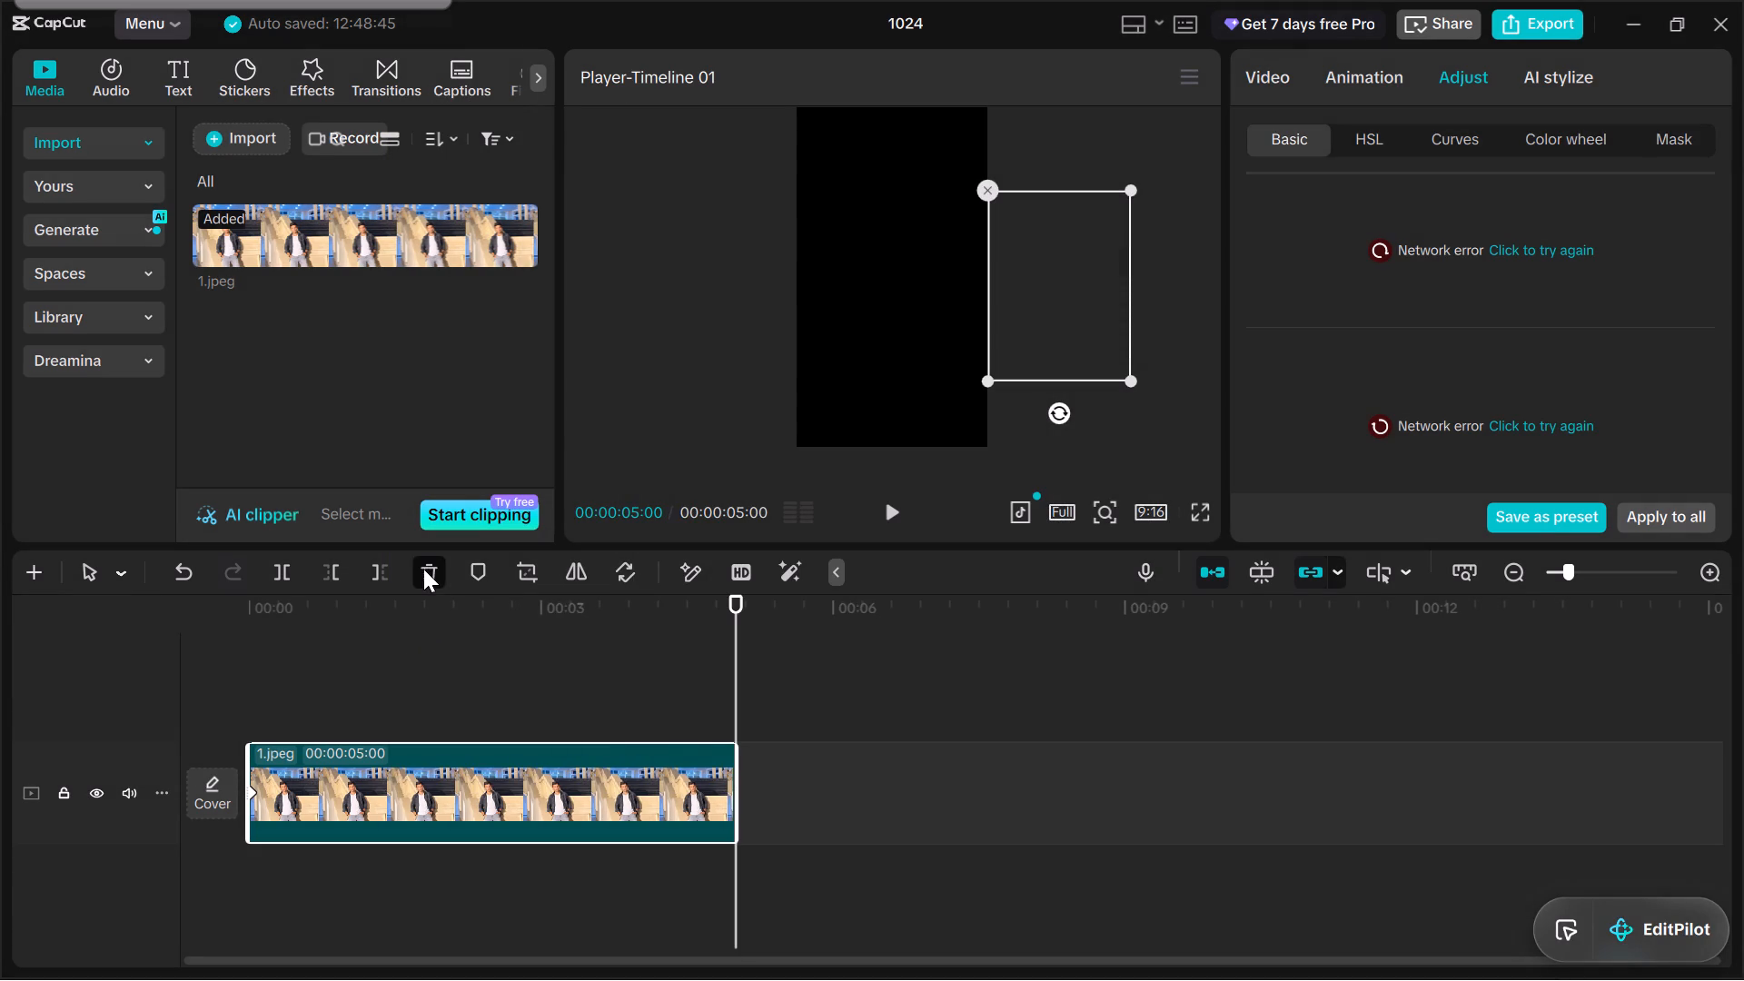
# Import the file video1 from the Camera Roll folder into the project media.
pyautogui.click(242, 143)
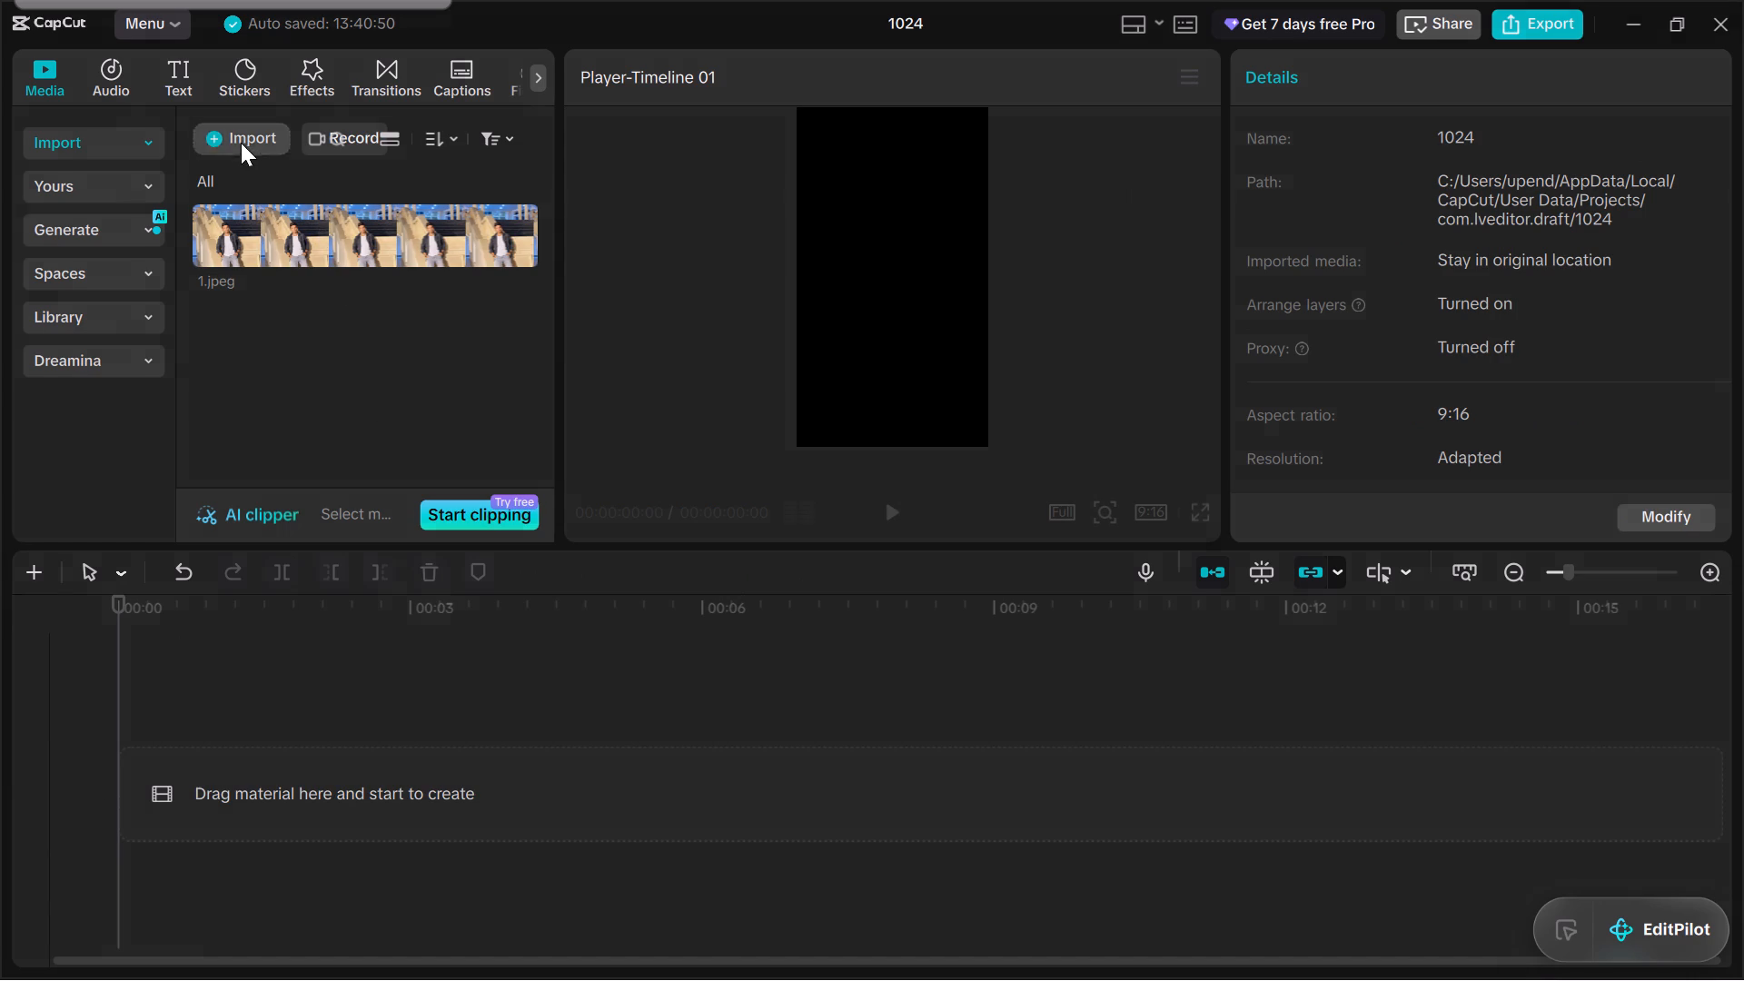
pyautogui.click(269, 191)
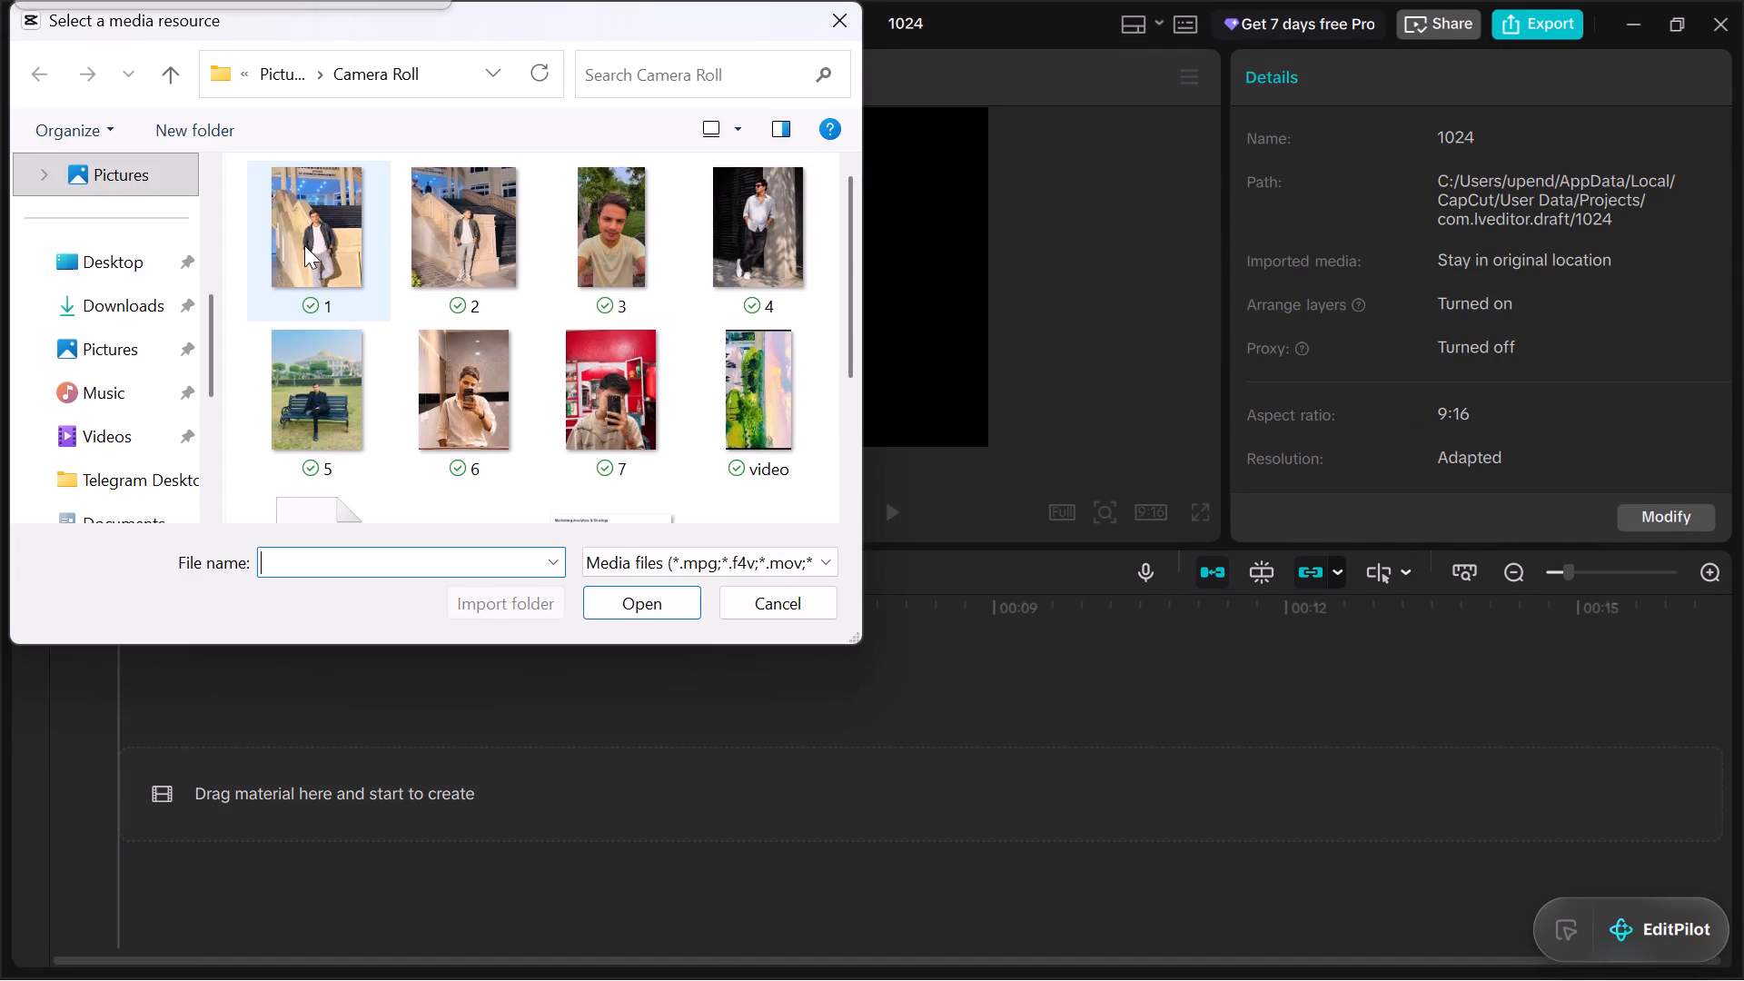
pyautogui.scroll(2, 396, 291)
pyautogui.scroll(-1, 396, 292)
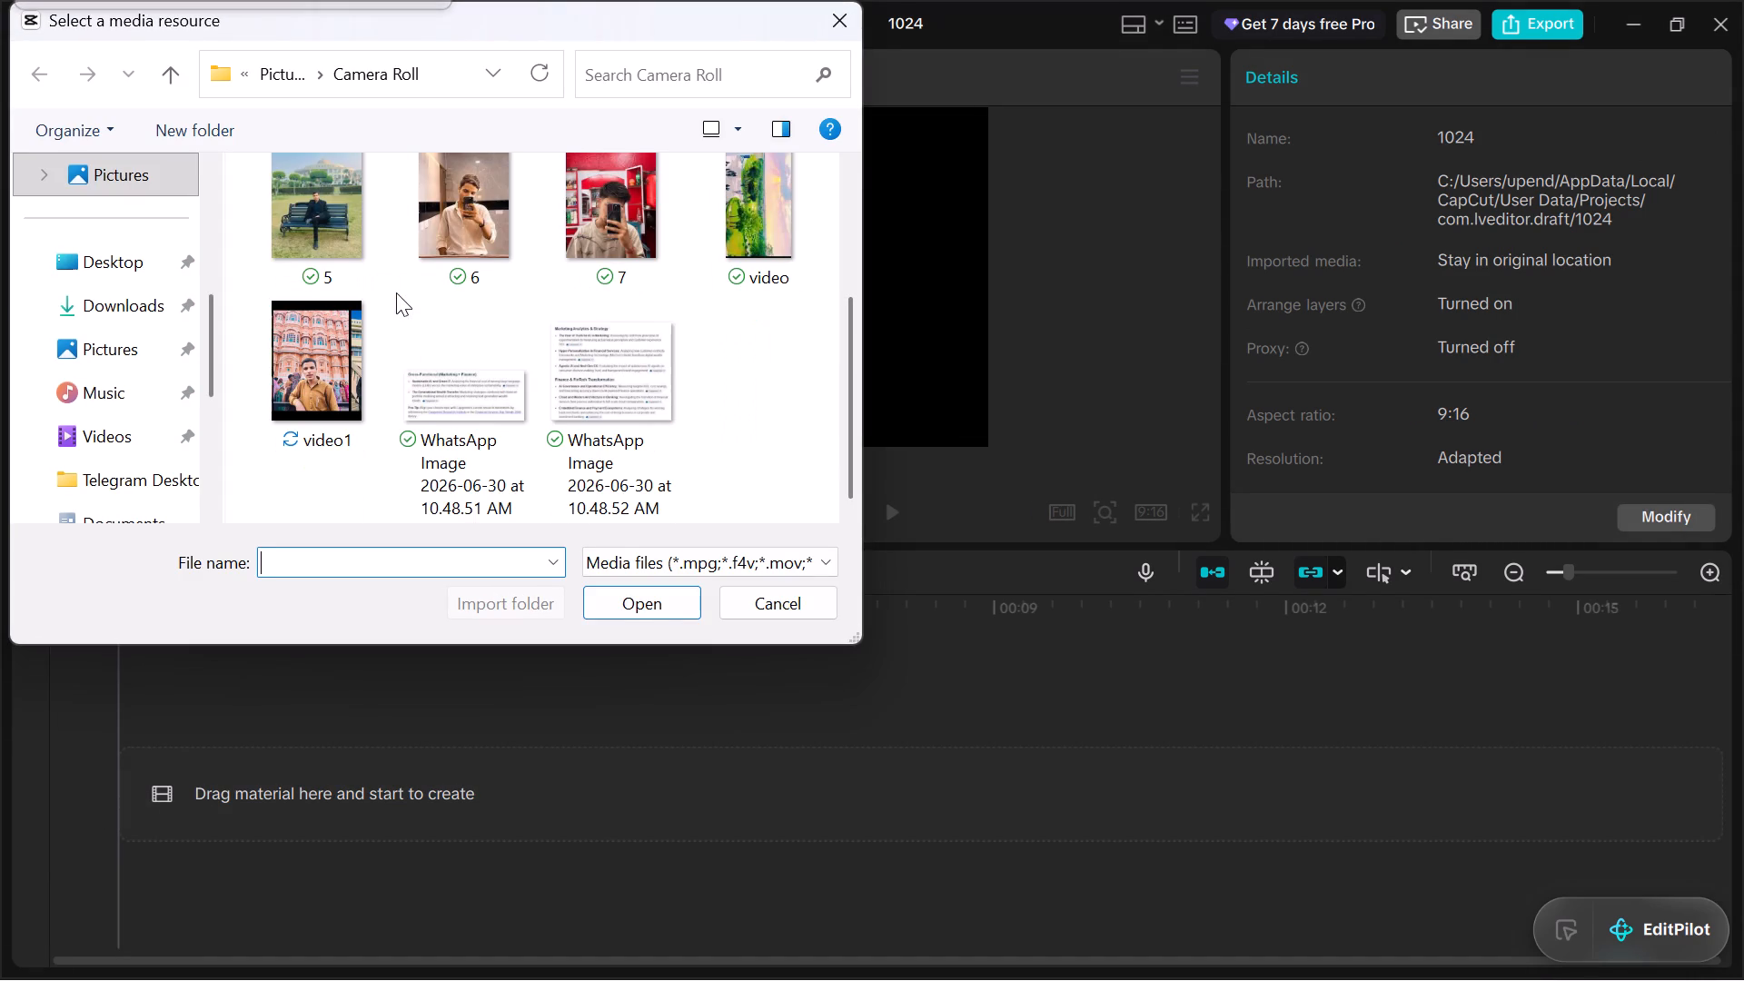
pyautogui.click(350, 352)
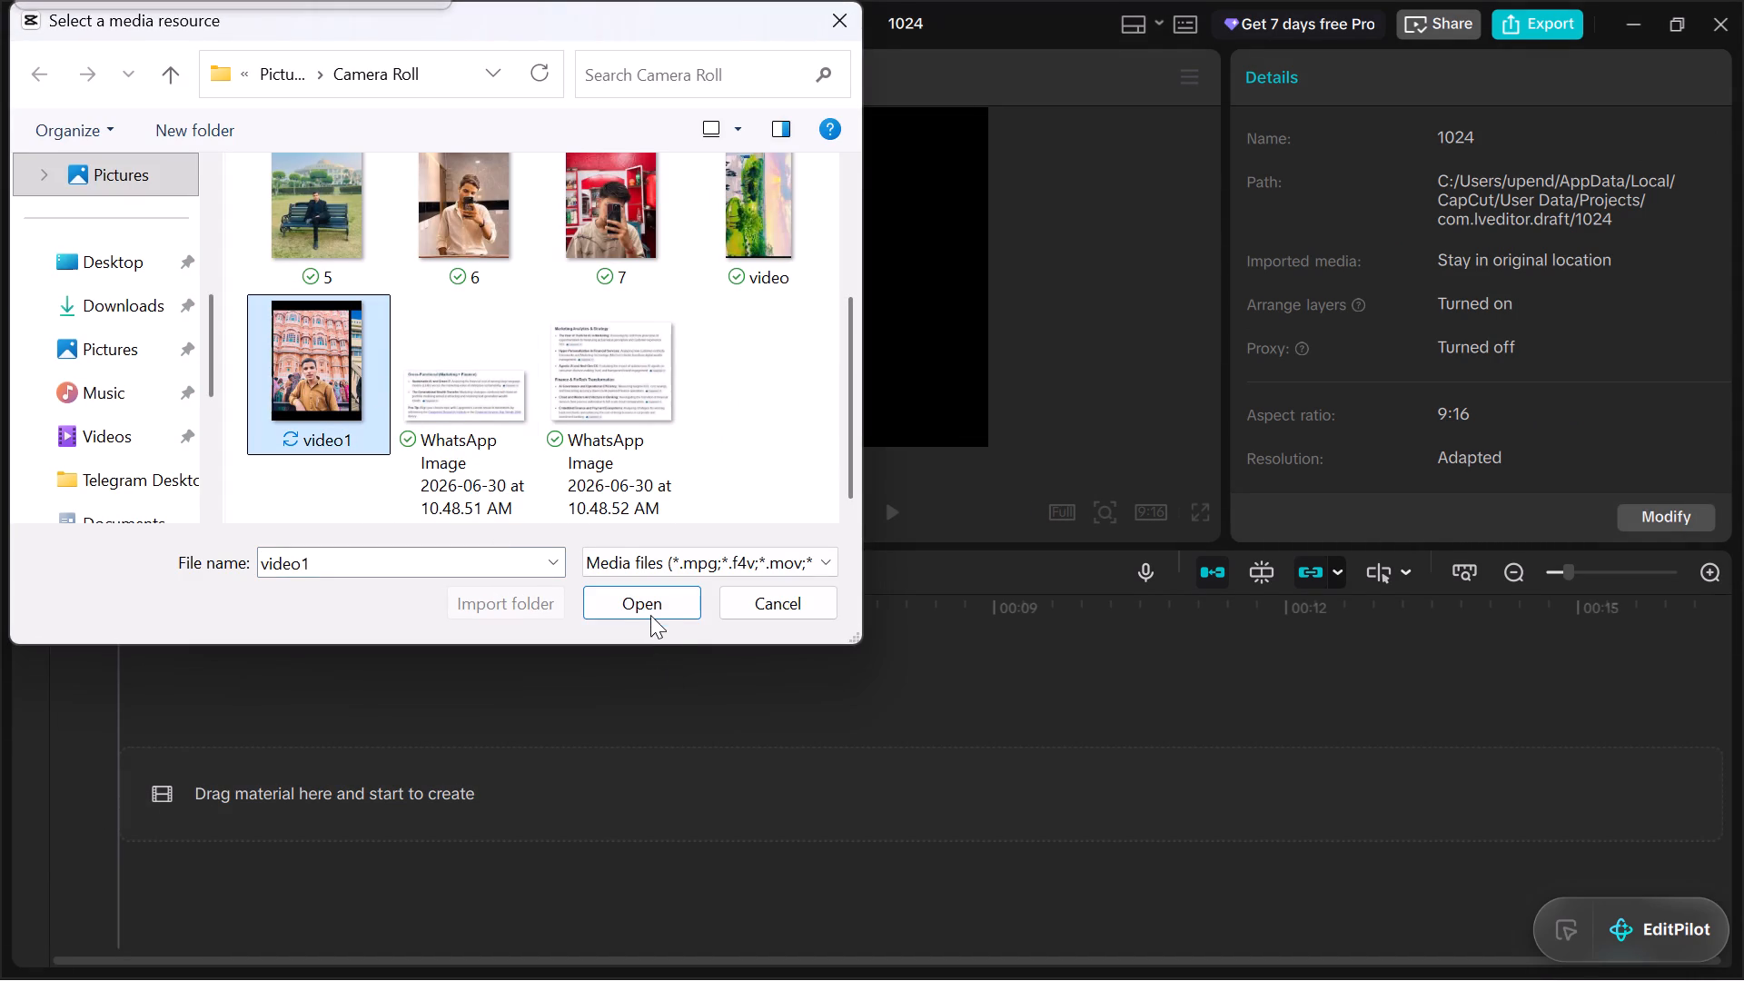
pyautogui.click(650, 609)
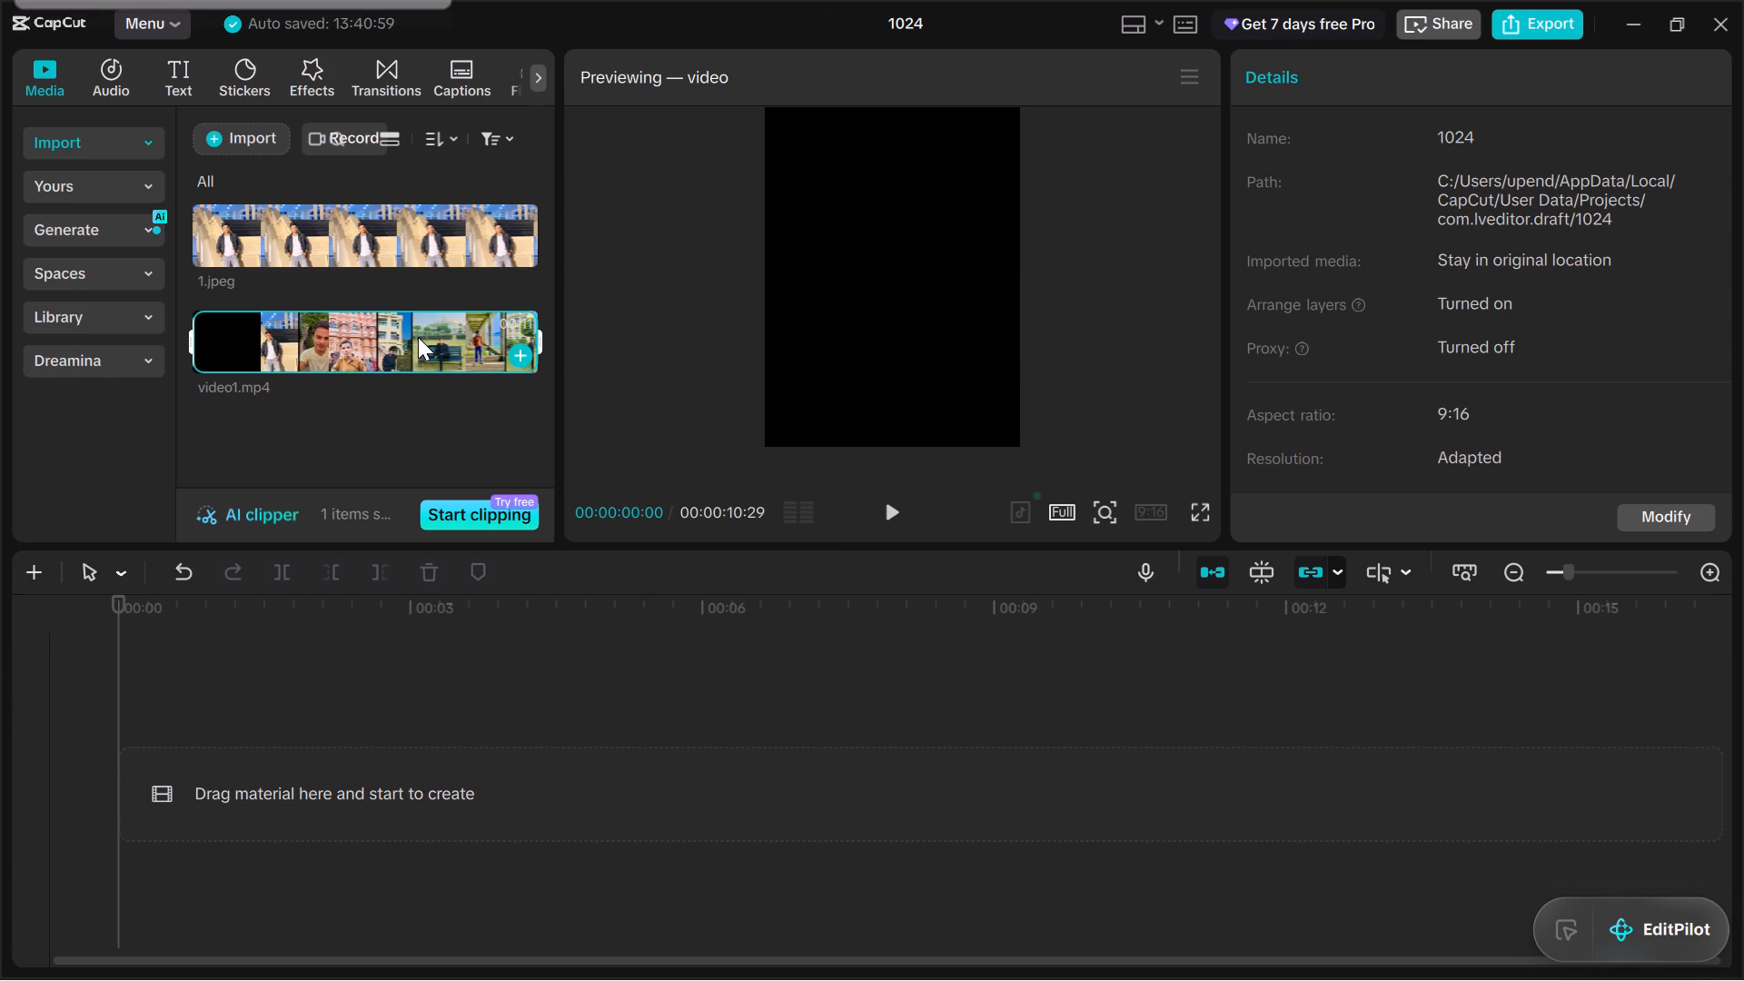
# Place video1.mp4 at the start of the empty timeline and close the text-based editing tip.
pyautogui.moveTo(418, 337); pyautogui.dragTo(433, 771)
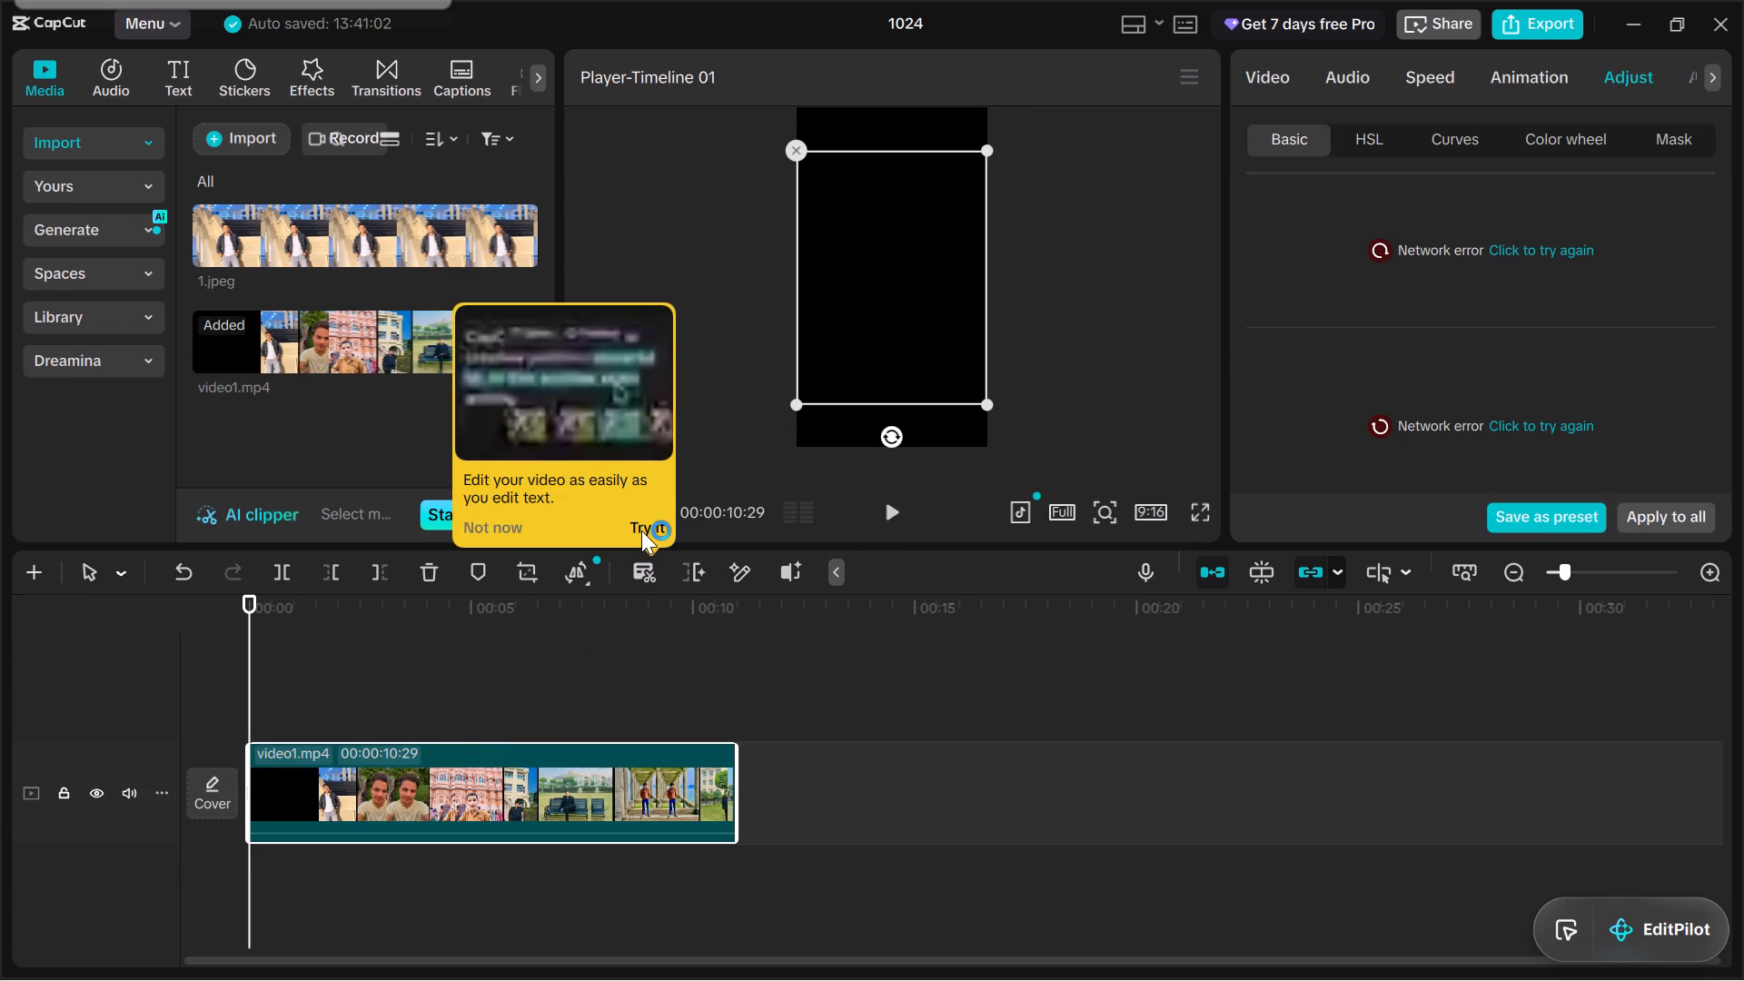
pyautogui.click(641, 530)
pyautogui.click(829, 585)
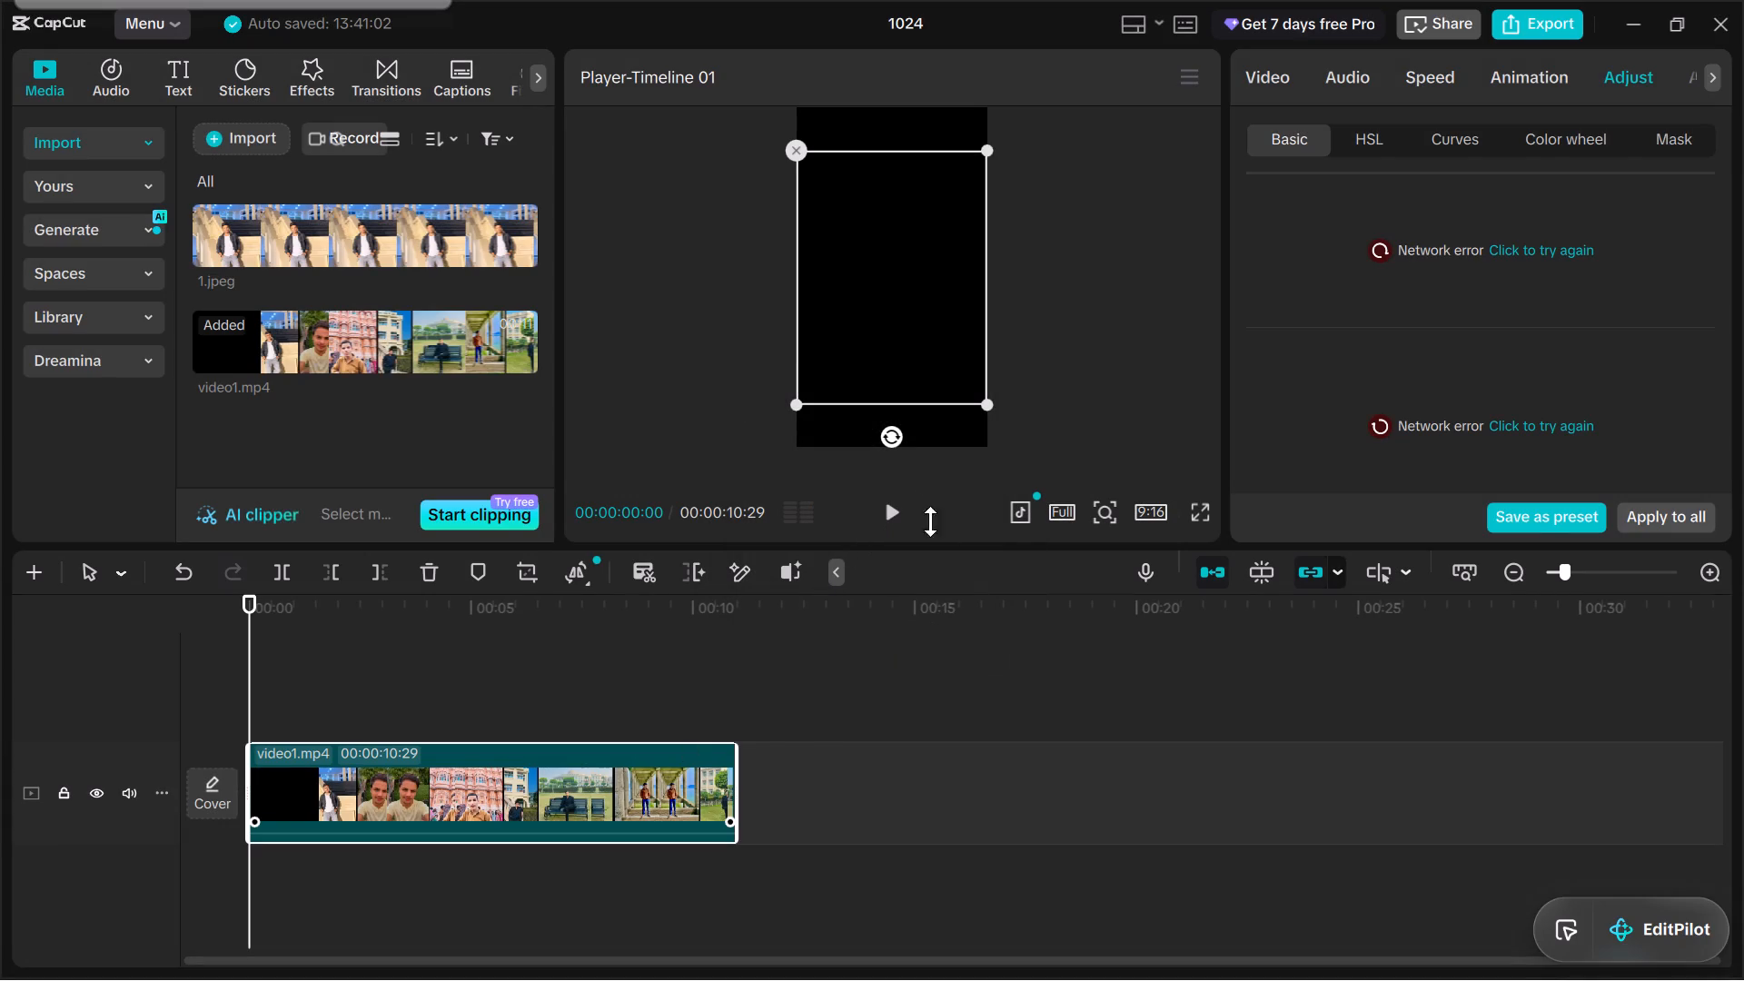
# Retry loading both unavailable sections of the clip's Basic adjustment settings.
pyautogui.click(1561, 252)
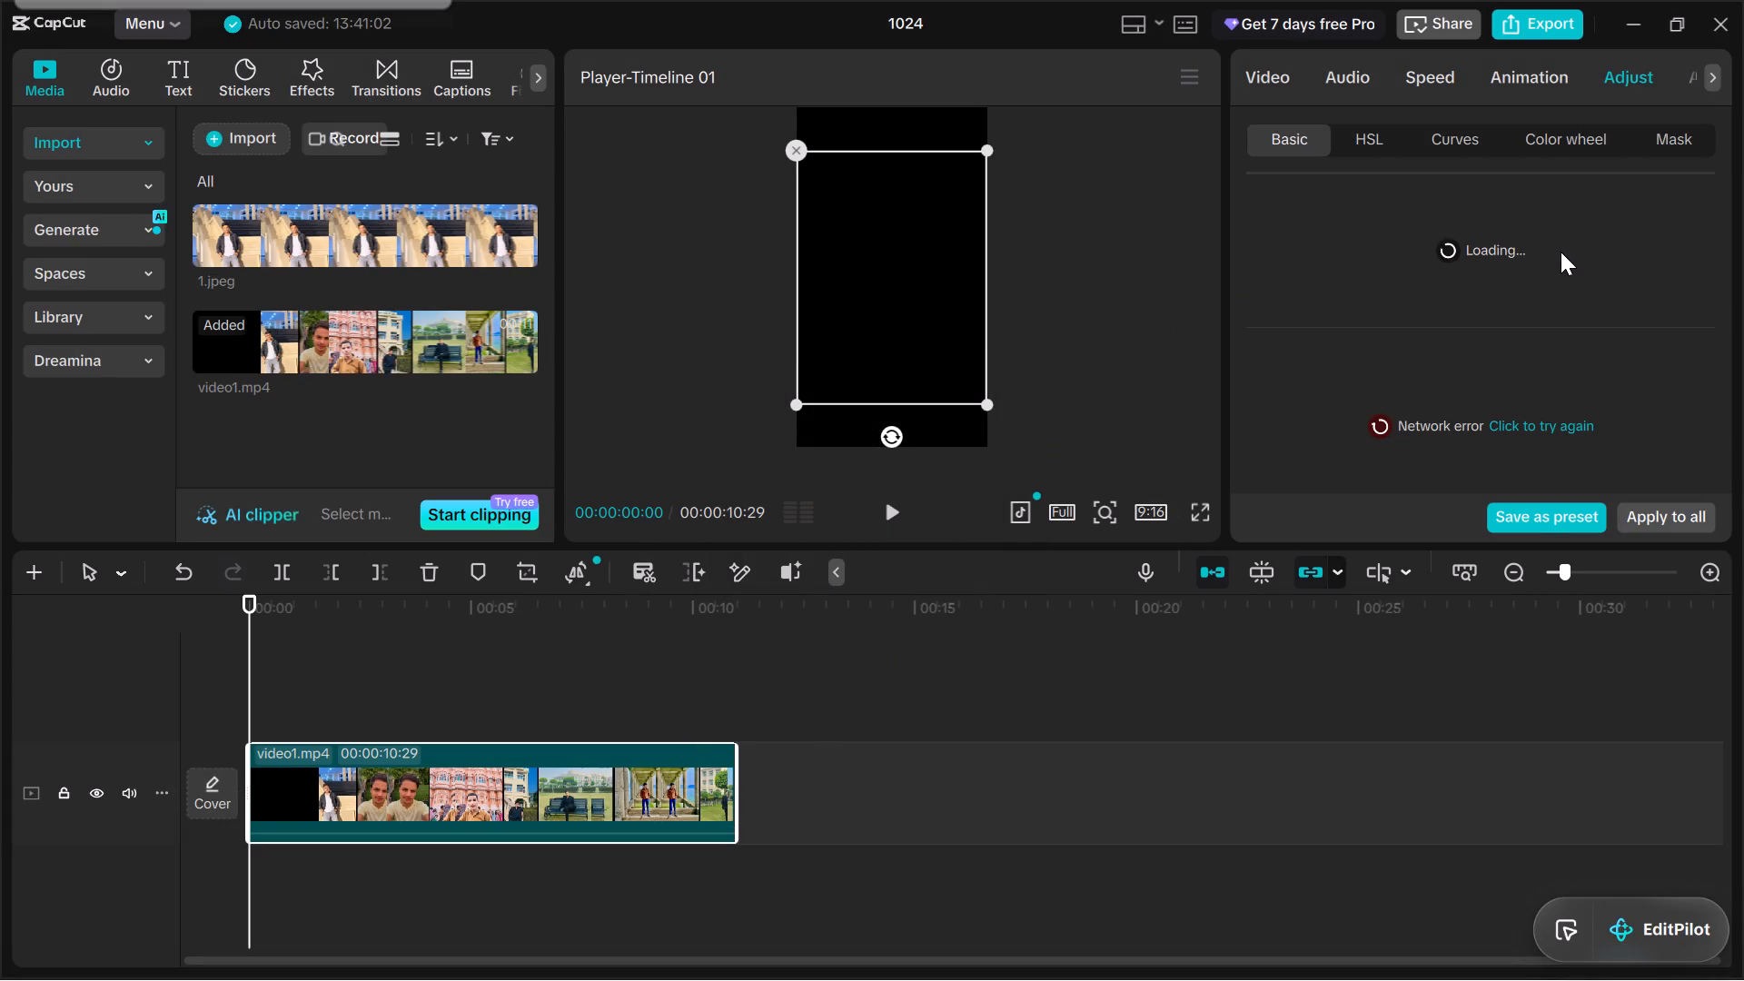
pyautogui.click(1566, 428)
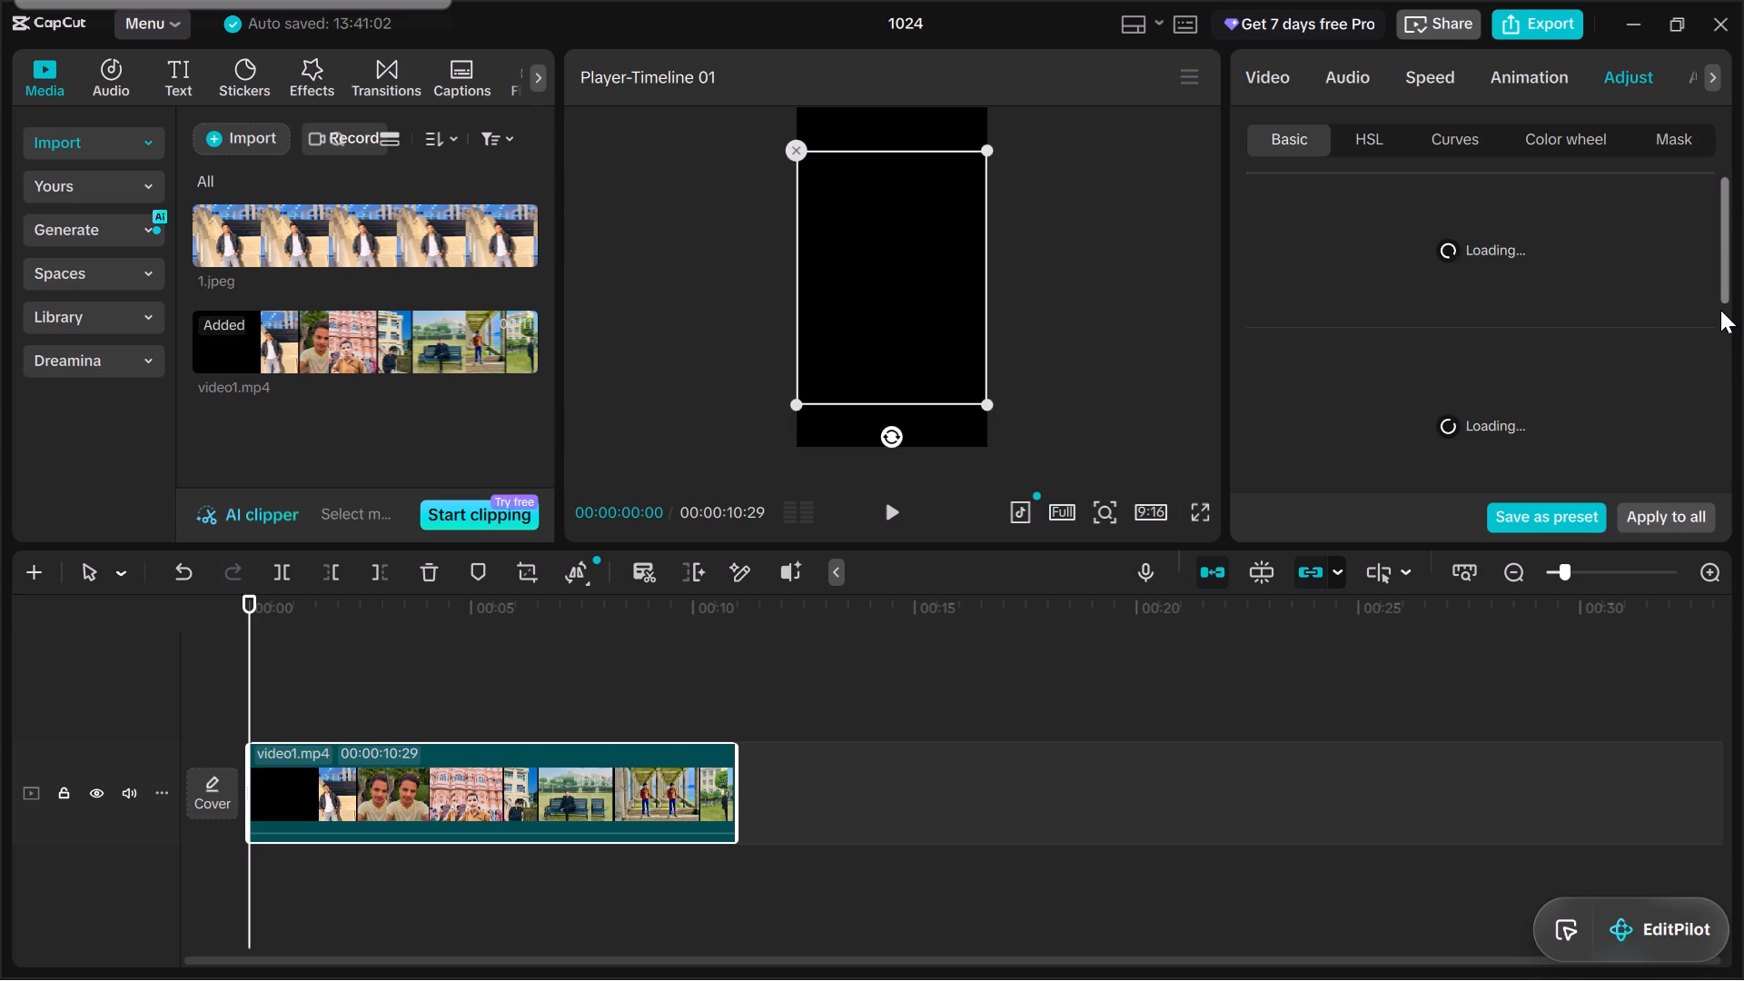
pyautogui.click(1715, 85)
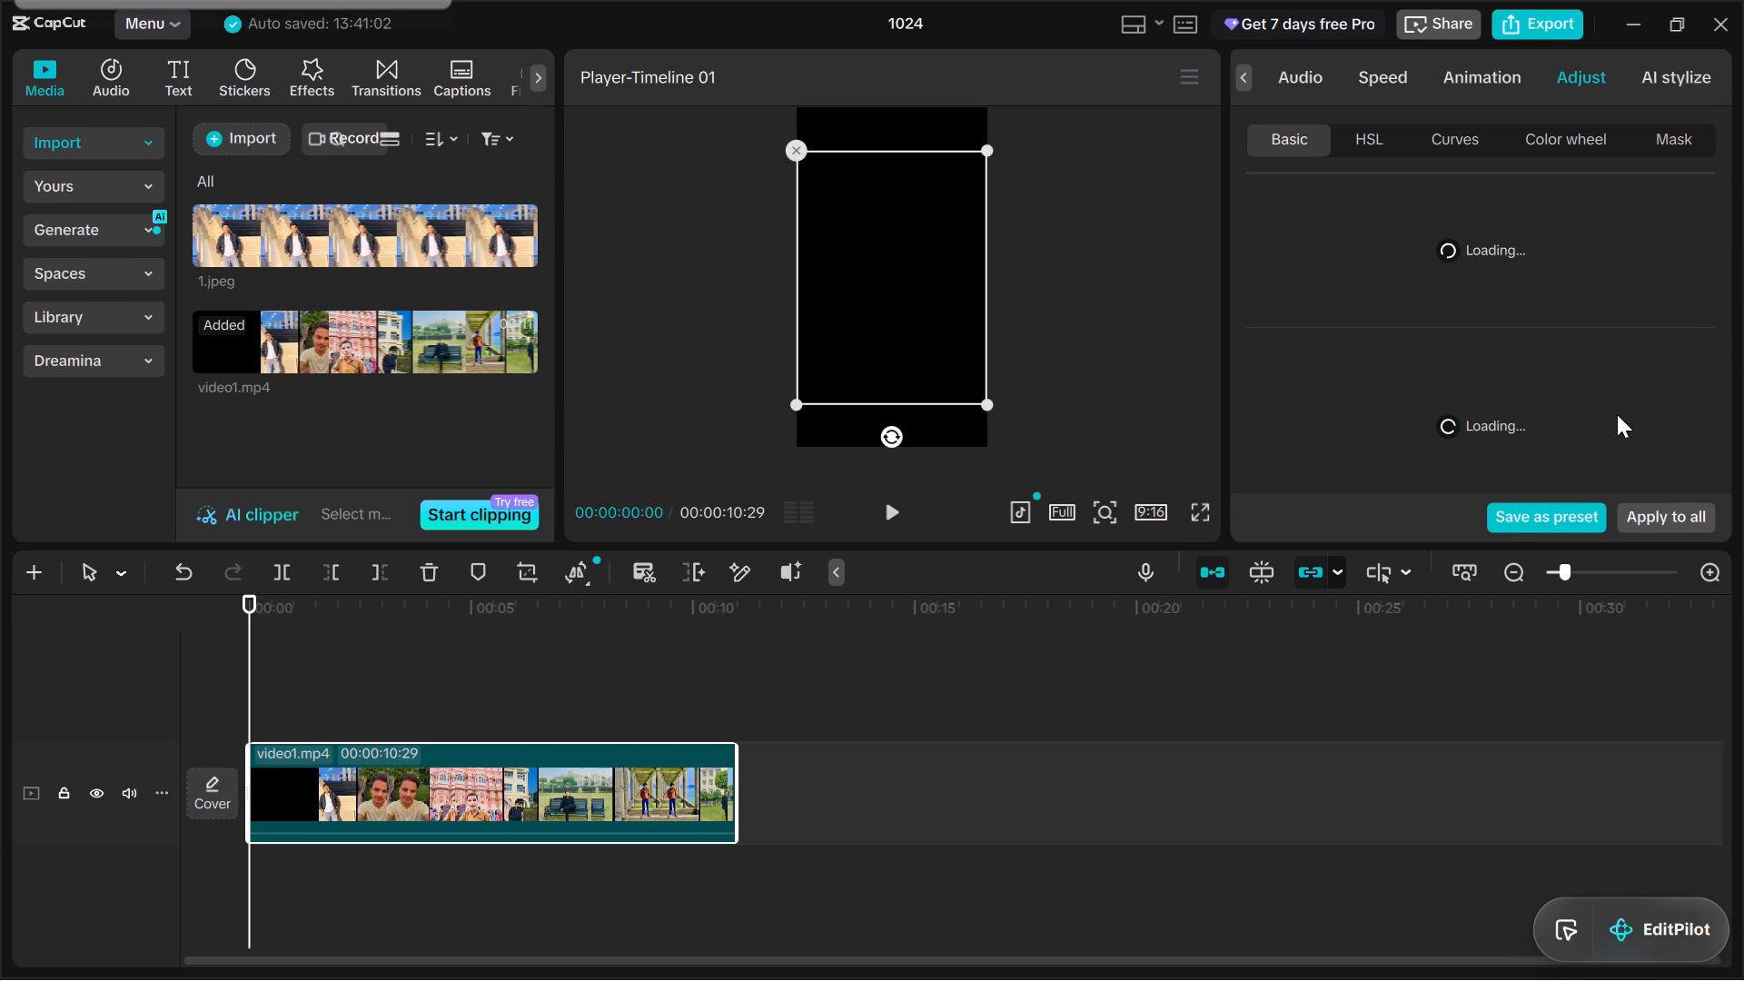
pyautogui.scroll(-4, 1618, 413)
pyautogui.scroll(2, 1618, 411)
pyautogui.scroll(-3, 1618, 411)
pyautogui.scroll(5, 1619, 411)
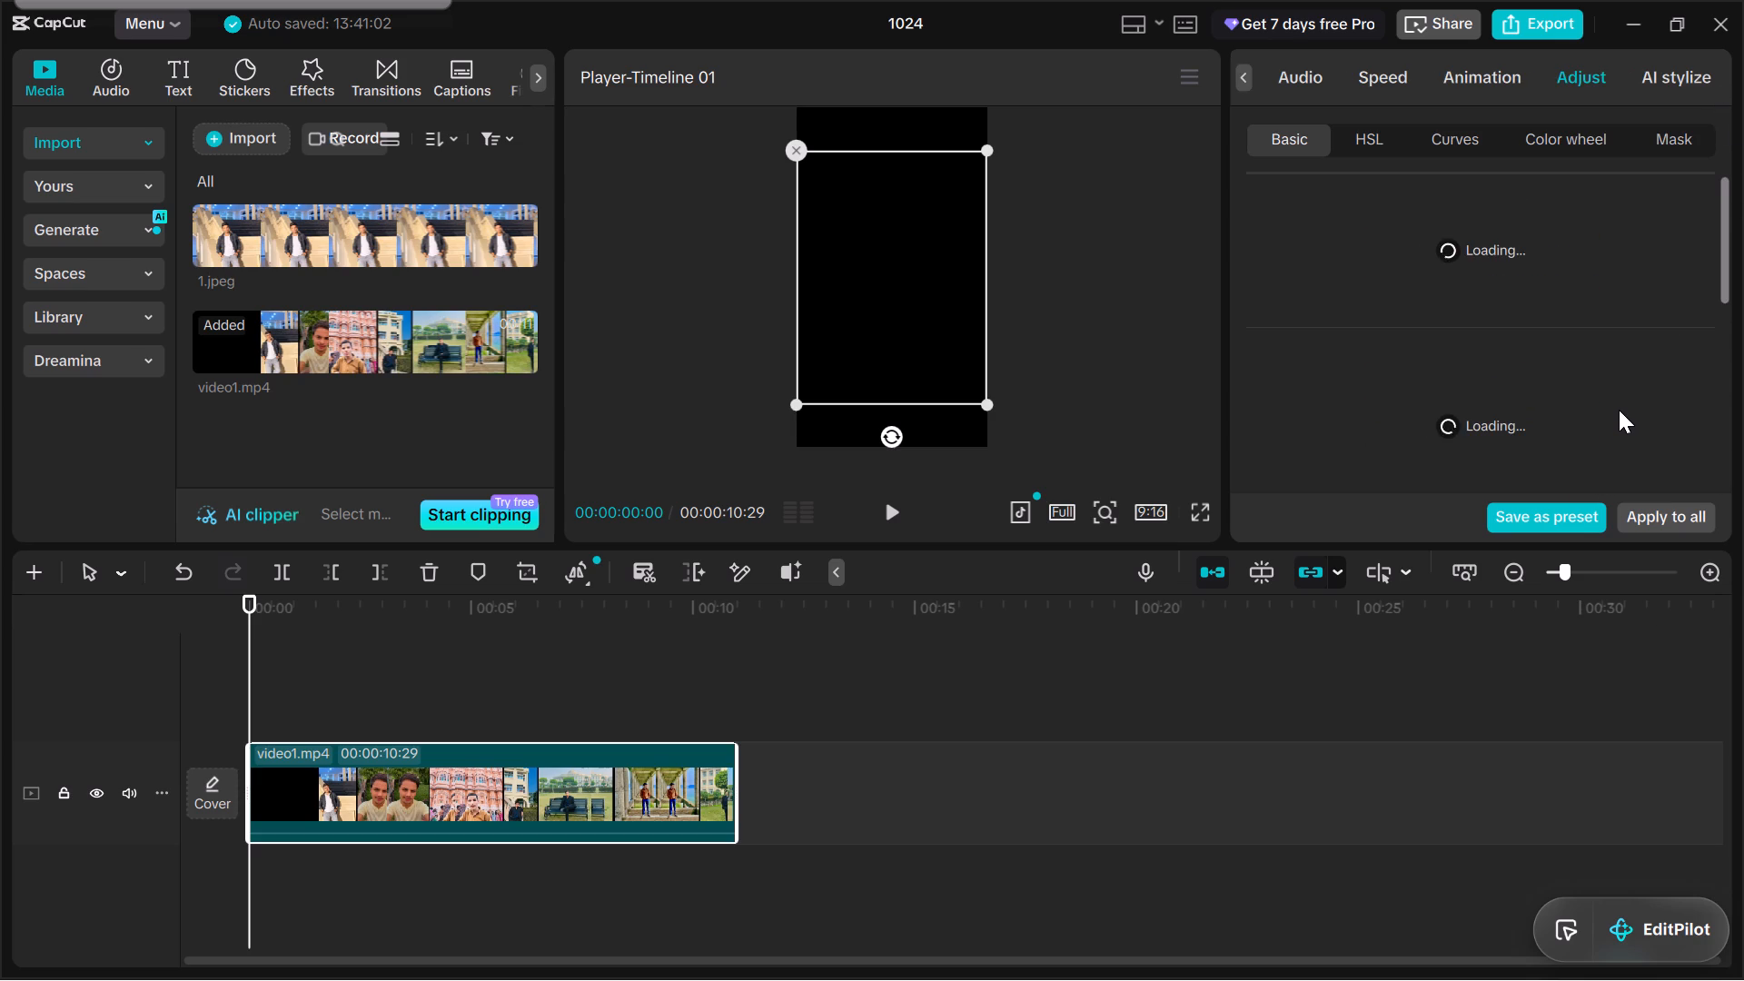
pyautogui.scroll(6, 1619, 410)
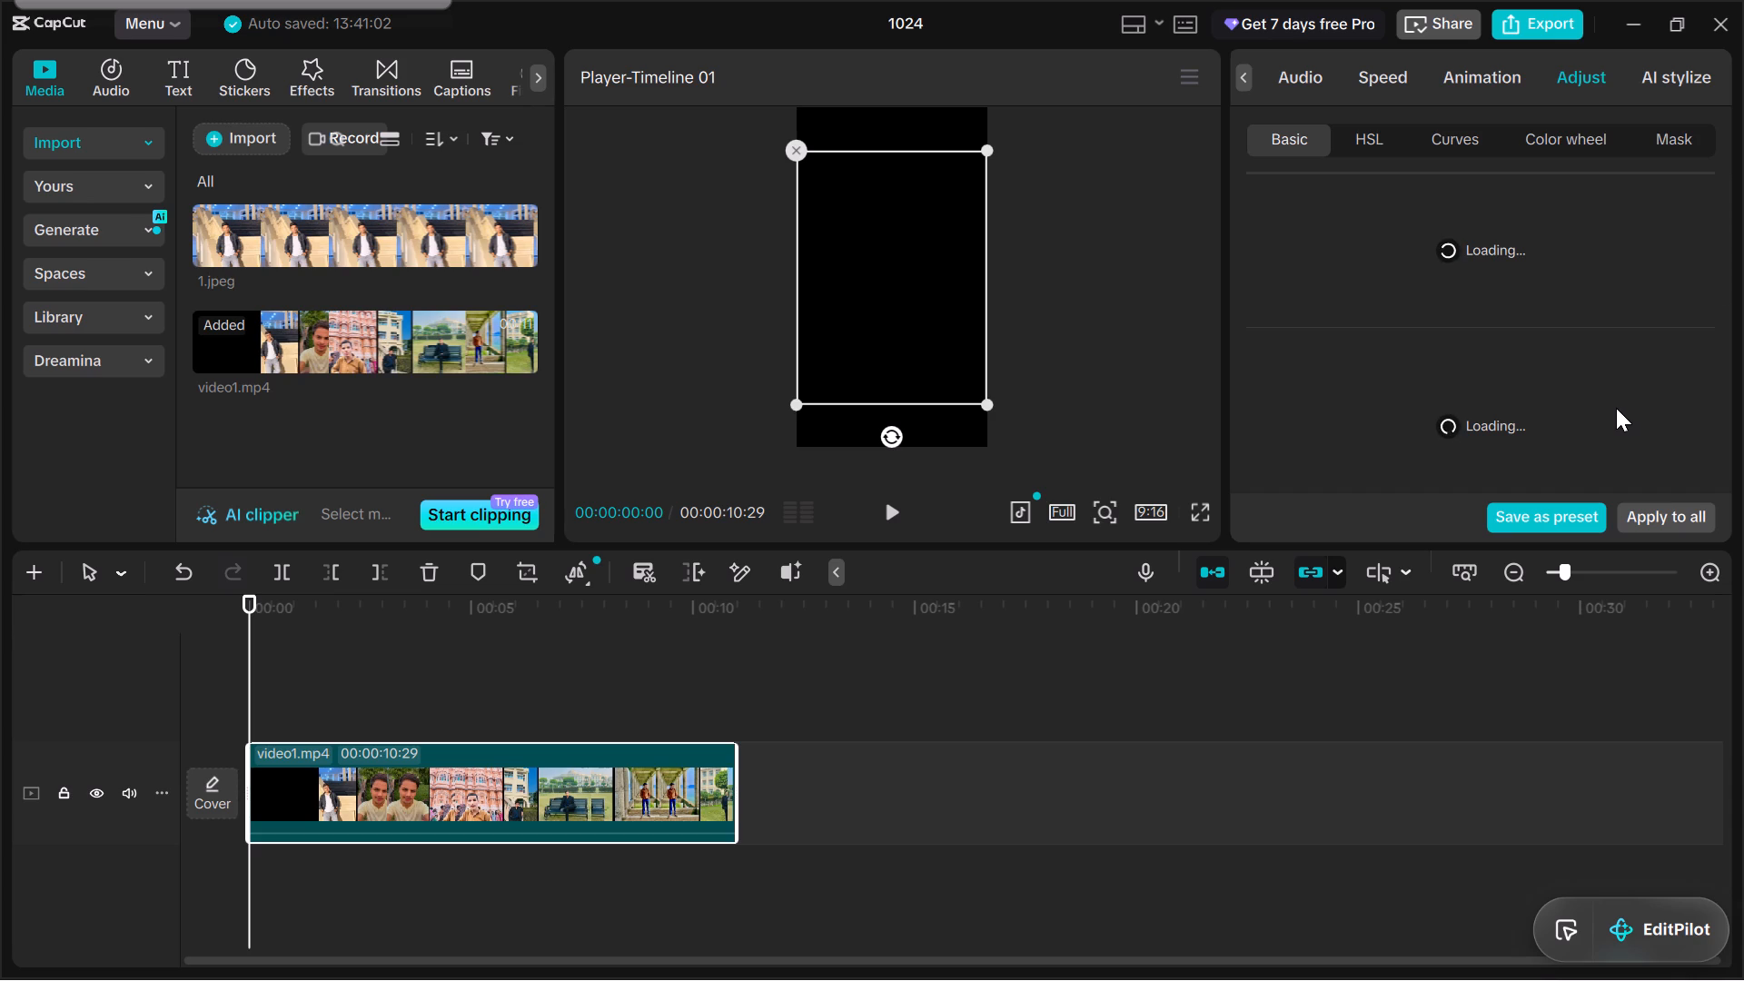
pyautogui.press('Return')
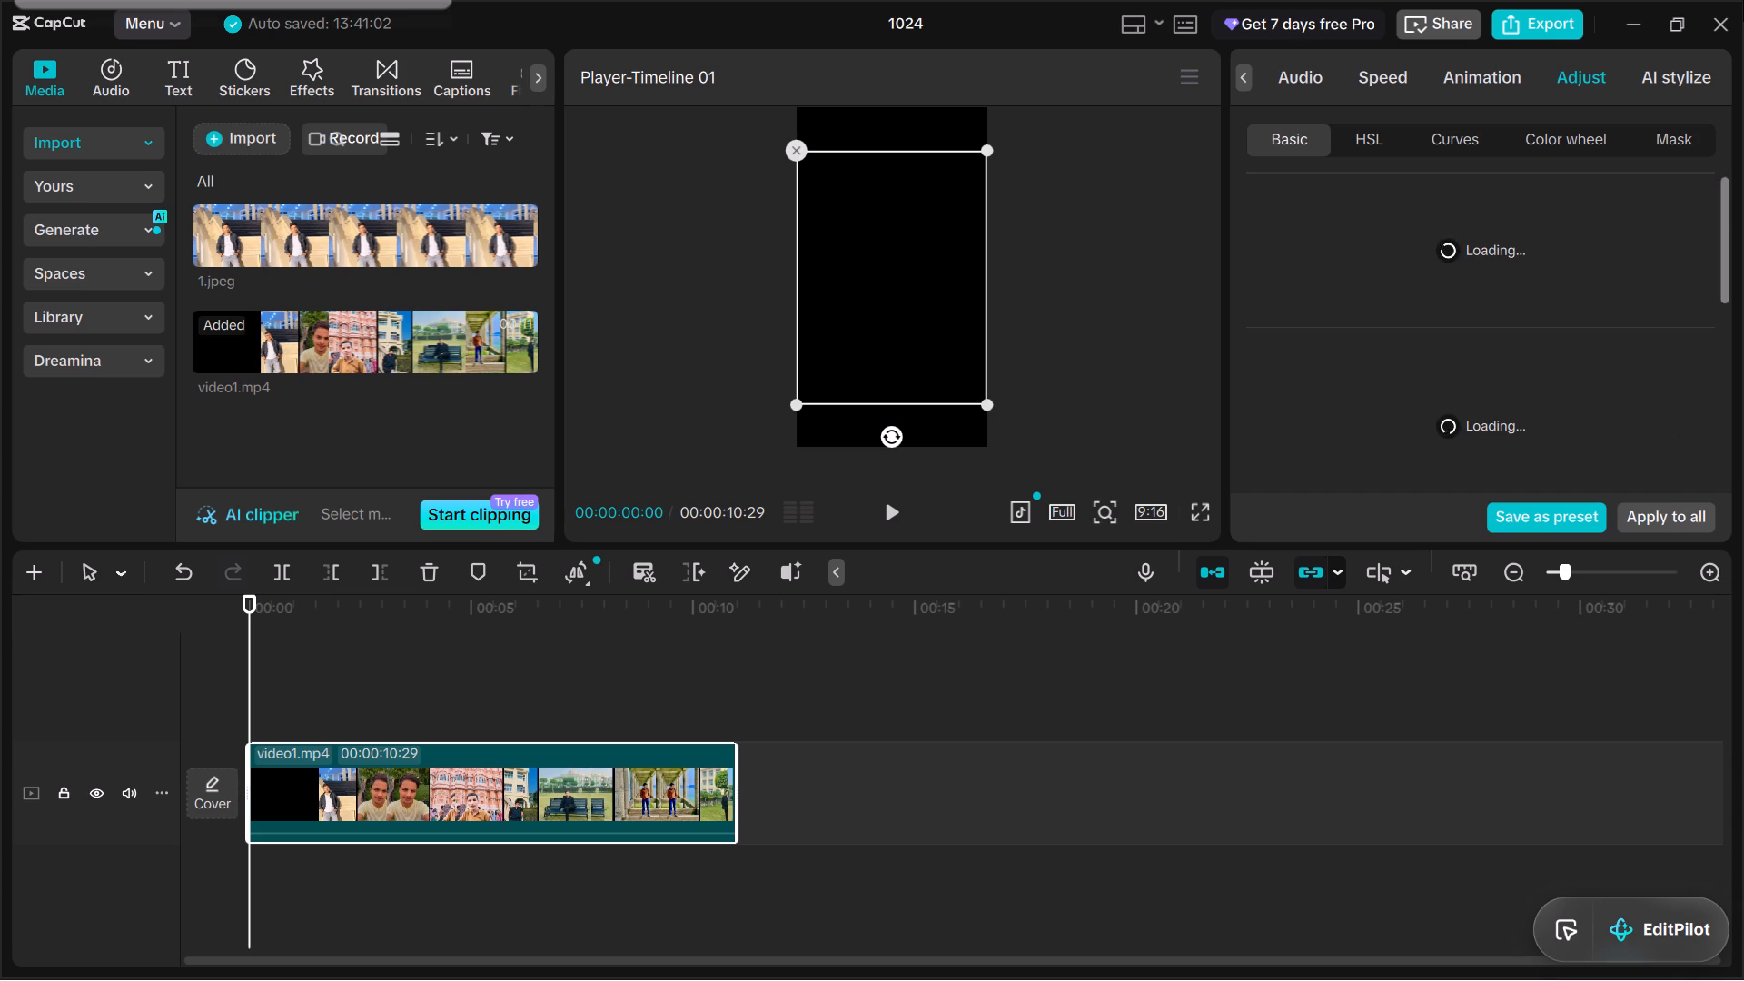
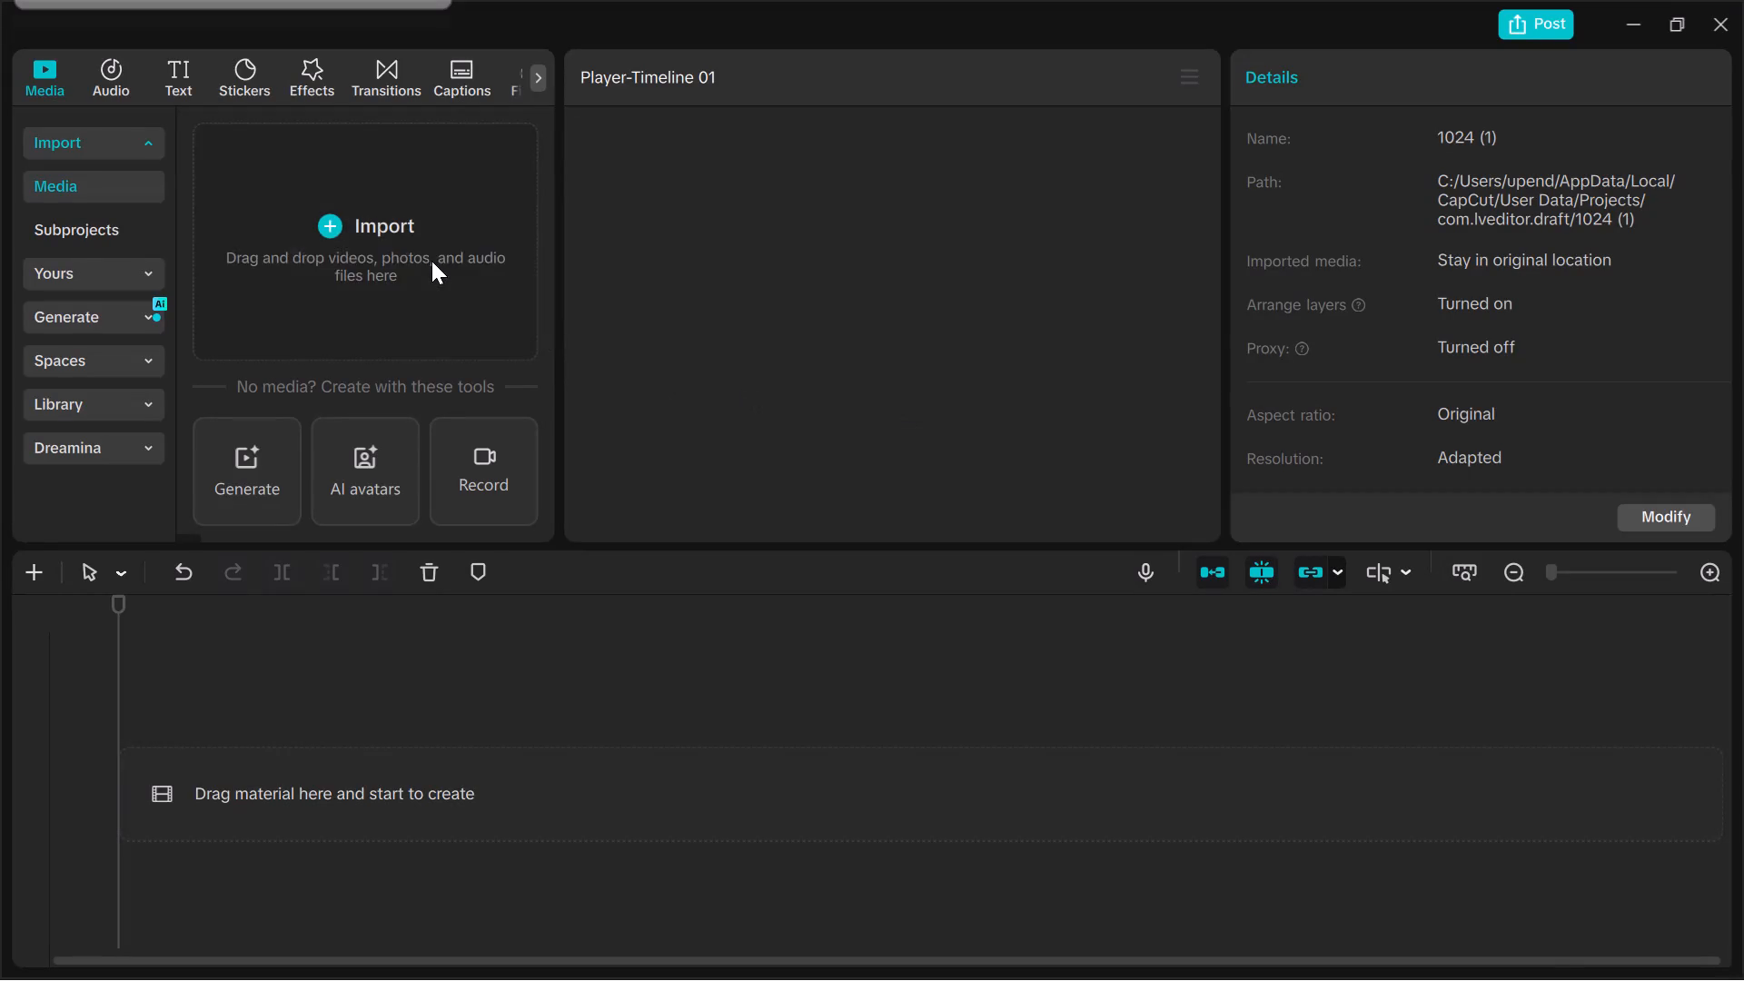
# Import the file video1 from the Camera Roll folder into the project media.
pyautogui.click(419, 273)
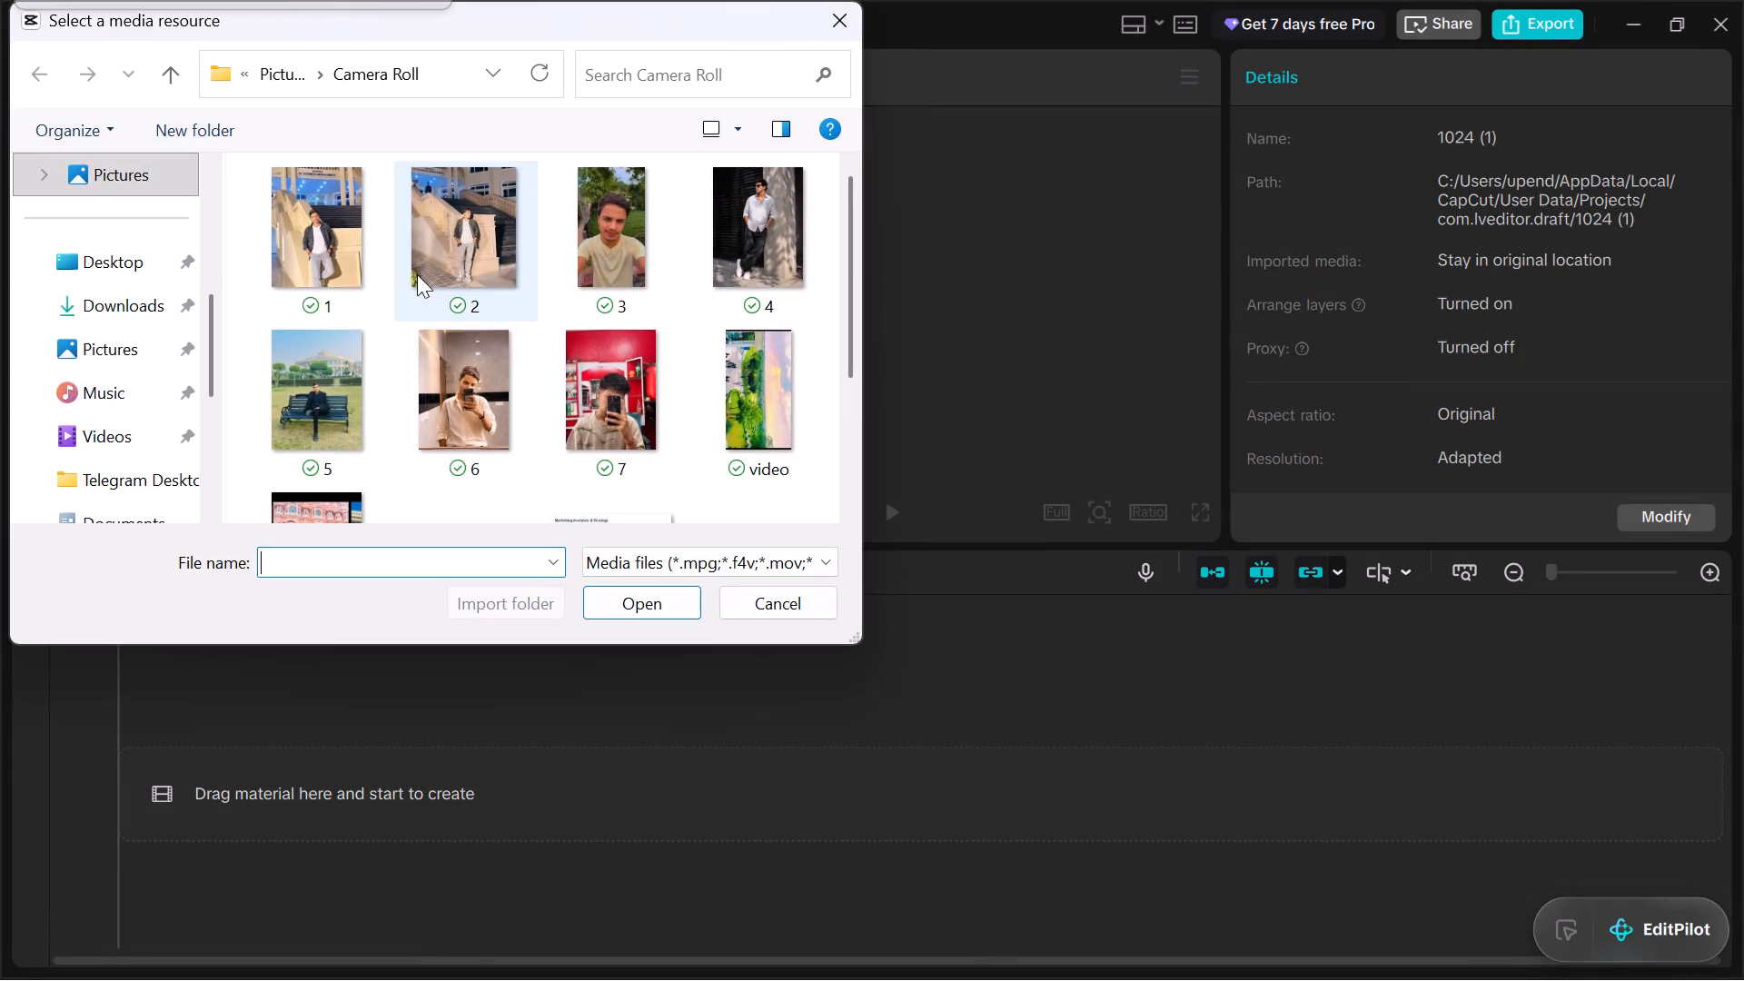
pyautogui.scroll(-2, 388, 288)
pyautogui.click(300, 364)
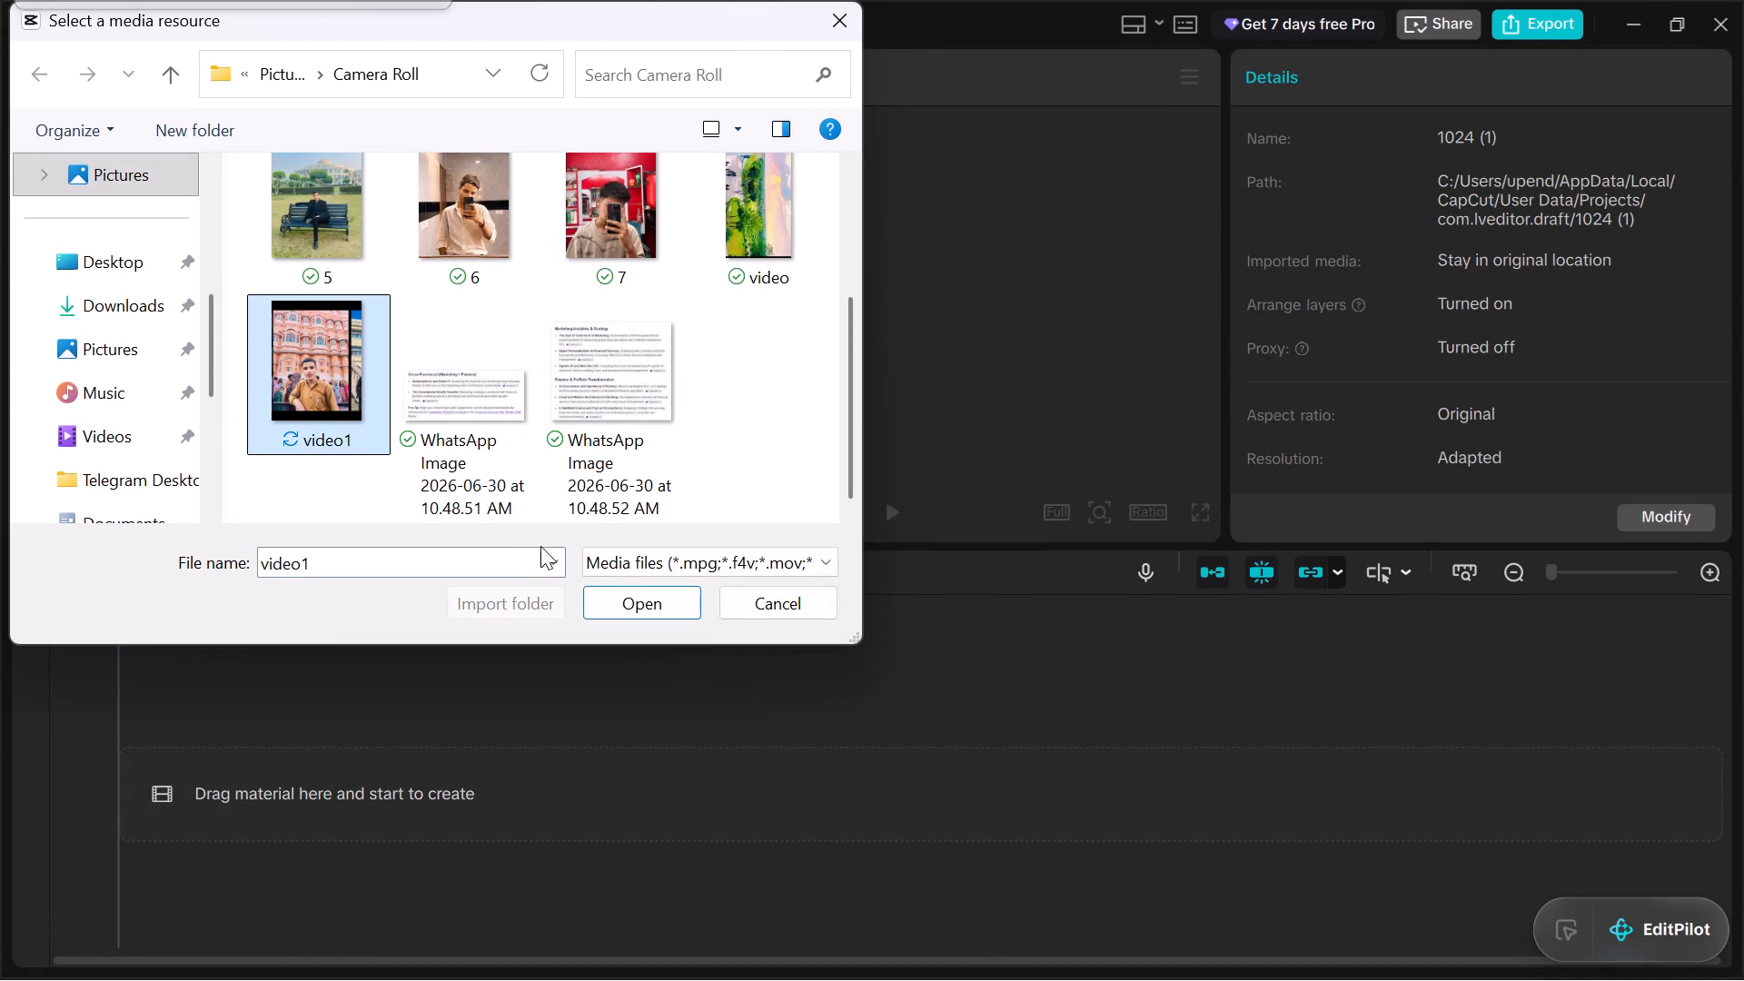
pyautogui.click(621, 596)
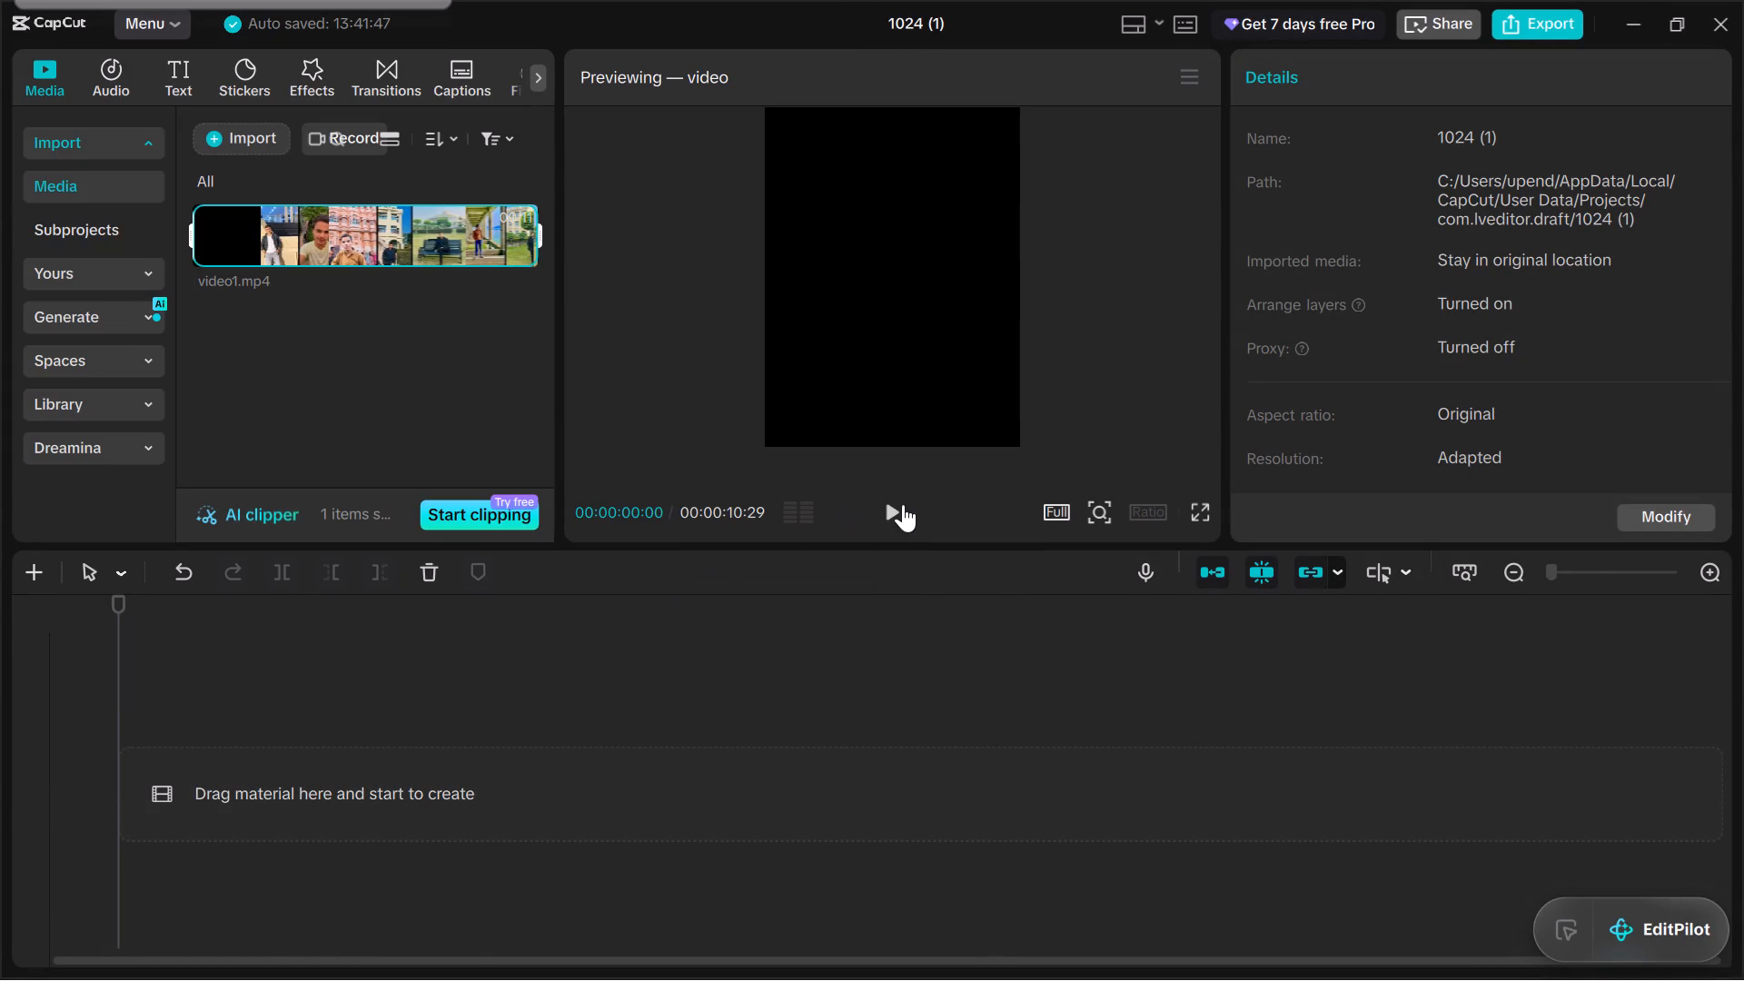
# Place video1.mp4 at the start of the empty timeline.
pyautogui.moveTo(447, 225); pyautogui.dragTo(539, 761)
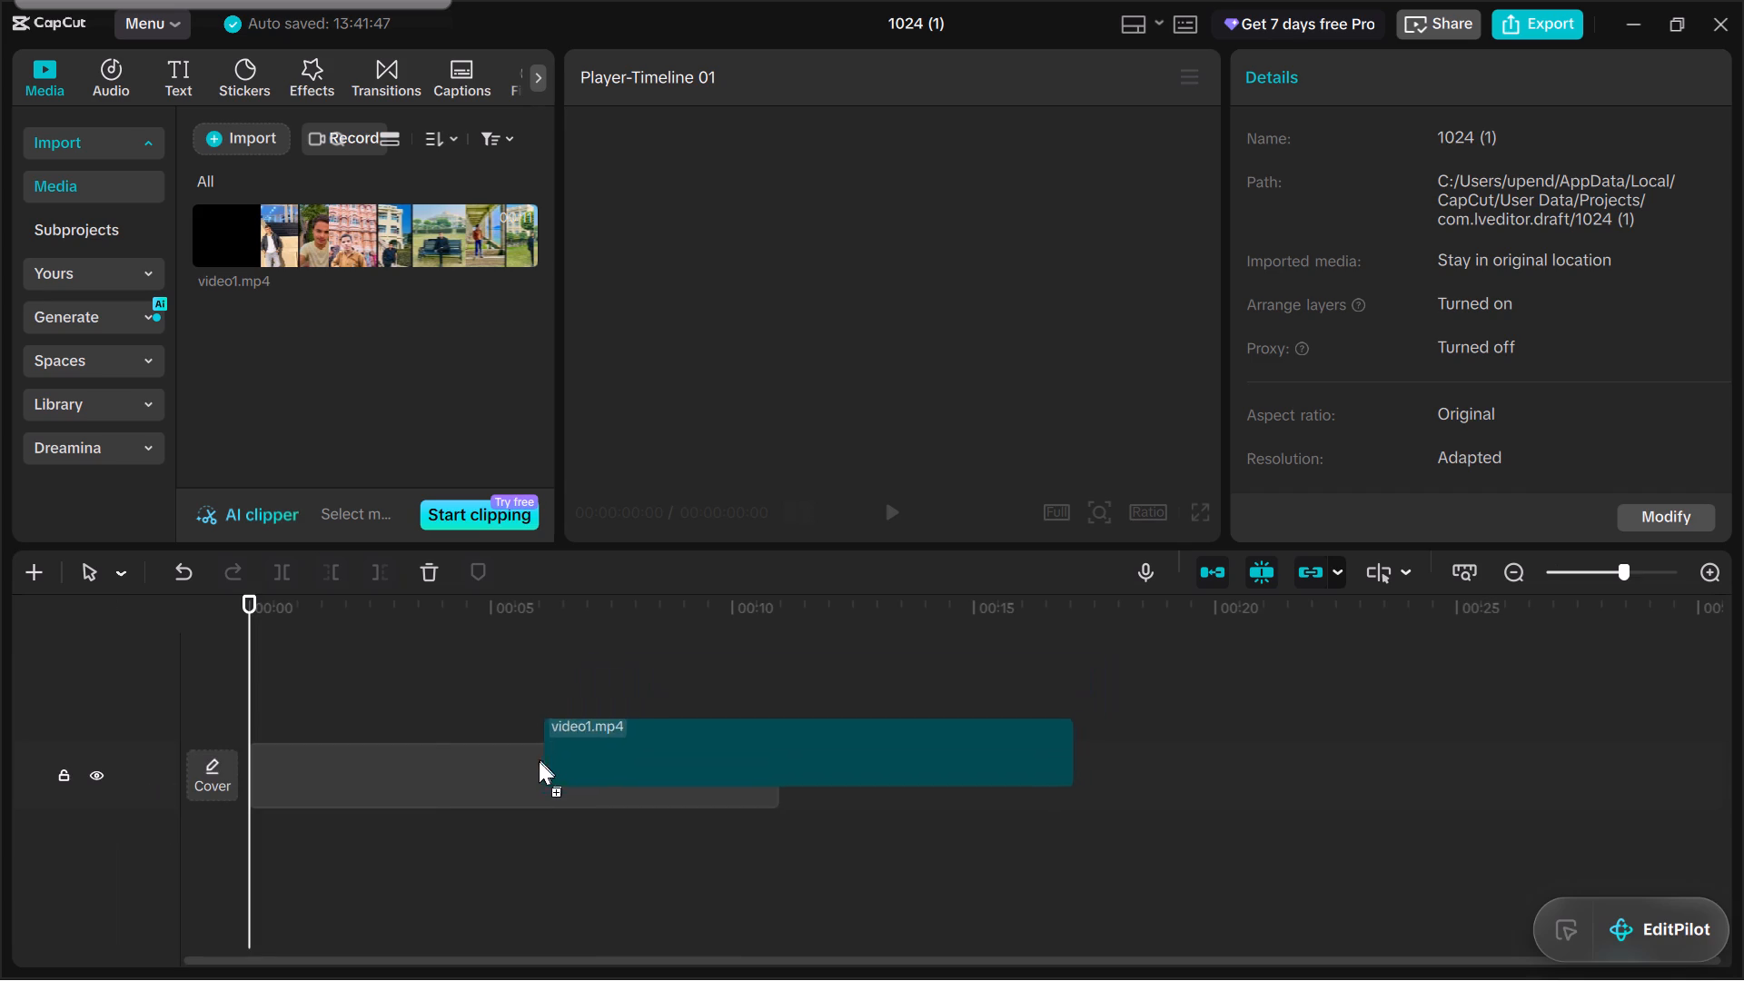
pyautogui.moveTo(539, 761); pyautogui.dragTo(306, 777)
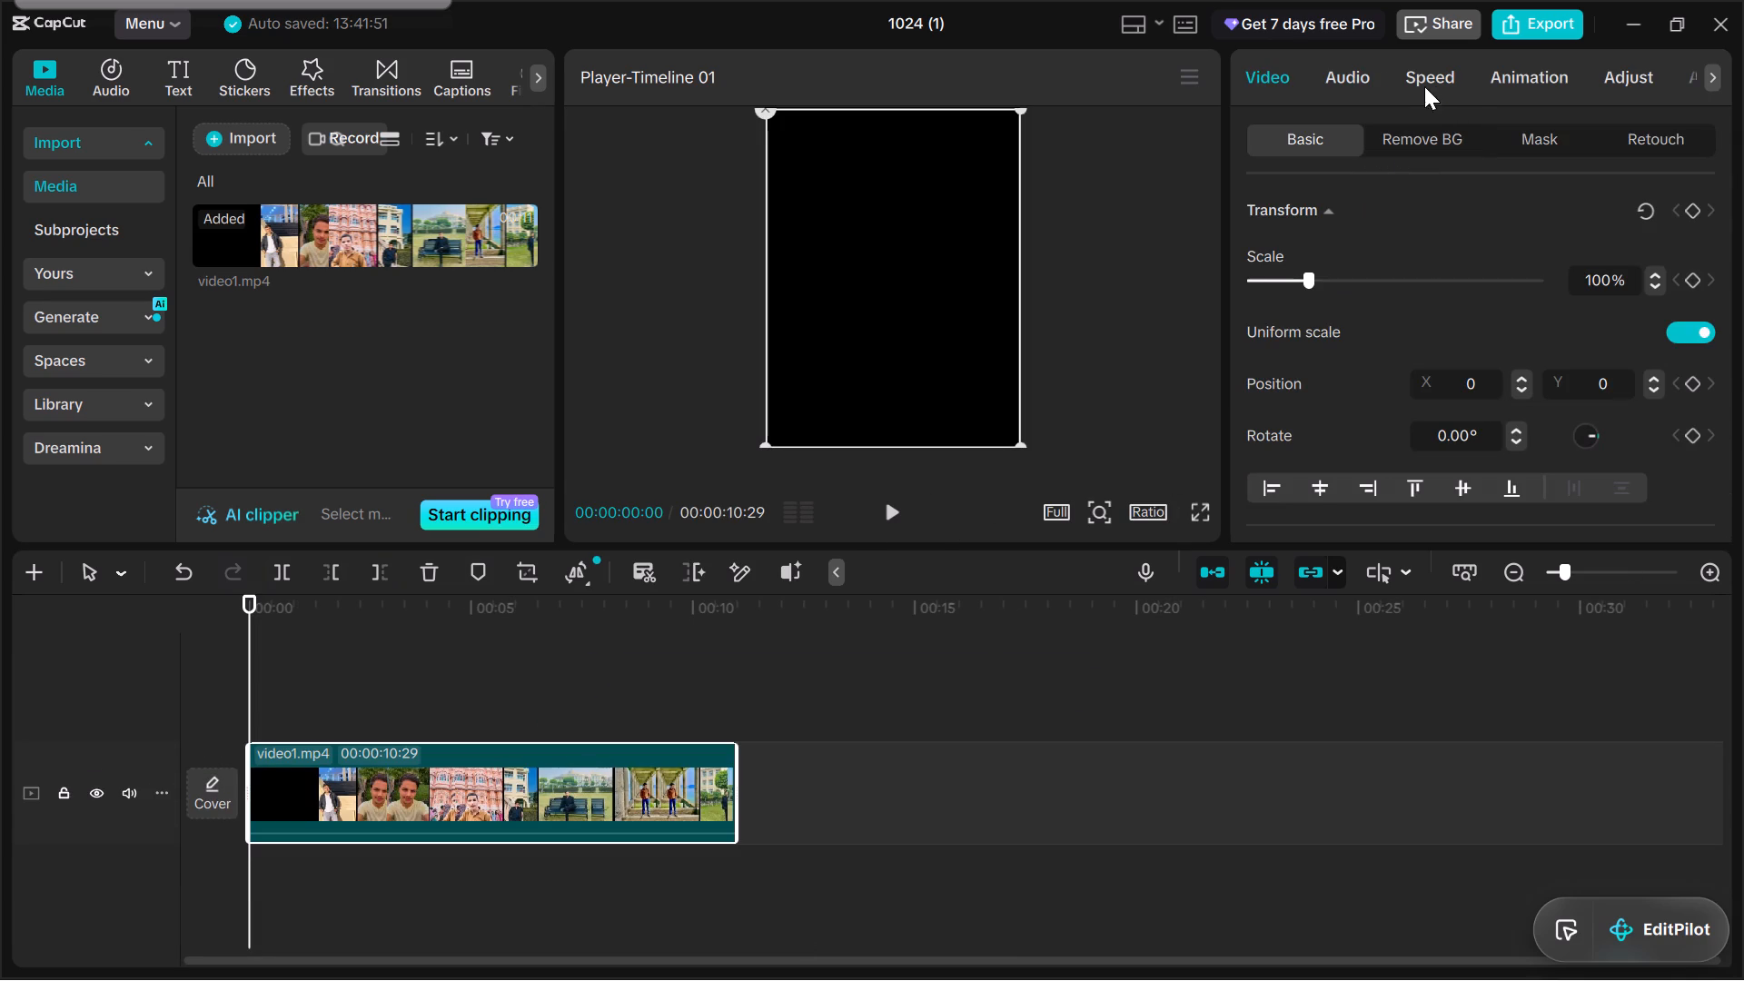
# Open the Basic adjustment settings of the video1.mp4 clip.
pyautogui.click(1629, 71)
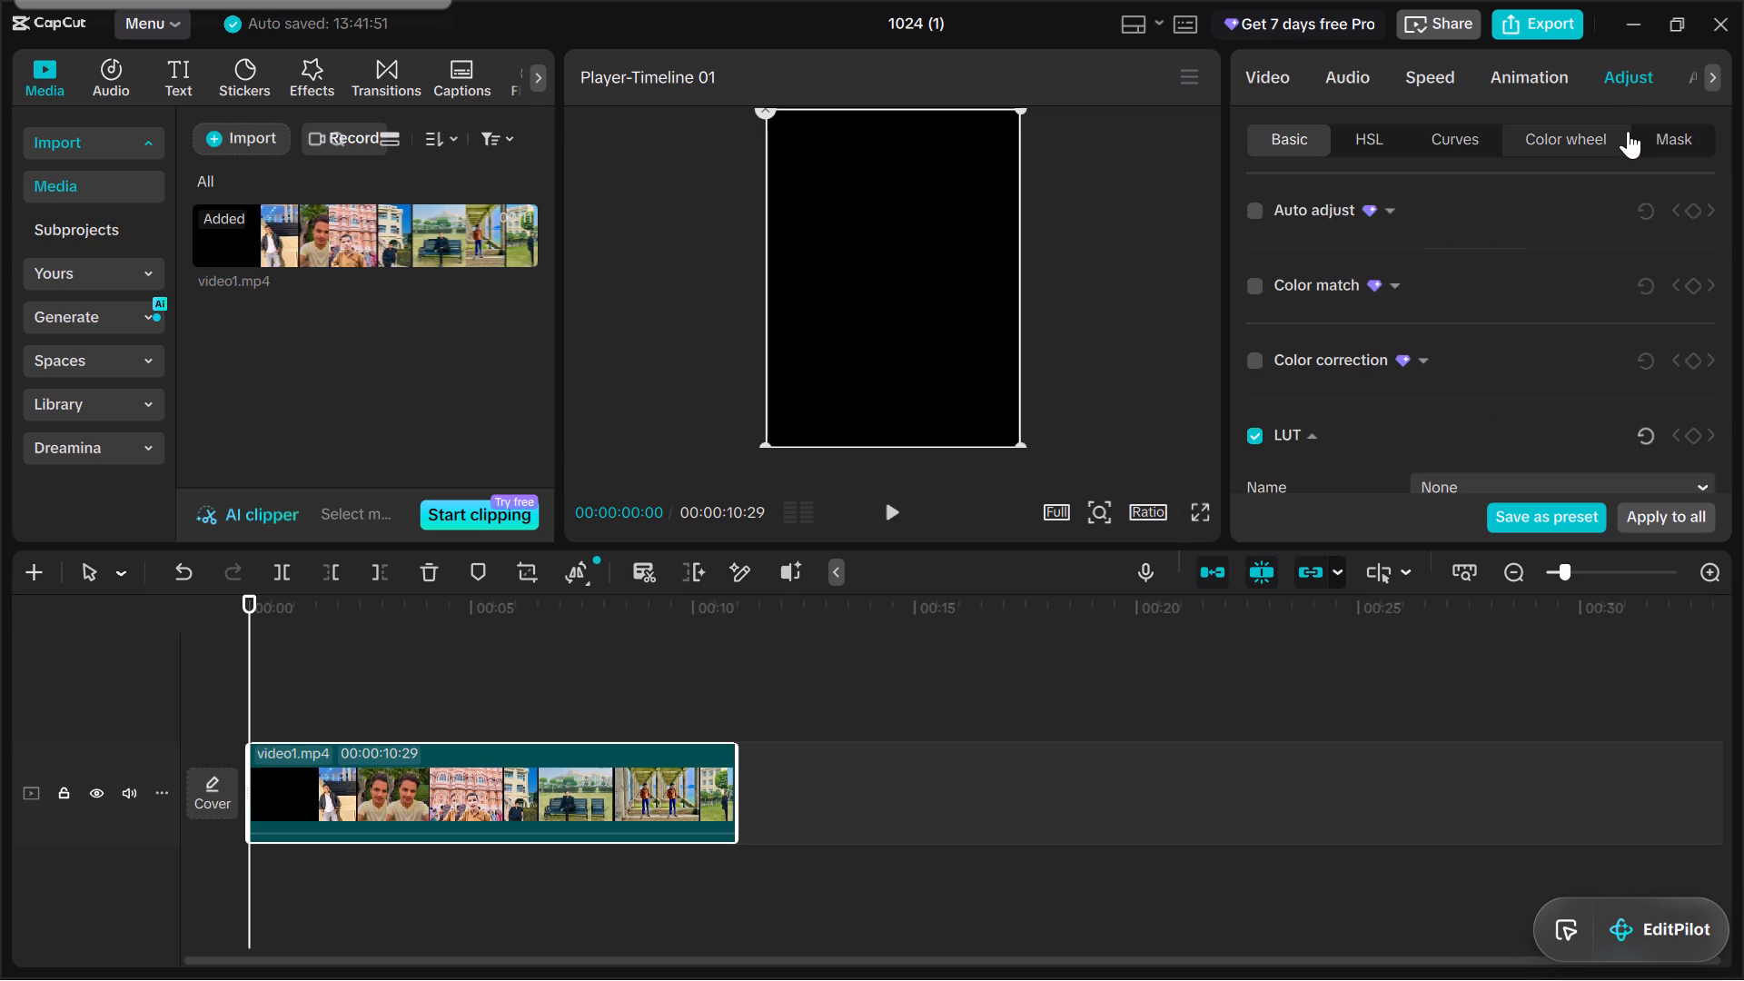
# Review video1.mp4's Basic adjustment settings, from Auto adjust and LUT through the Color, Lightness and Effects sliders.
pyautogui.scroll(1, 1553, 226)
pyautogui.scroll(-1, 1553, 227)
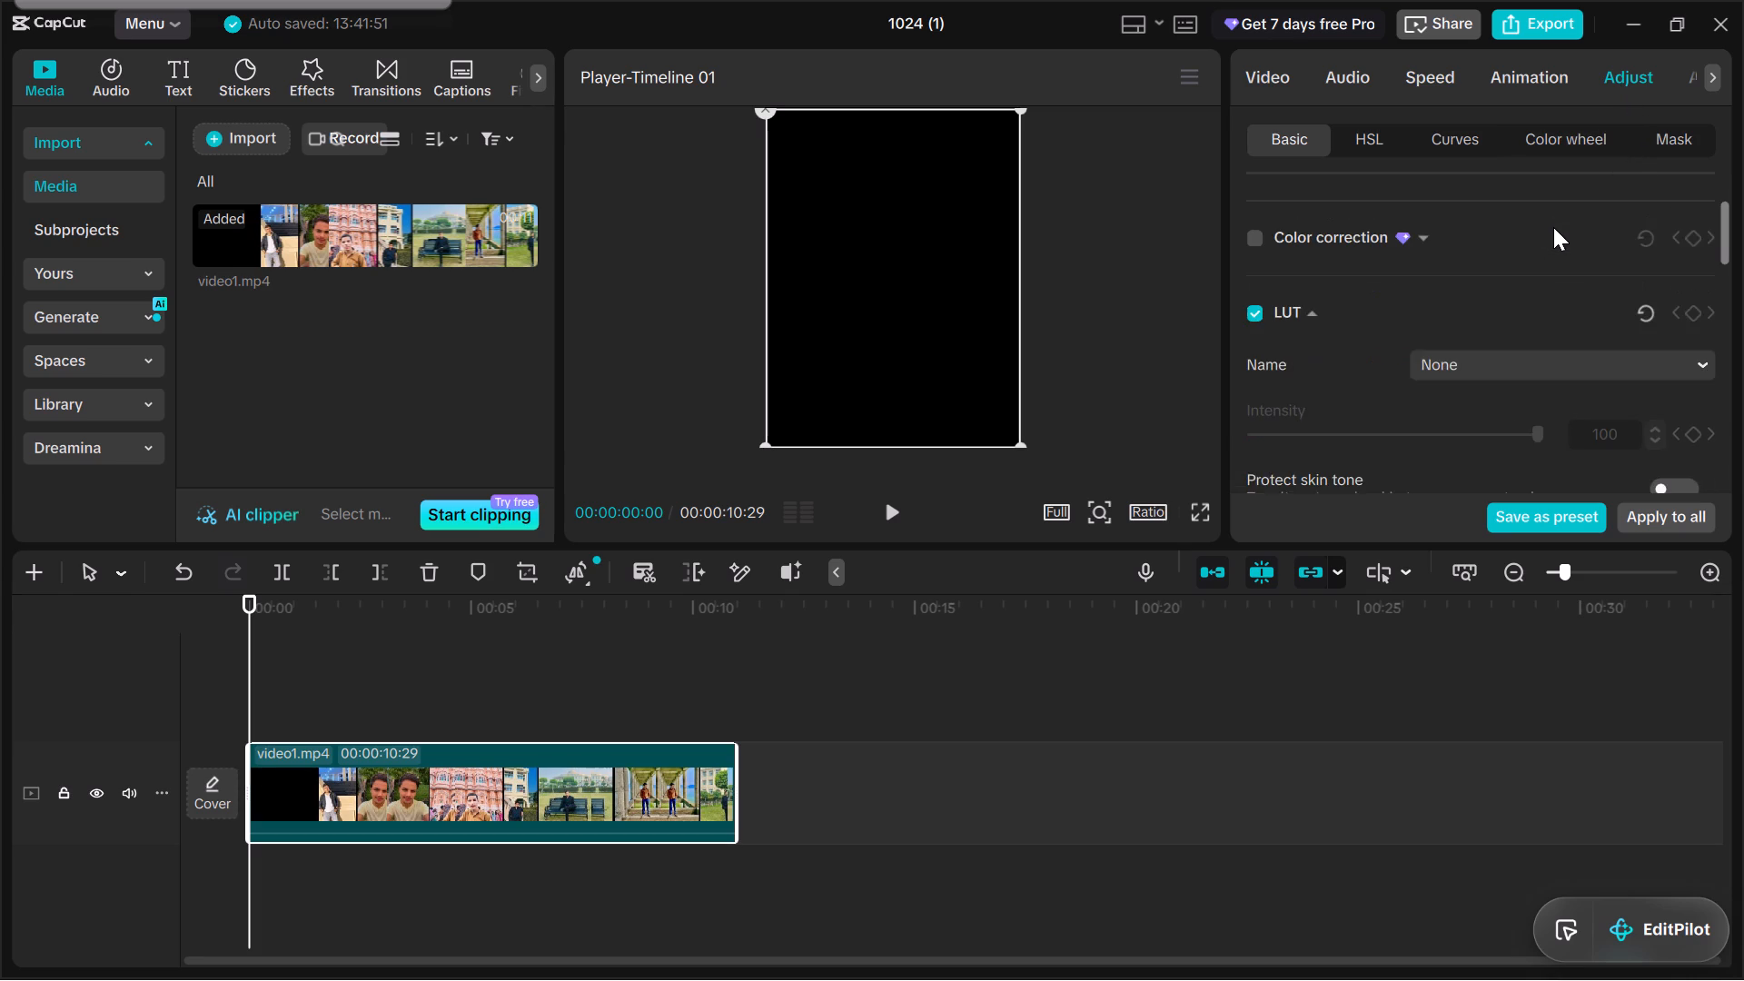
pyautogui.scroll(2, 1553, 227)
pyautogui.scroll(-6, 1553, 227)
pyautogui.scroll(1, 1553, 227)
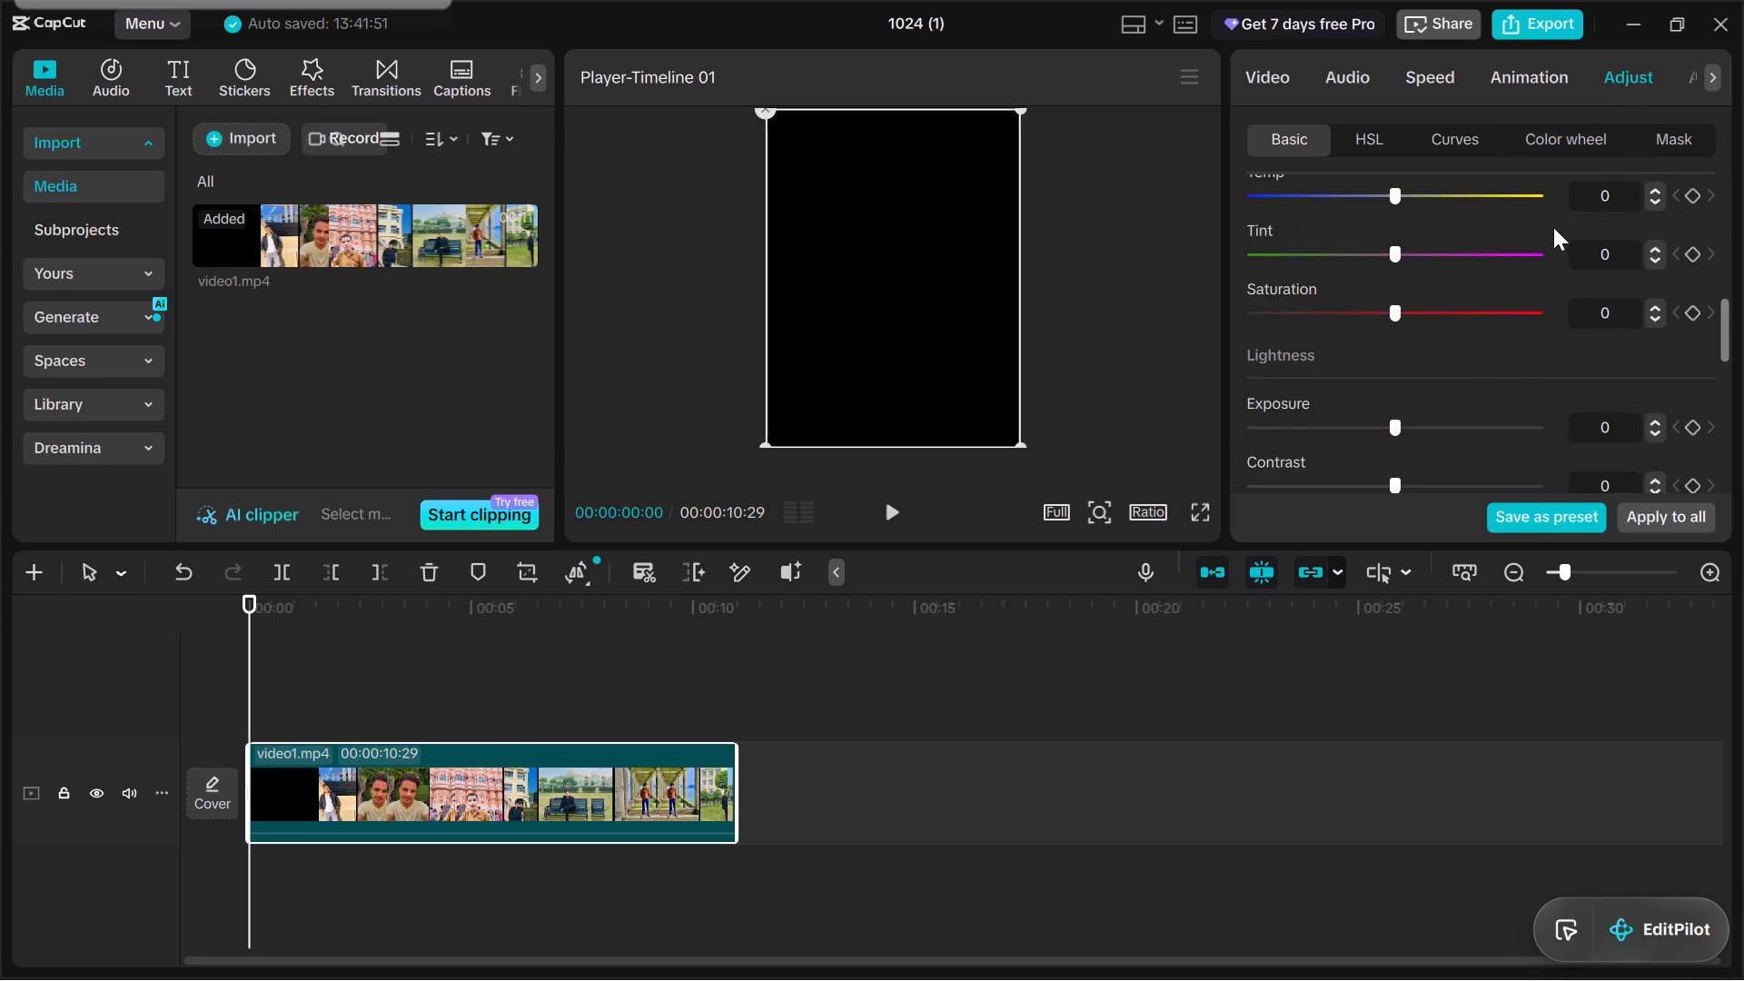
pyautogui.scroll(-9, 1553, 227)
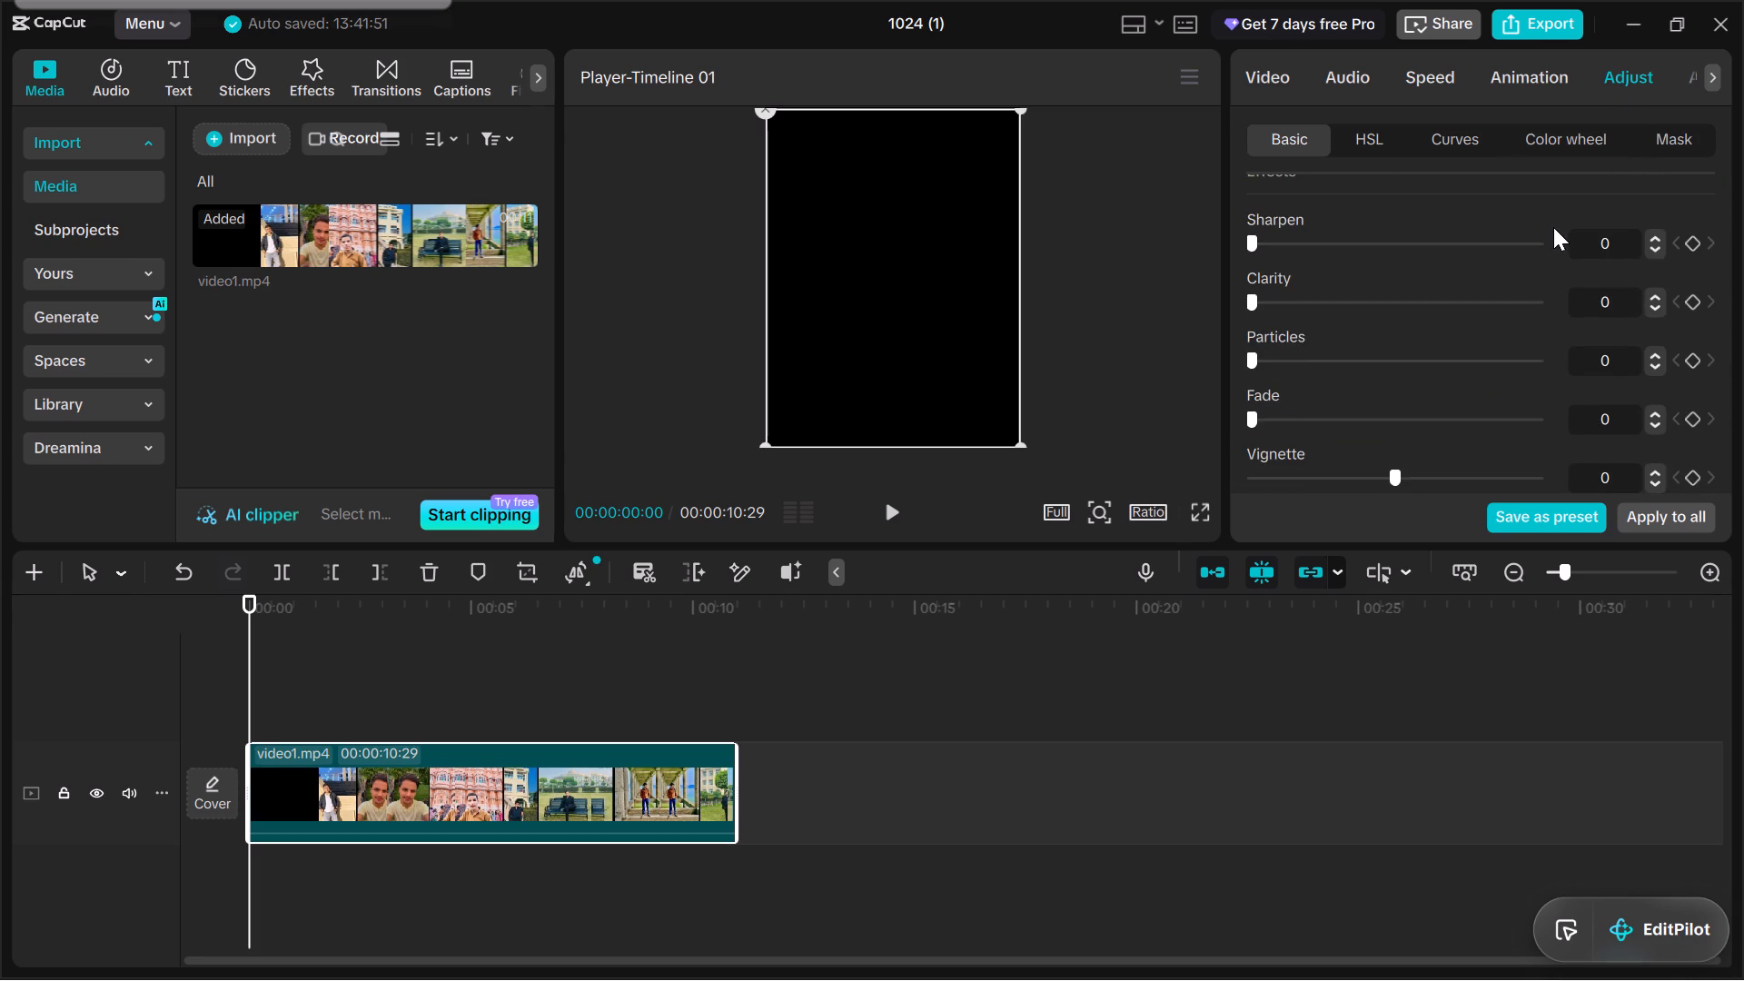
pyautogui.scroll(-3, 1553, 227)
pyautogui.scroll(2, 1553, 227)
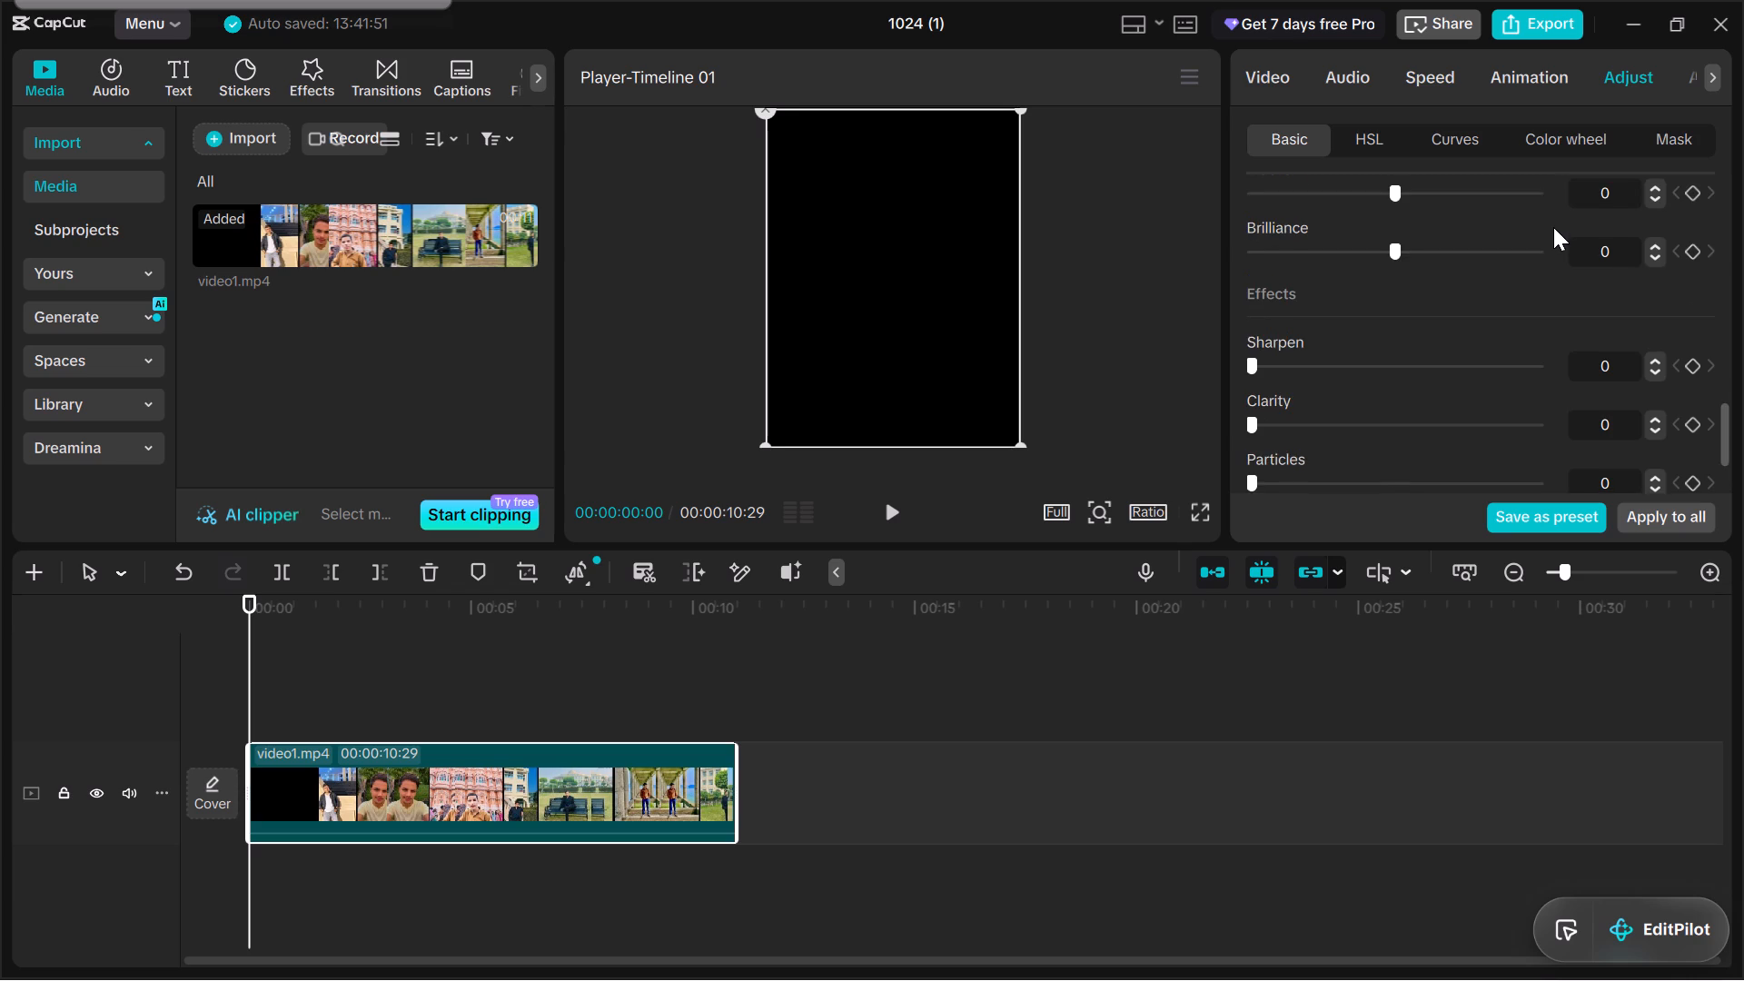
pyautogui.scroll(4, 1553, 227)
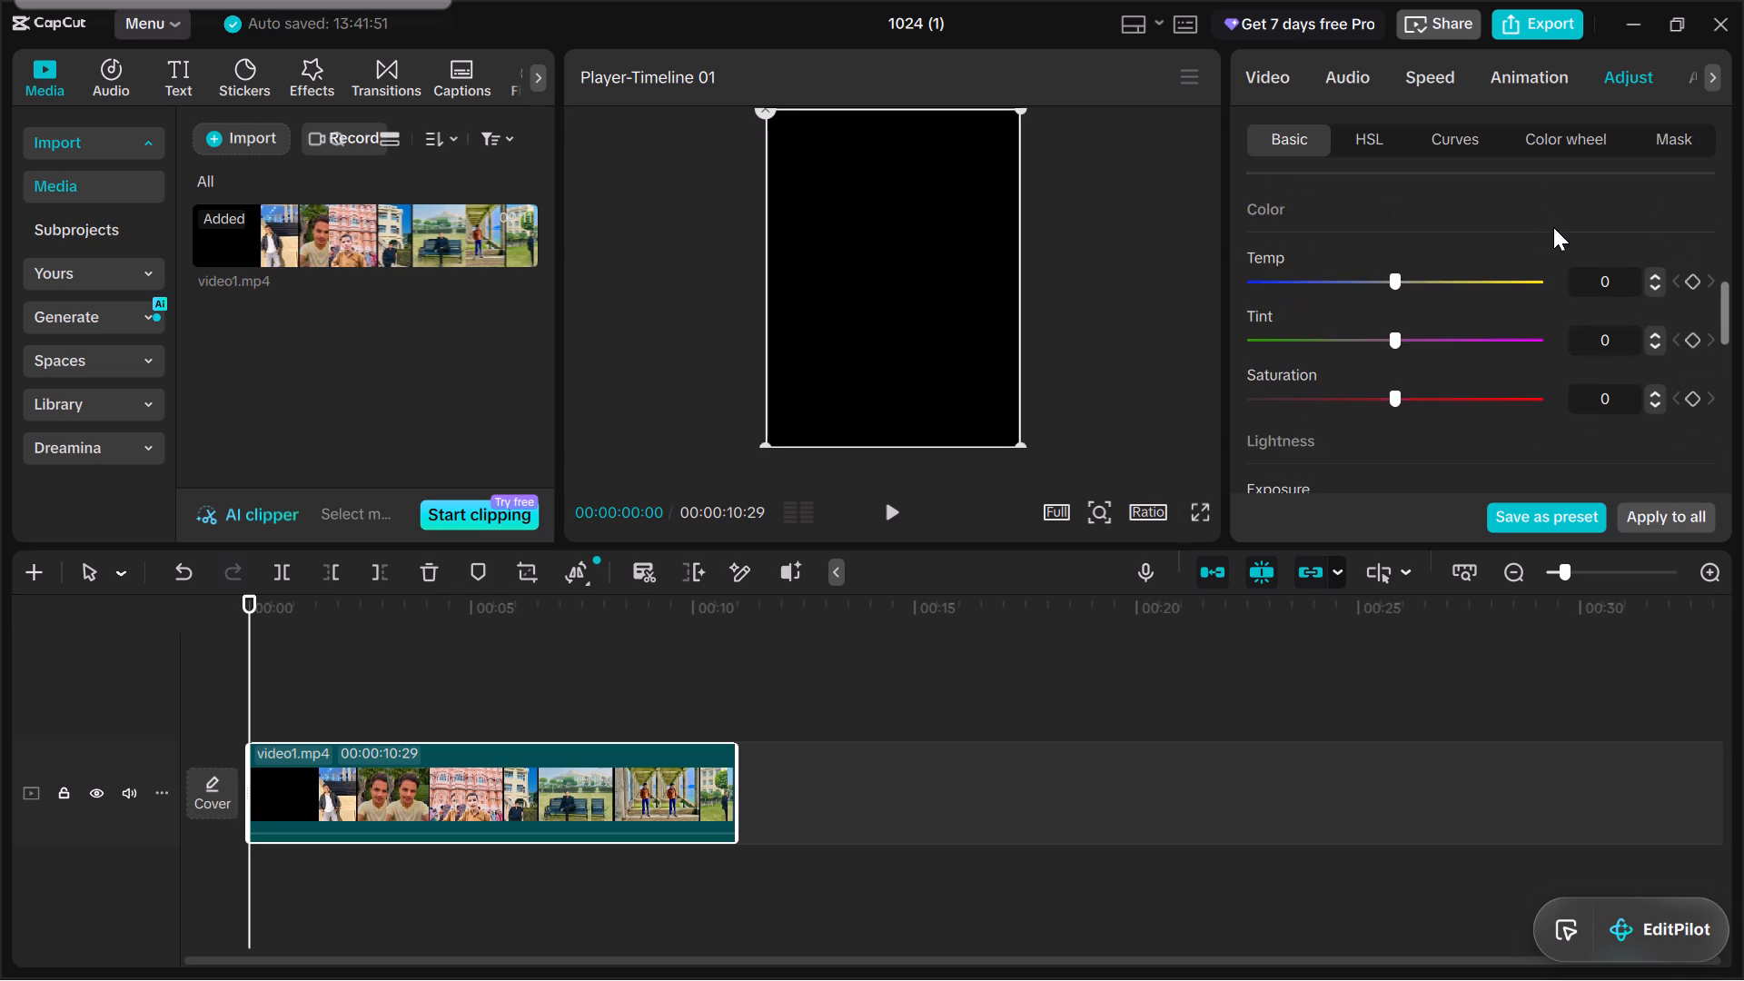
pyautogui.scroll(2, 1553, 226)
# Look over the clip's HSL, Curves, Color wheel and Mask adjustment settings, plus the AI stylize section.
pyautogui.click(1352, 141)
pyautogui.click(1455, 126)
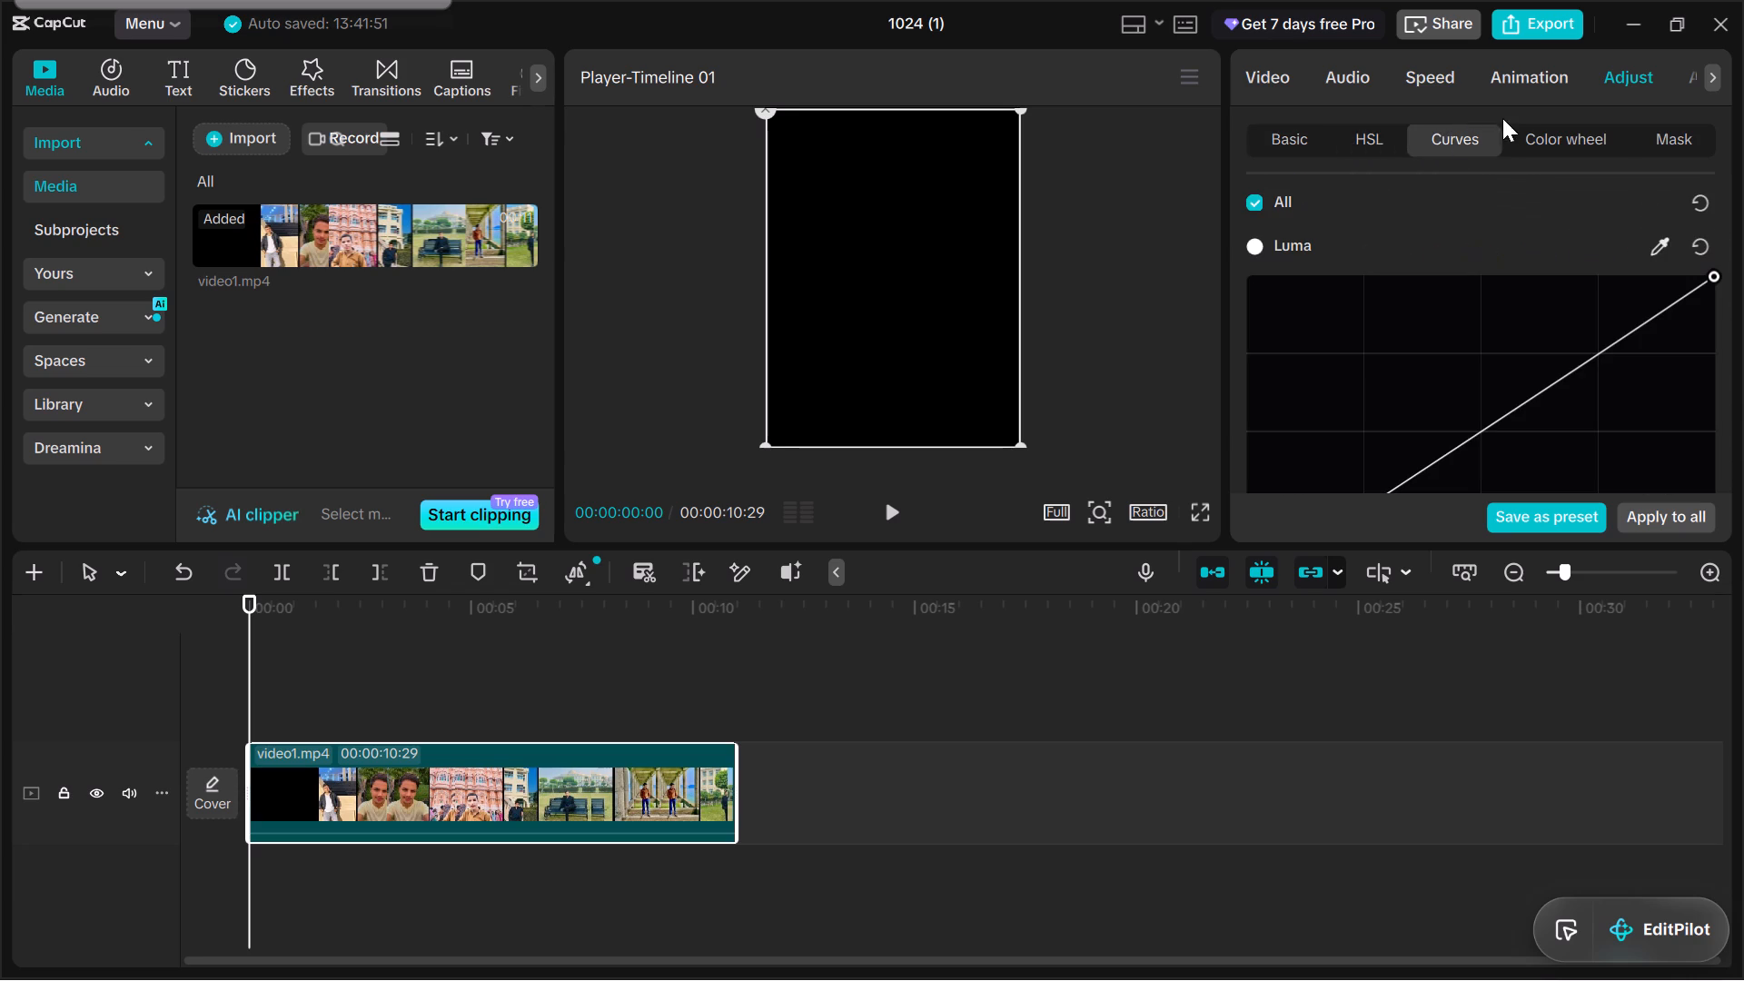
pyautogui.click(1541, 147)
pyautogui.click(1682, 137)
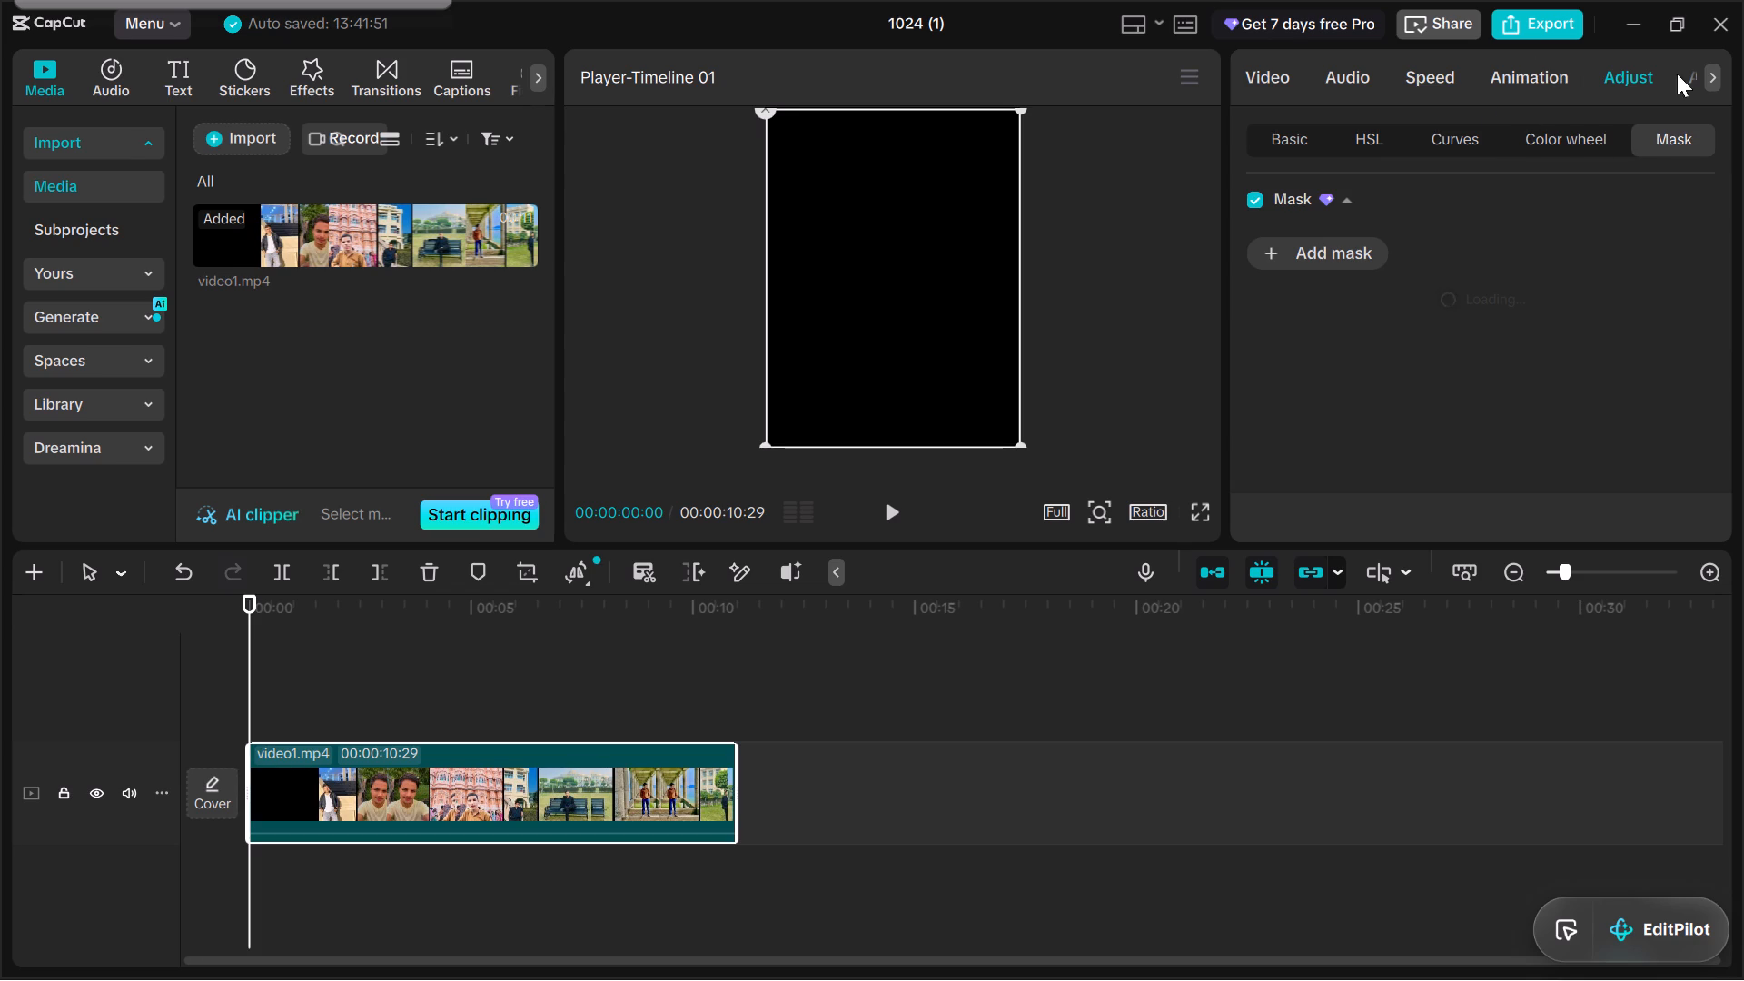
pyautogui.click(1716, 74)
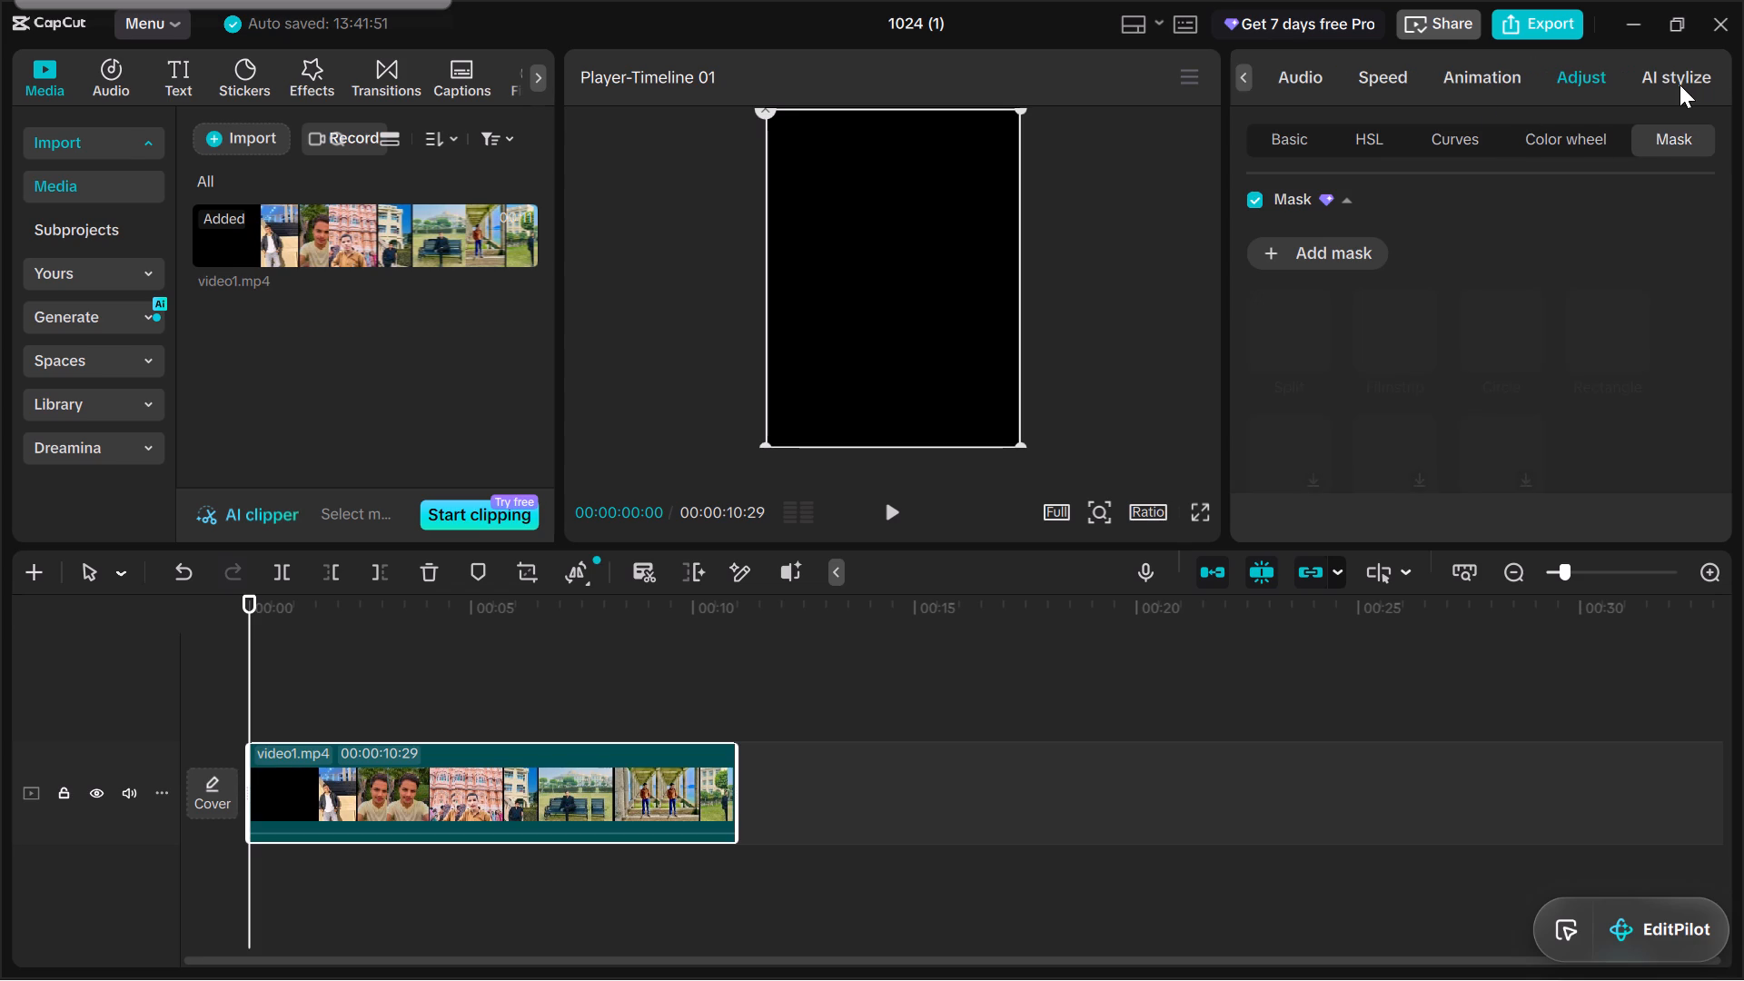
pyautogui.click(1680, 84)
pyautogui.click(1597, 75)
pyautogui.click(1564, 135)
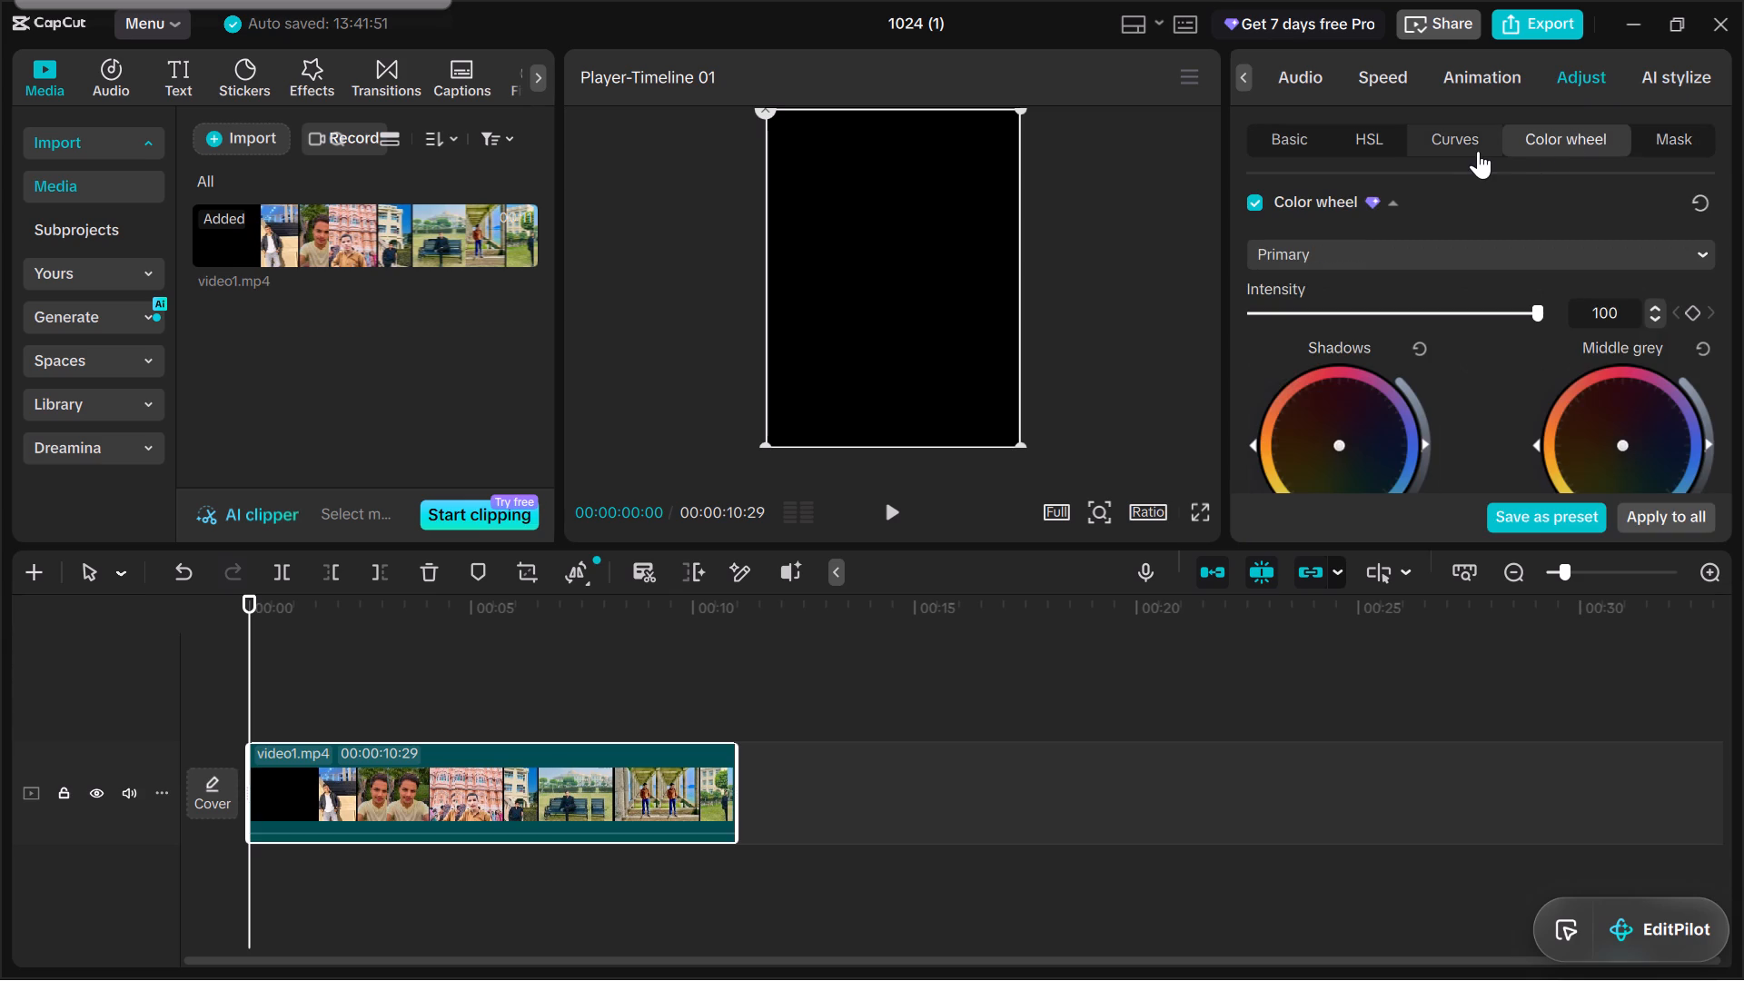
pyautogui.click(1478, 151)
pyautogui.click(1362, 150)
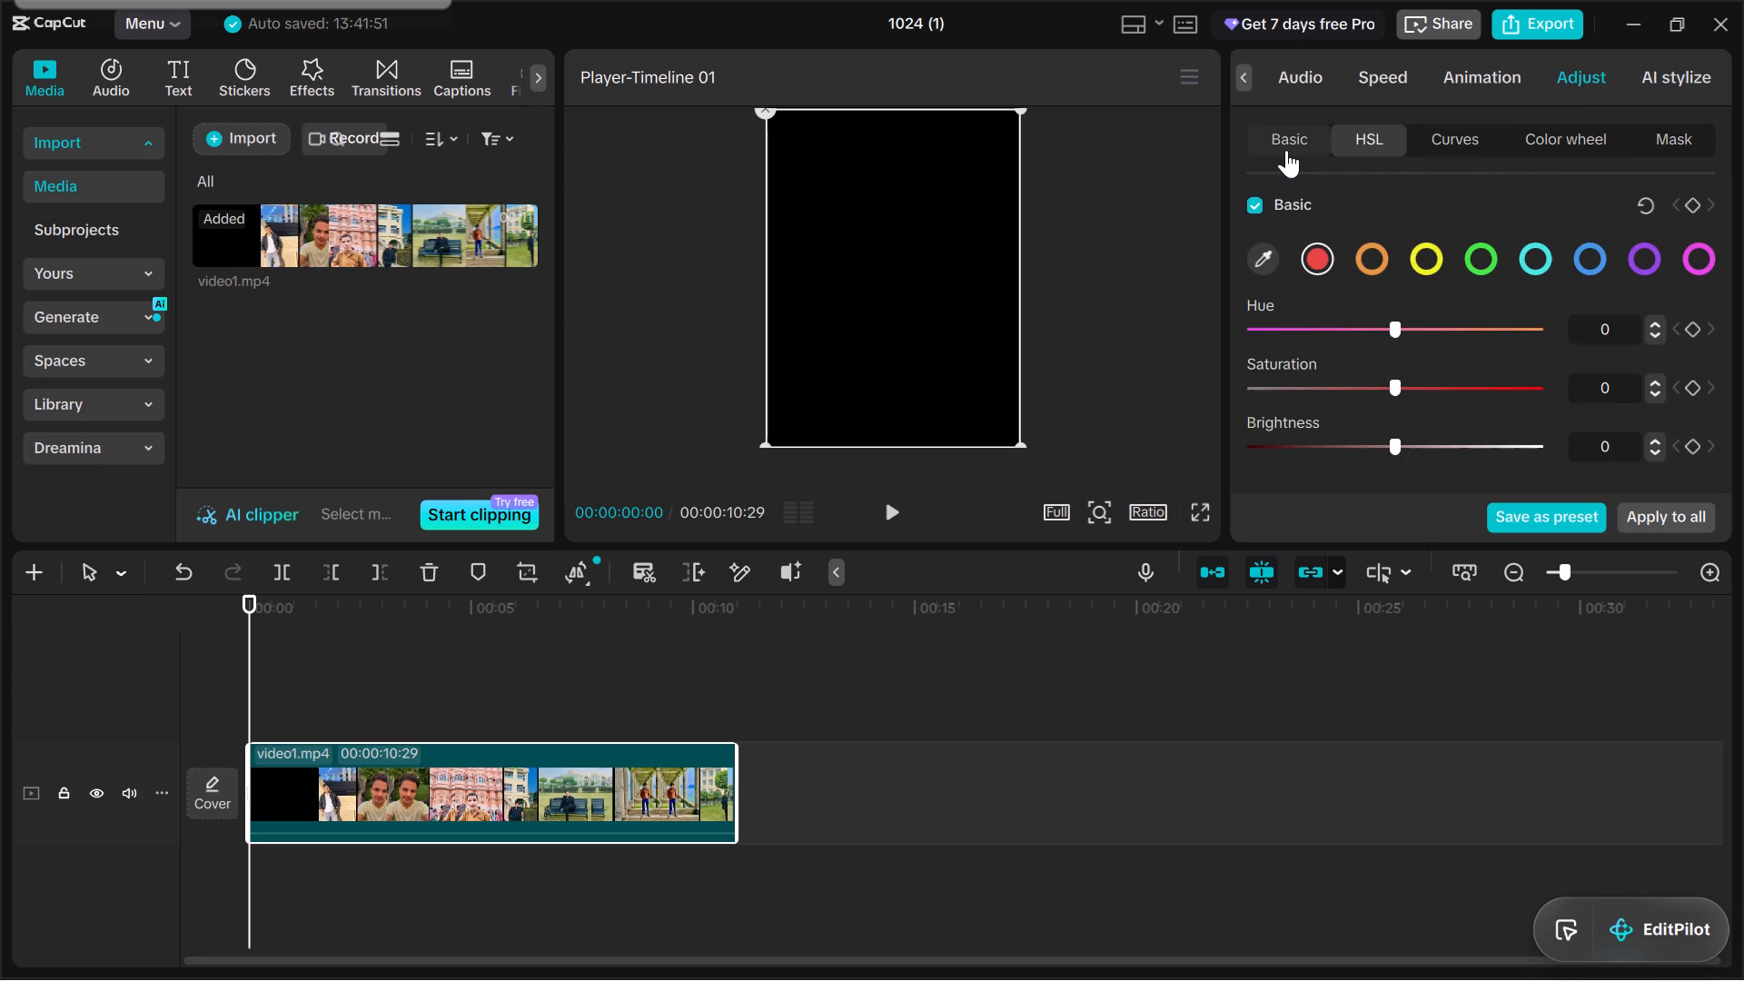
# Go back to the clip's Basic adjustment settings and examine its LUT, Color, Lightness and Effects controls.
pyautogui.click(1273, 149)
pyautogui.scroll(-3, 1390, 251)
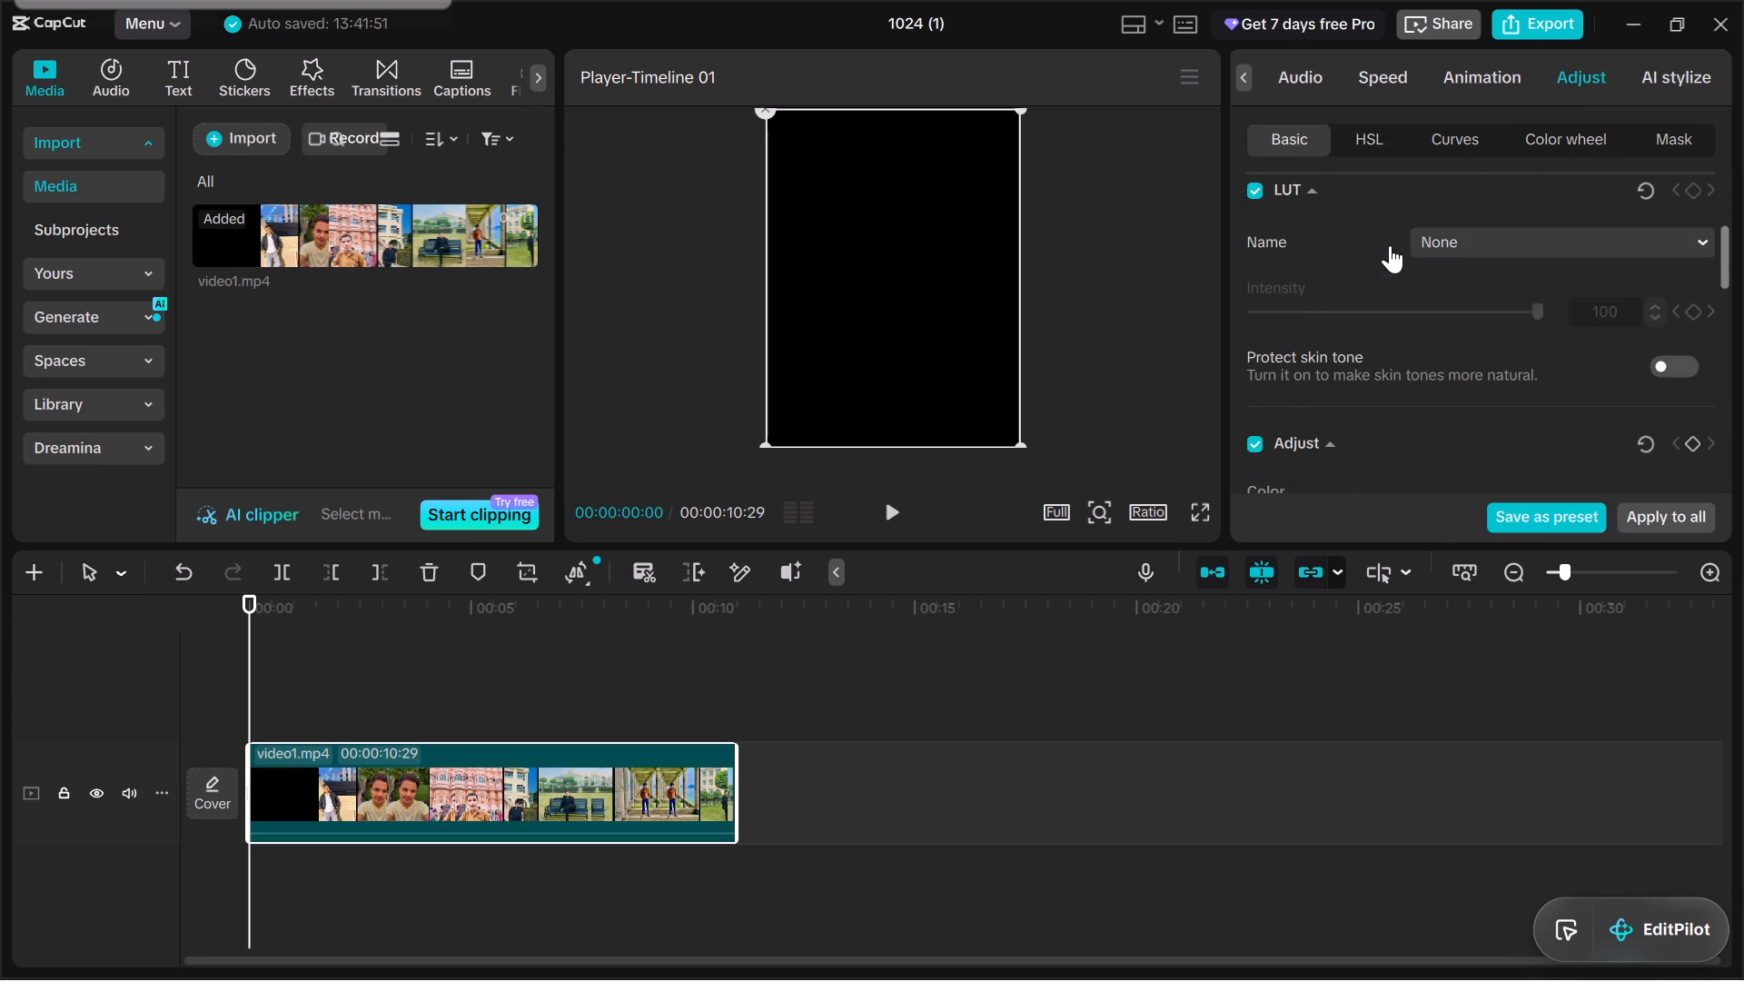
pyautogui.scroll(-2, 1390, 239)
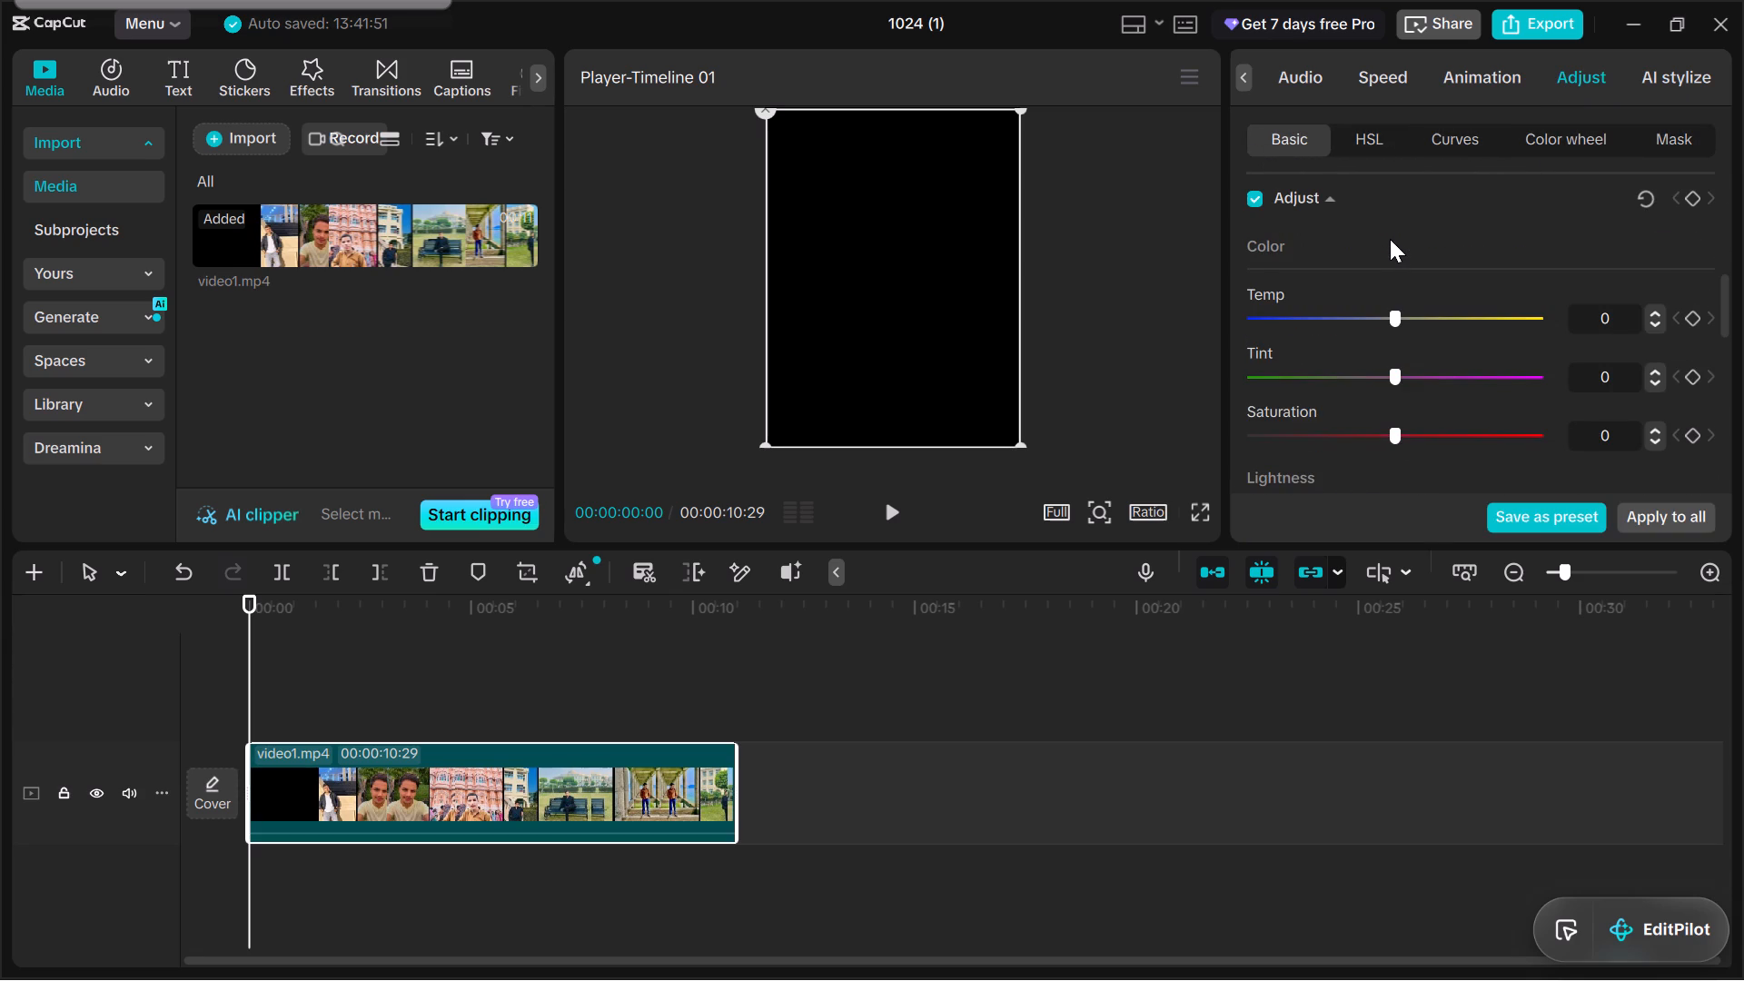
pyautogui.scroll(-3, 1389, 238)
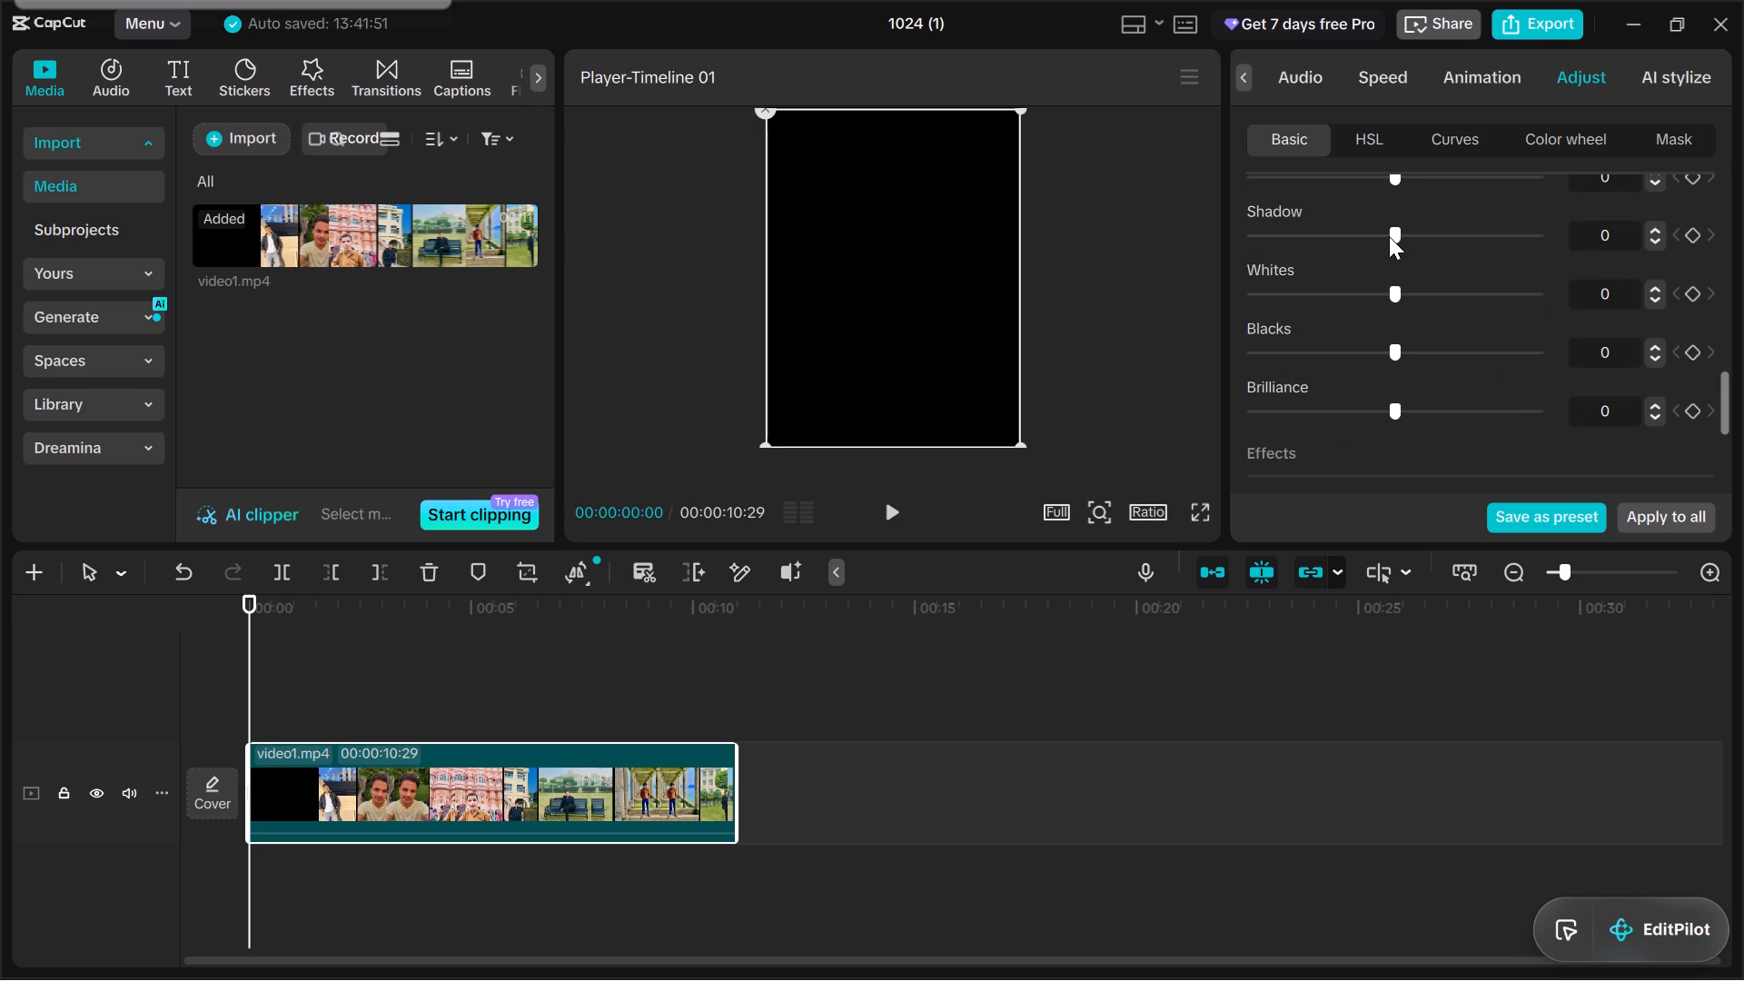
pyautogui.scroll(-1, 1389, 236)
pyautogui.scroll(1, 1389, 236)
pyautogui.scroll(-2, 1389, 236)
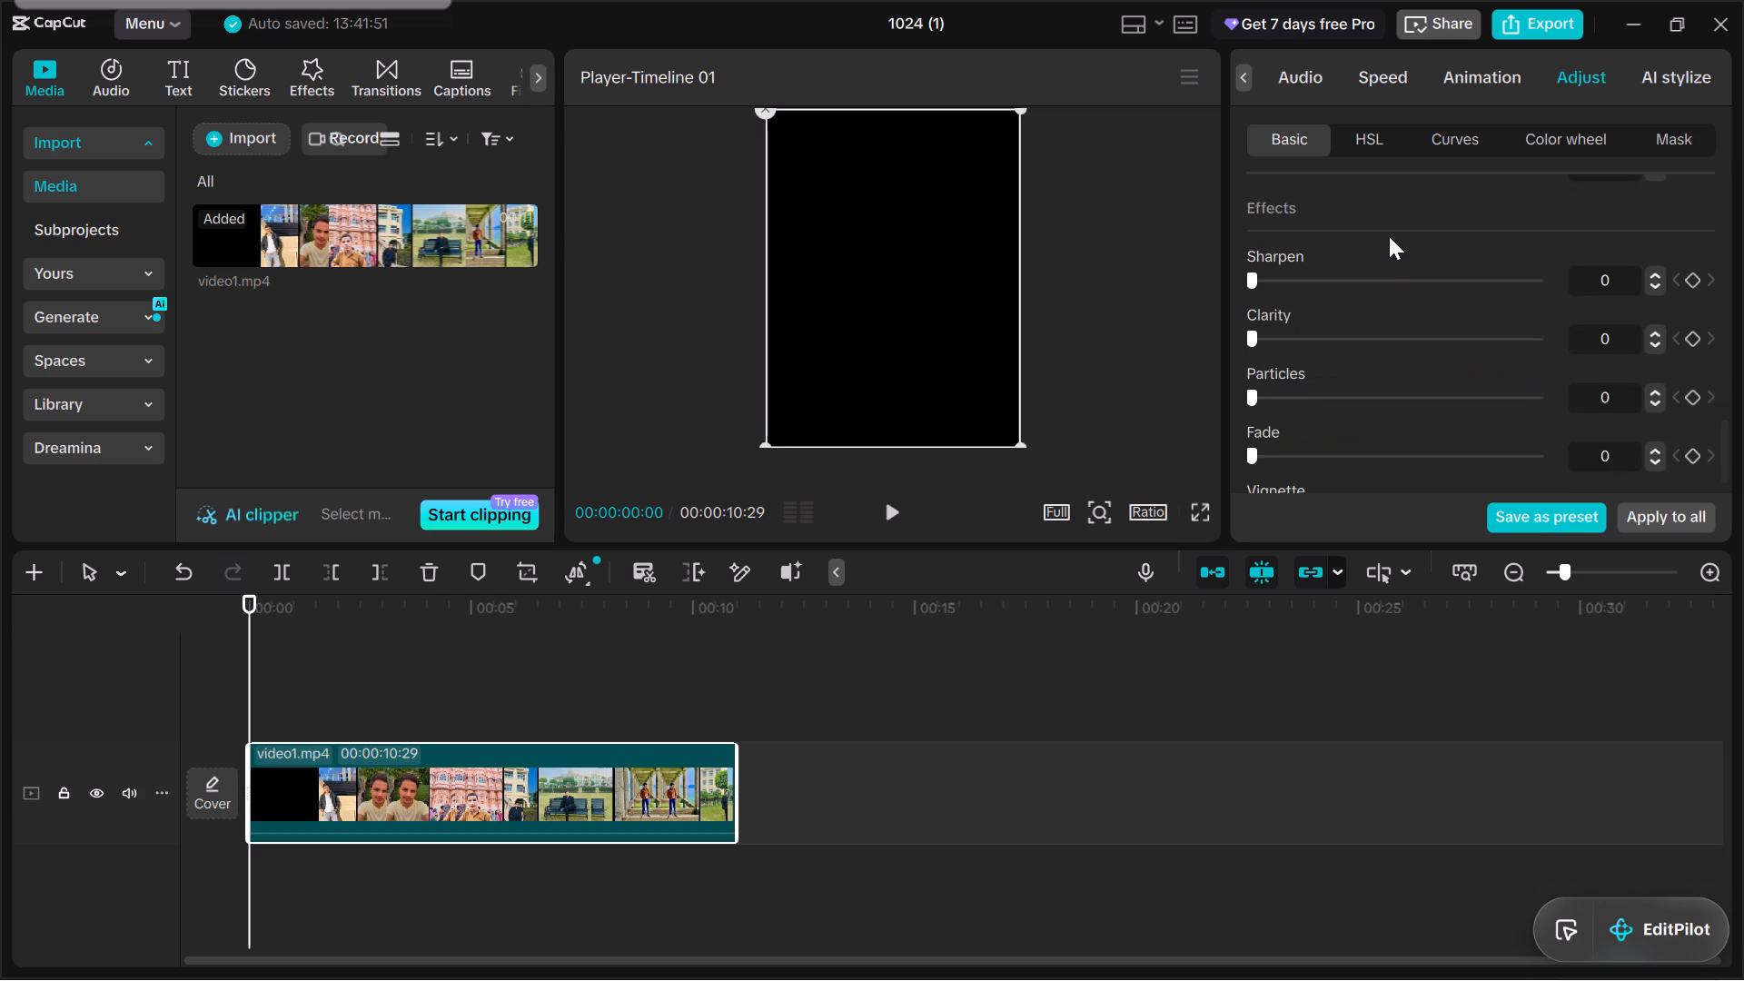
pyautogui.scroll(-3, 1386, 235)
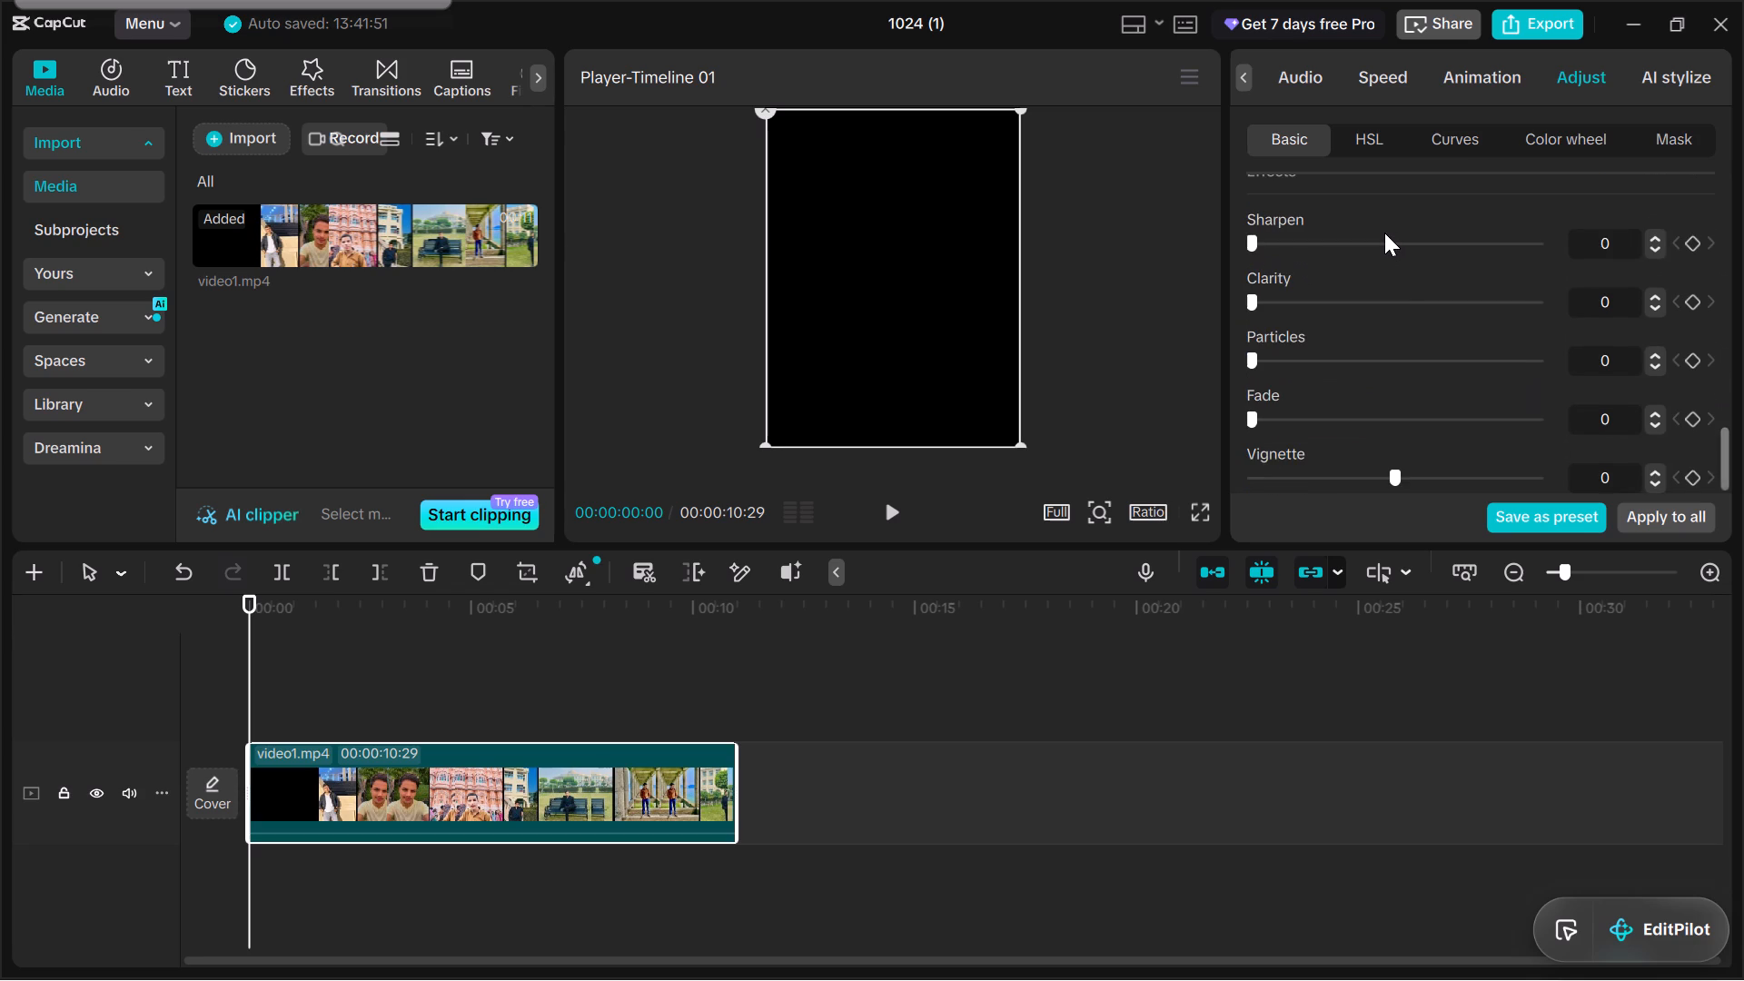
pyautogui.scroll(-5, 1384, 233)
pyautogui.scroll(3, 1384, 230)
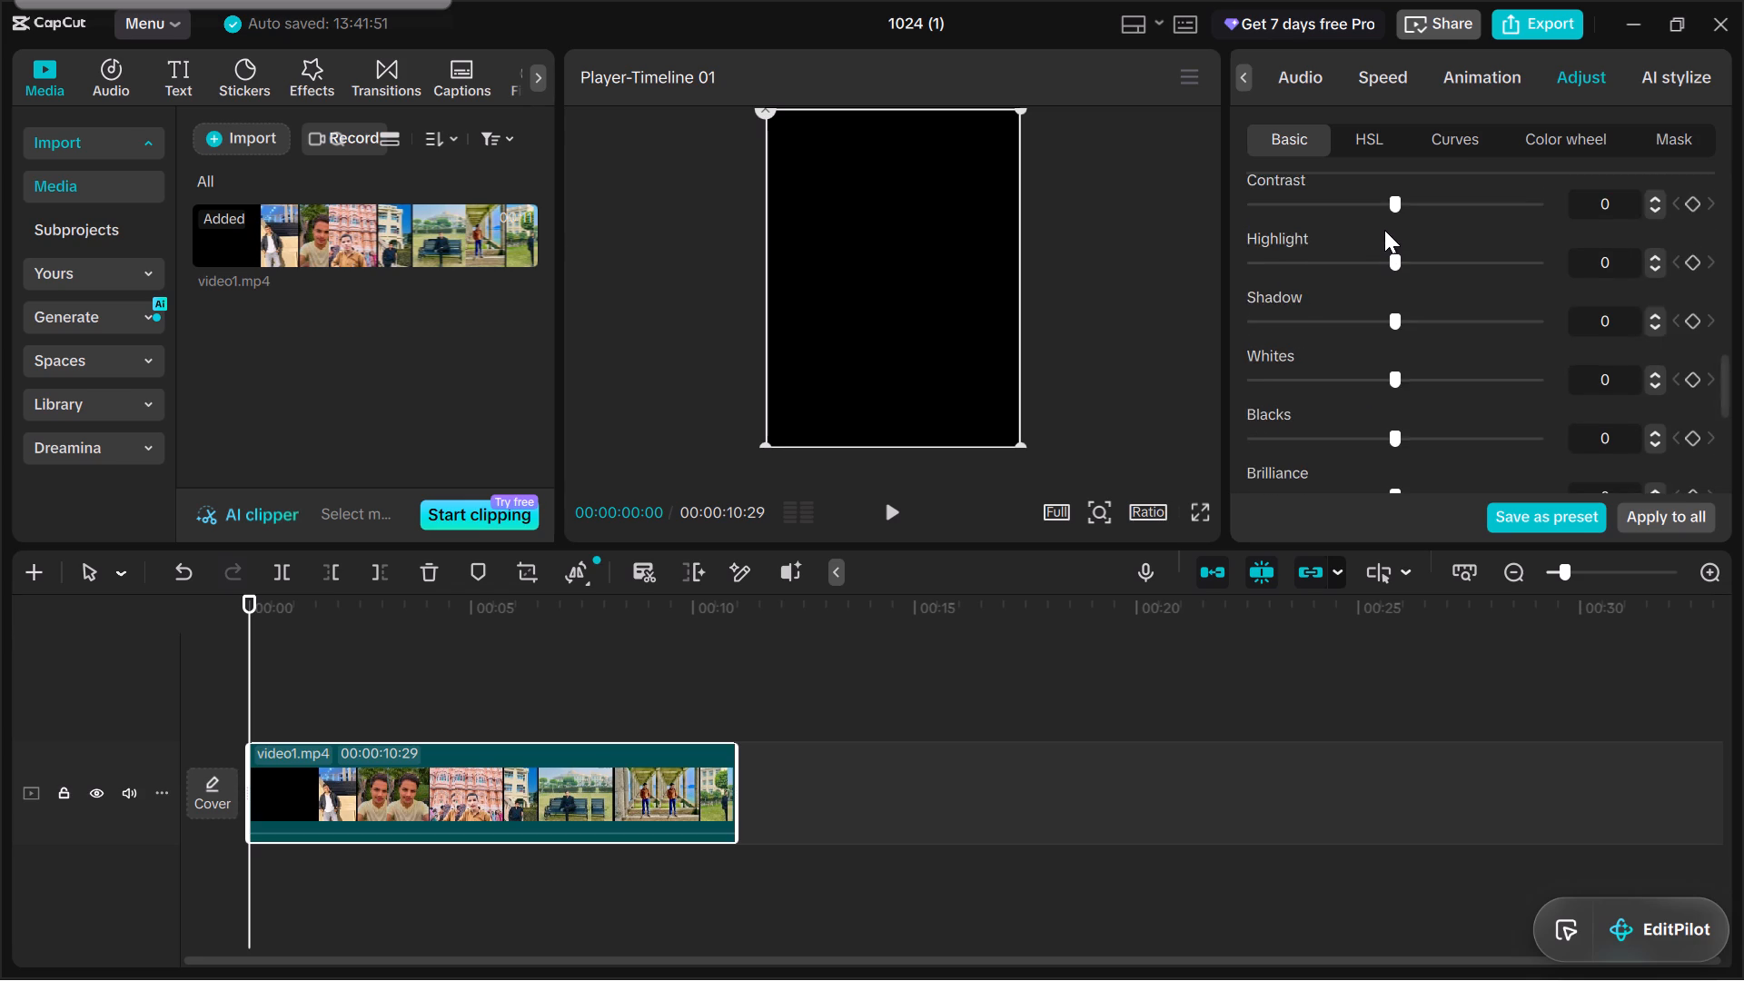
pyautogui.scroll(8, 1384, 230)
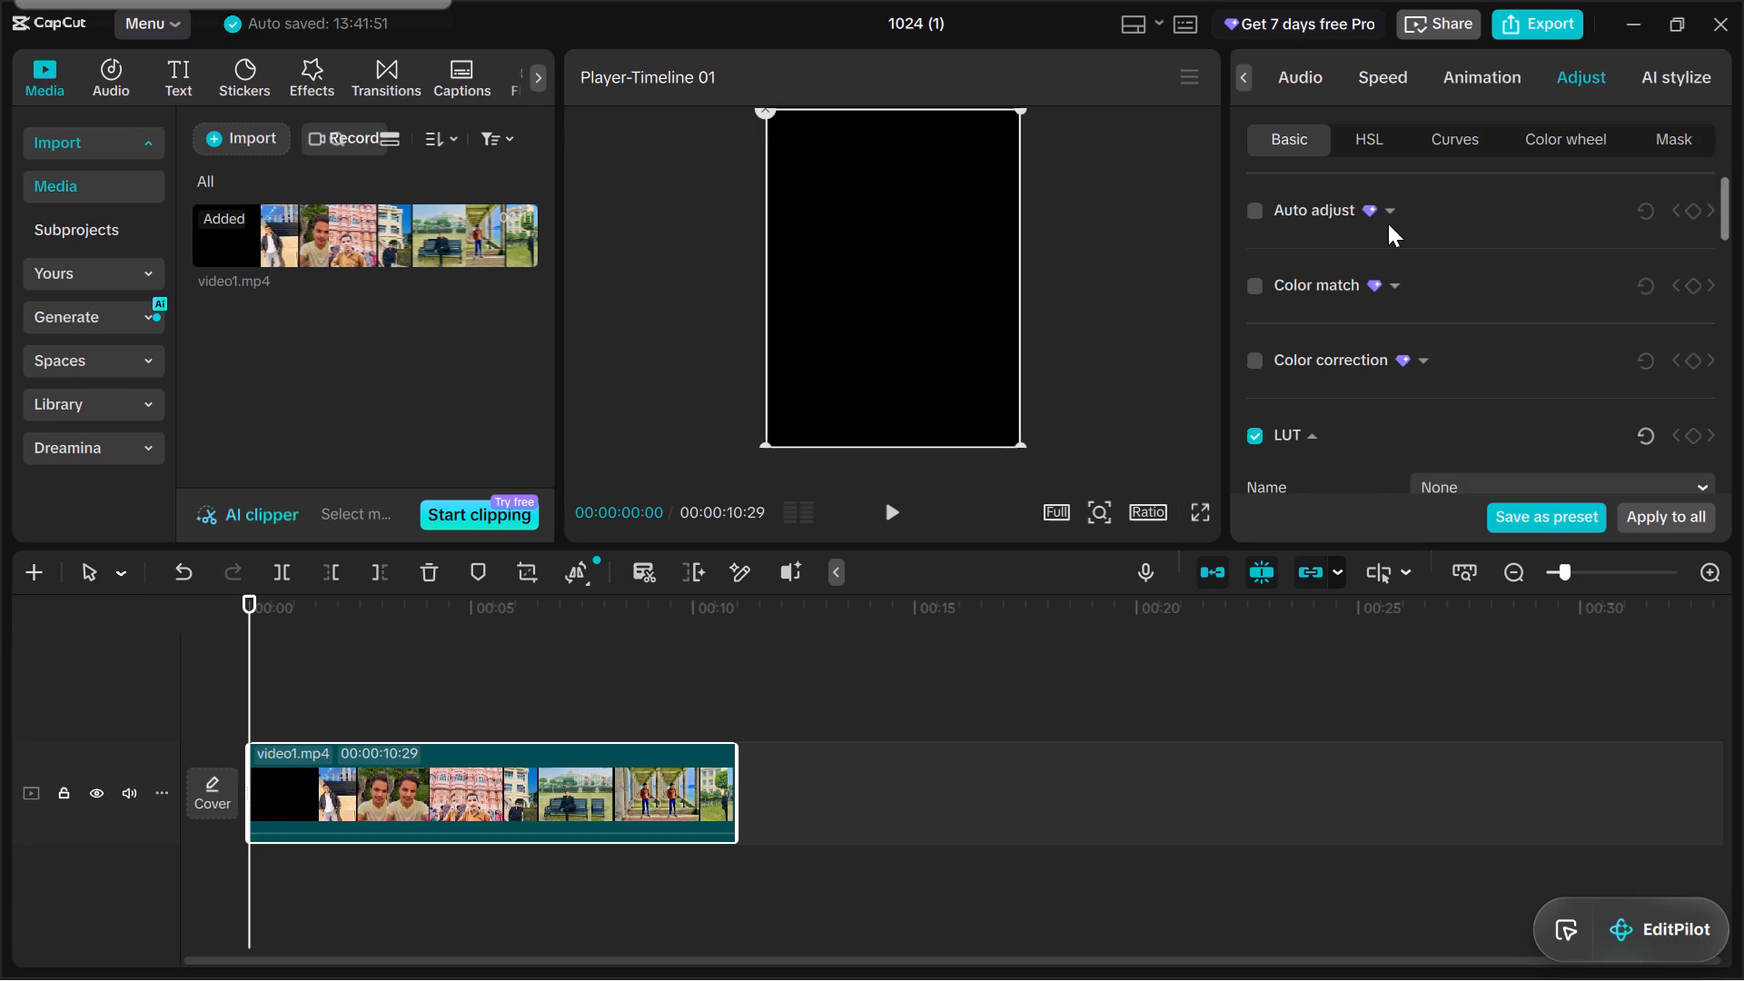
pyautogui.scroll(5, 1388, 221)
# Move the playhead to 00:00:07:07 and reselect the video1.mp4 clip.
pyautogui.click(646, 791)
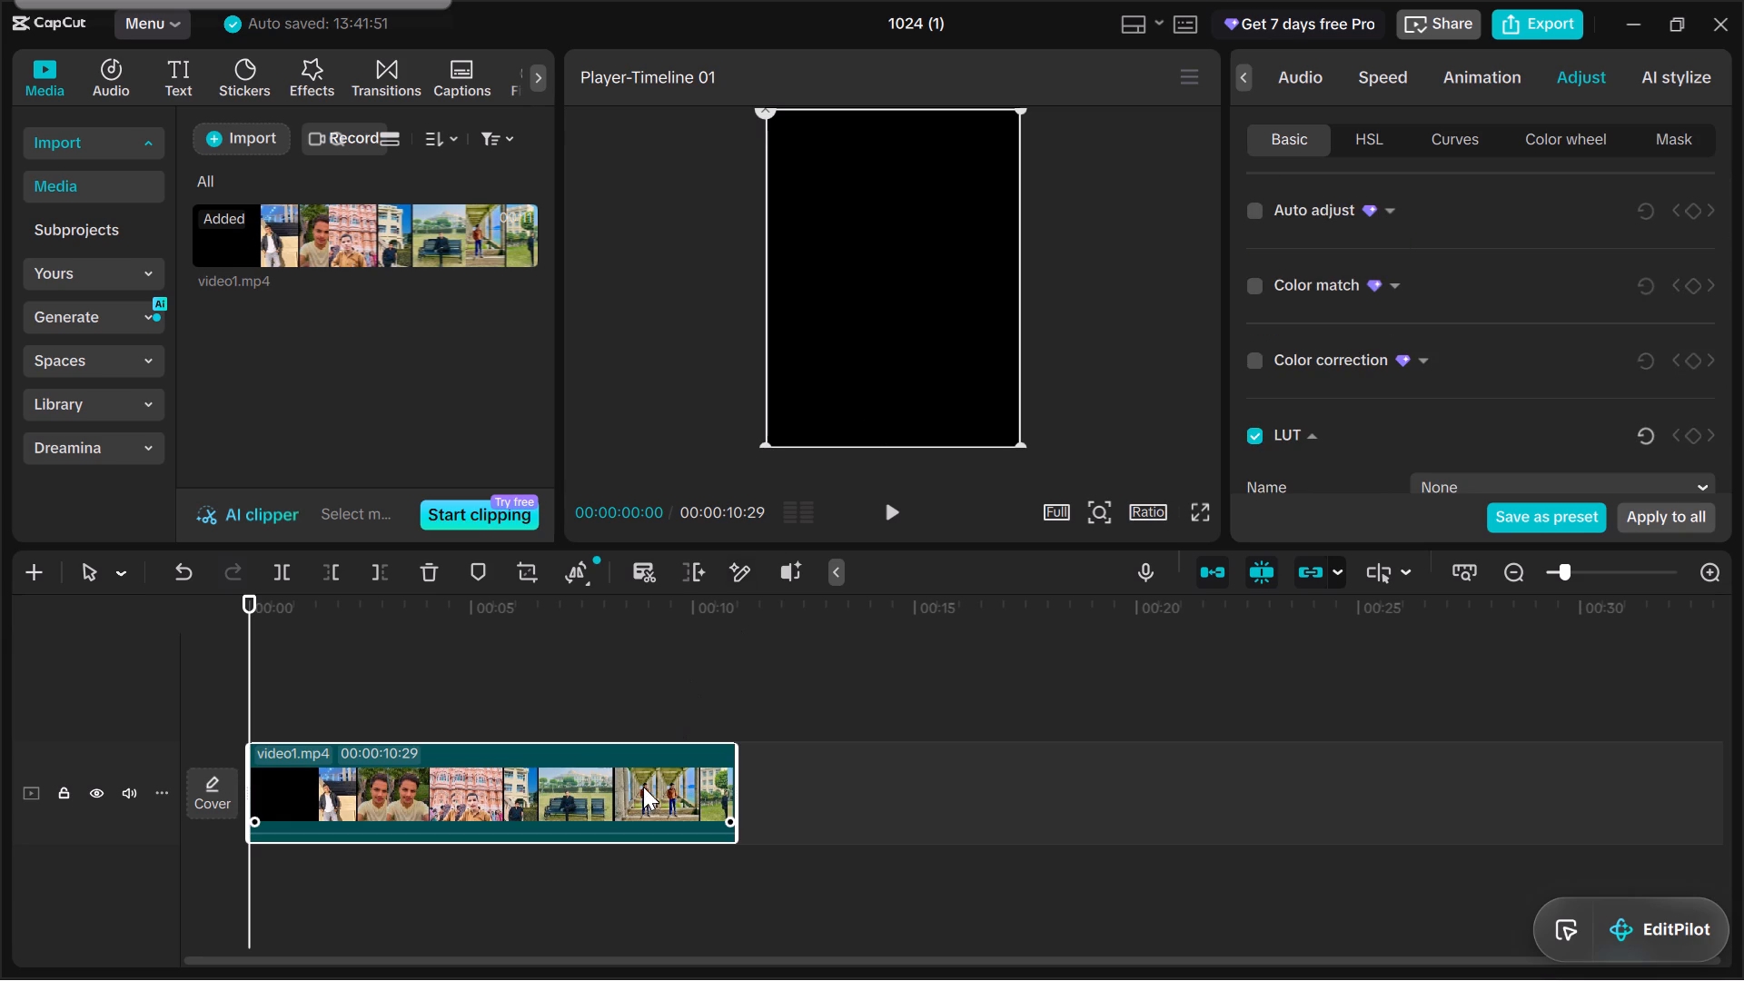
pyautogui.click(909, 628)
pyautogui.click(657, 758)
pyautogui.moveTo(635, 768); pyautogui.dragTo(630, 759)
pyautogui.click(570, 649)
pyautogui.click(651, 790)
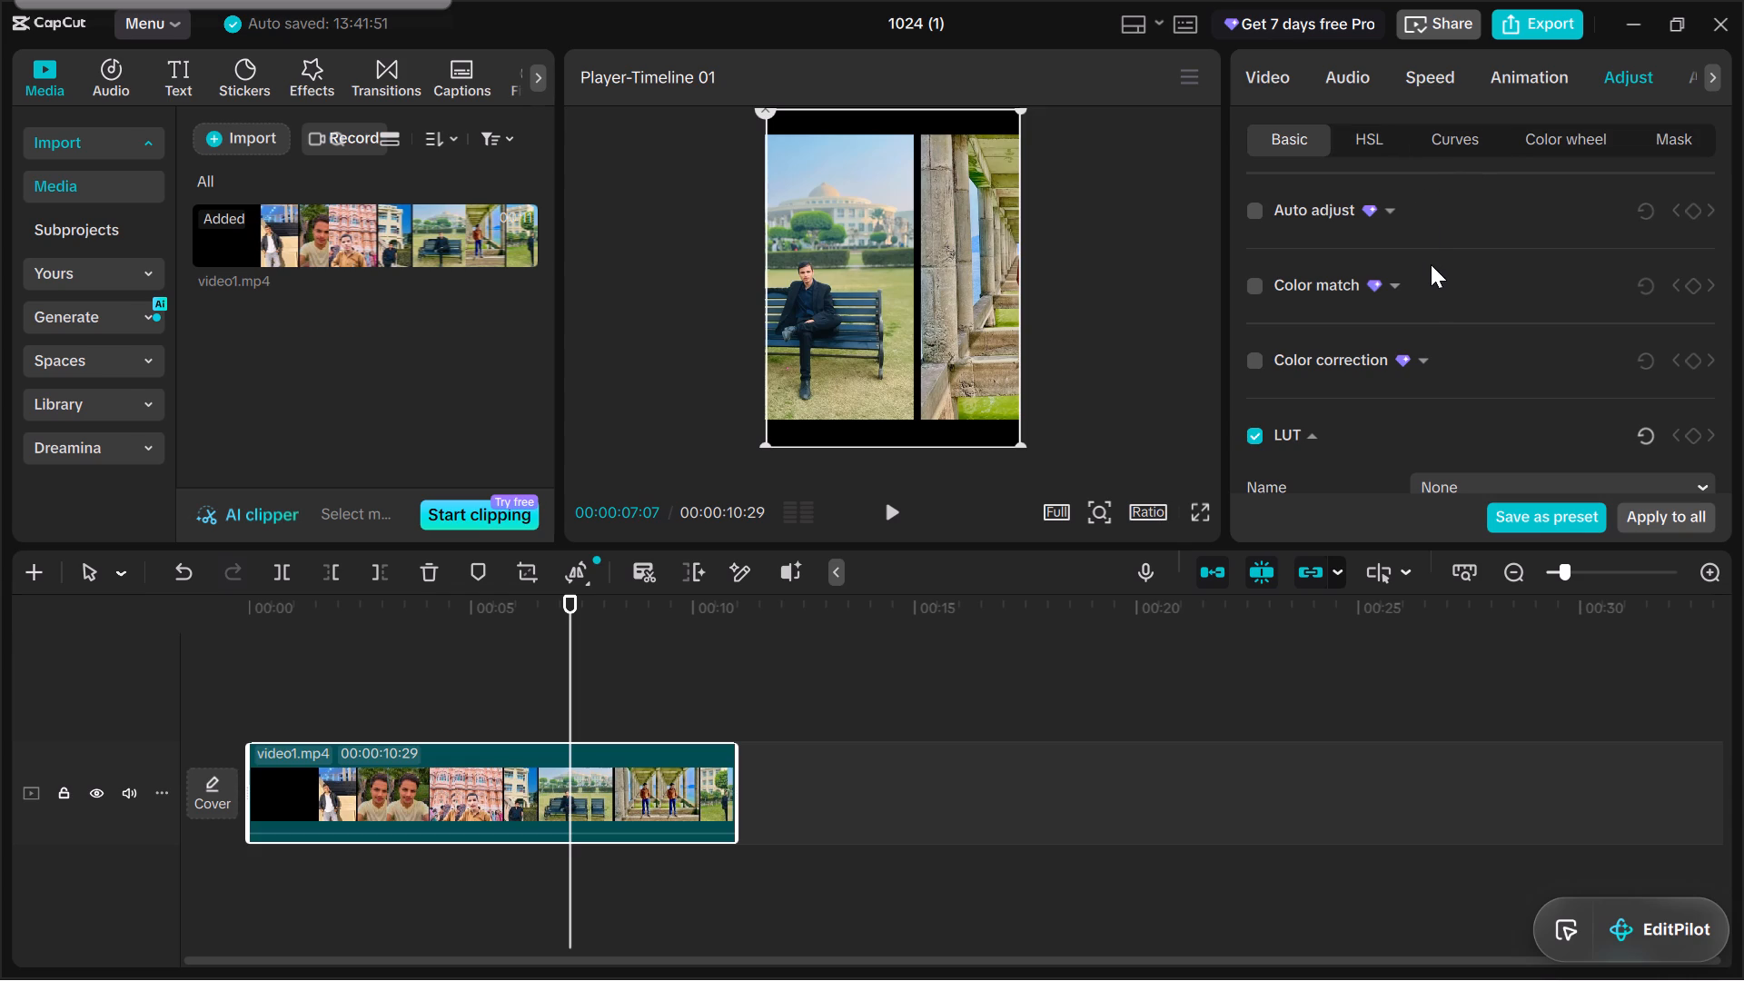
# Check the available LUT choices and examine the Adjust section's Color, Lightness and Effects sliders for video1.mp4.
pyautogui.scroll(-1, 1431, 261)
pyautogui.click(1463, 357)
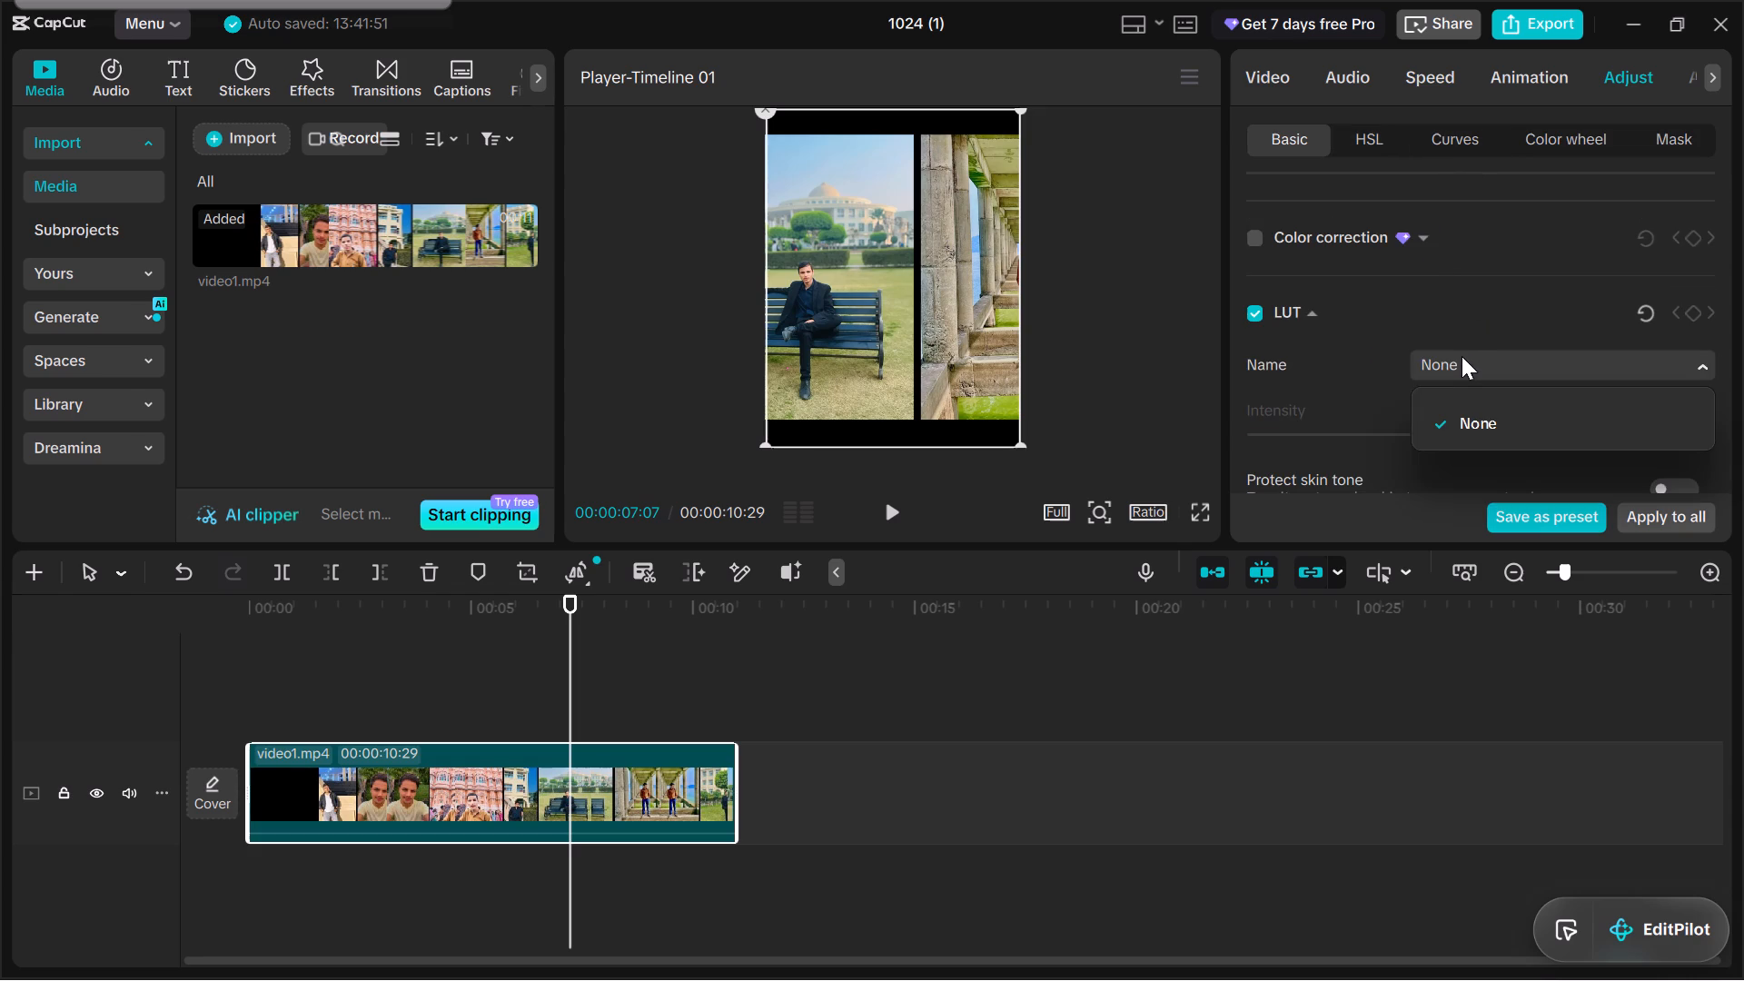
pyautogui.click(1465, 358)
pyautogui.scroll(-2, 1459, 317)
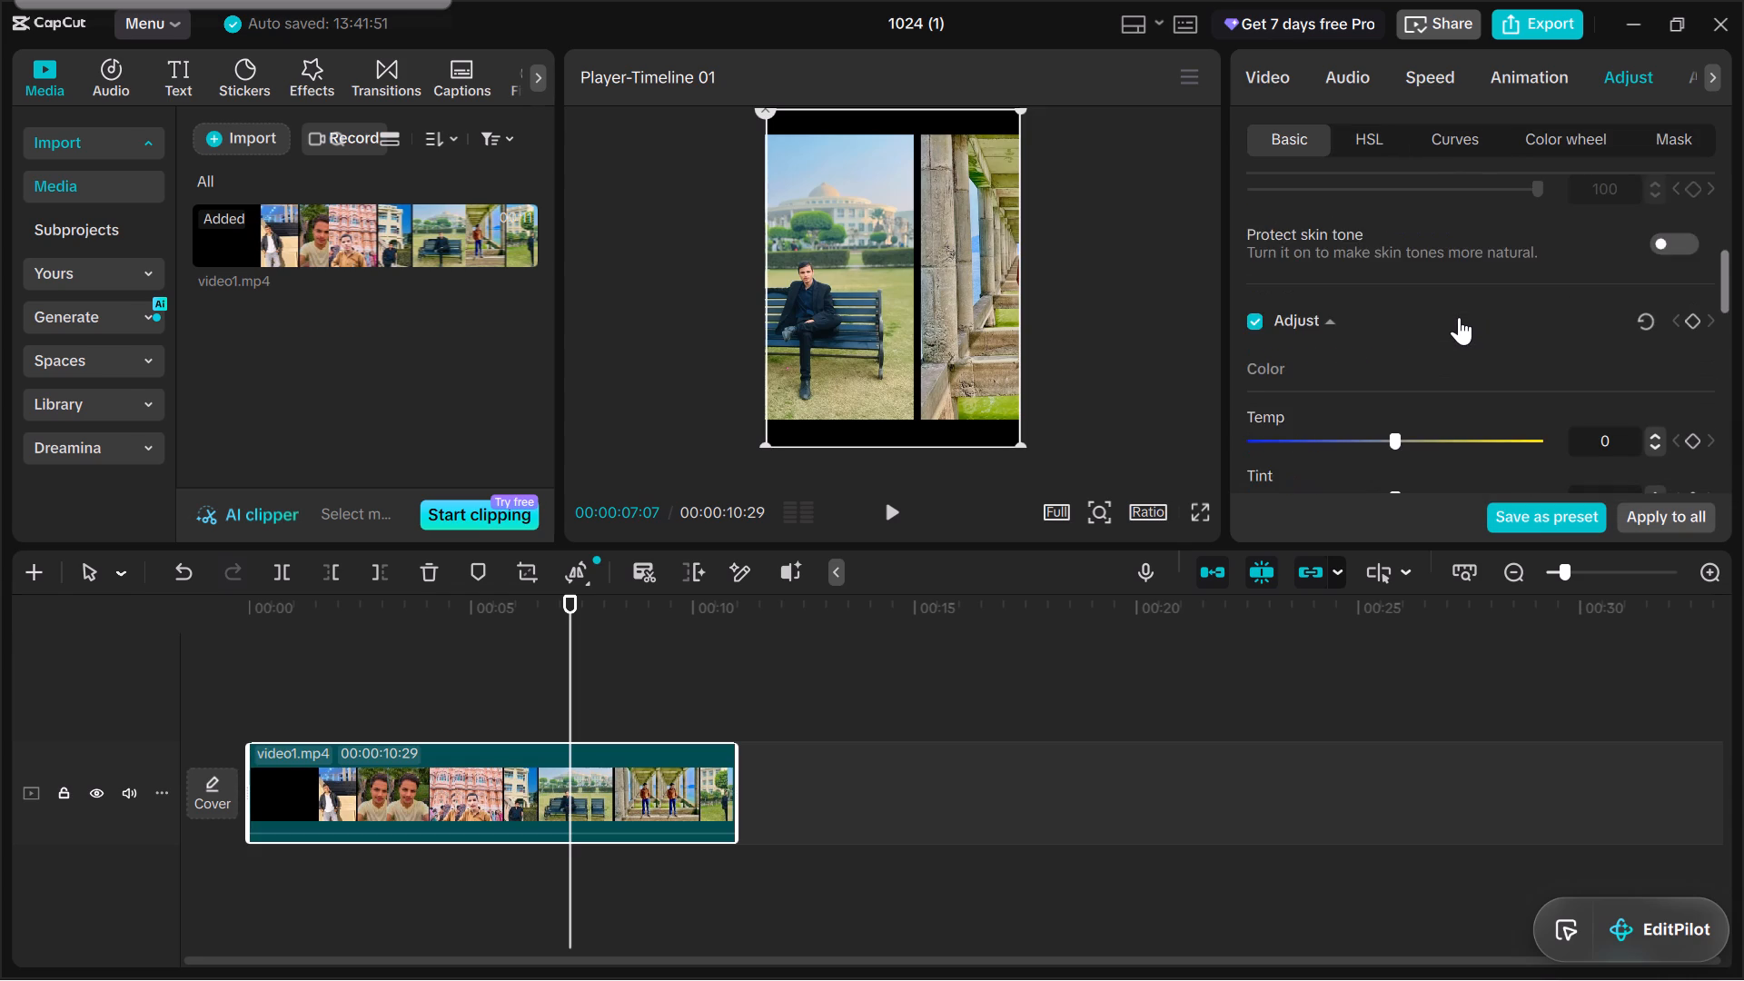
pyautogui.scroll(-1, 1459, 317)
pyautogui.click(1331, 195)
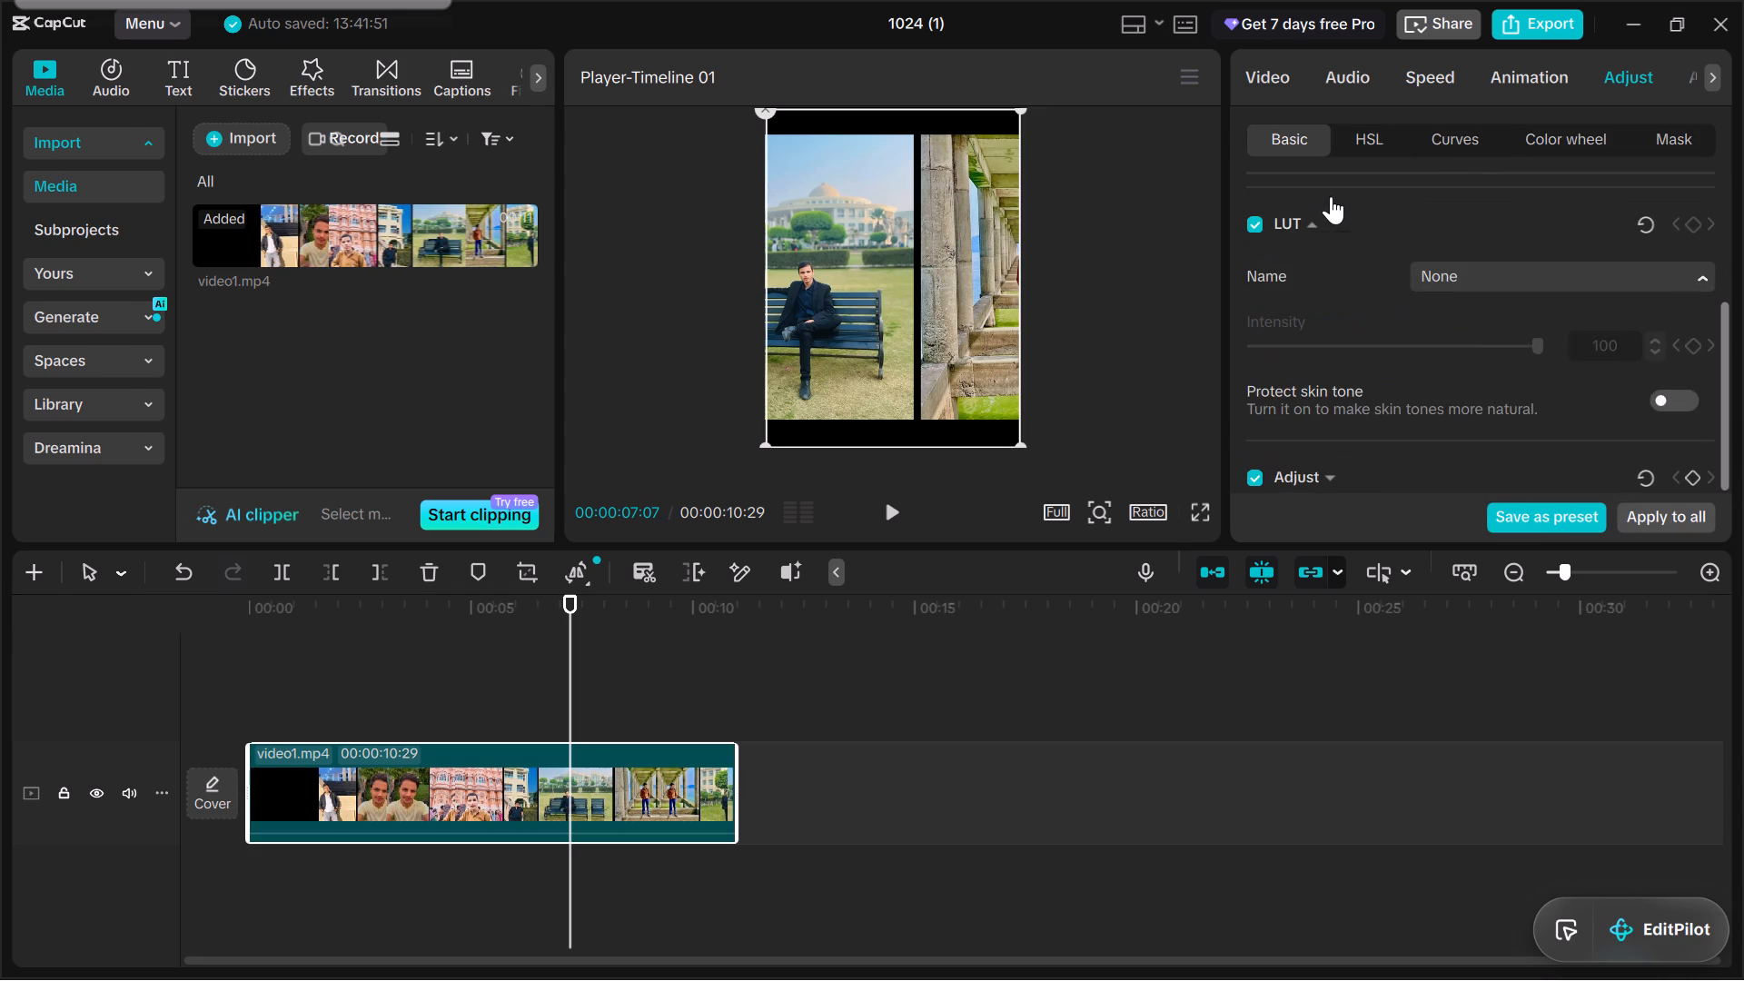
pyautogui.scroll(-6, 1382, 237)
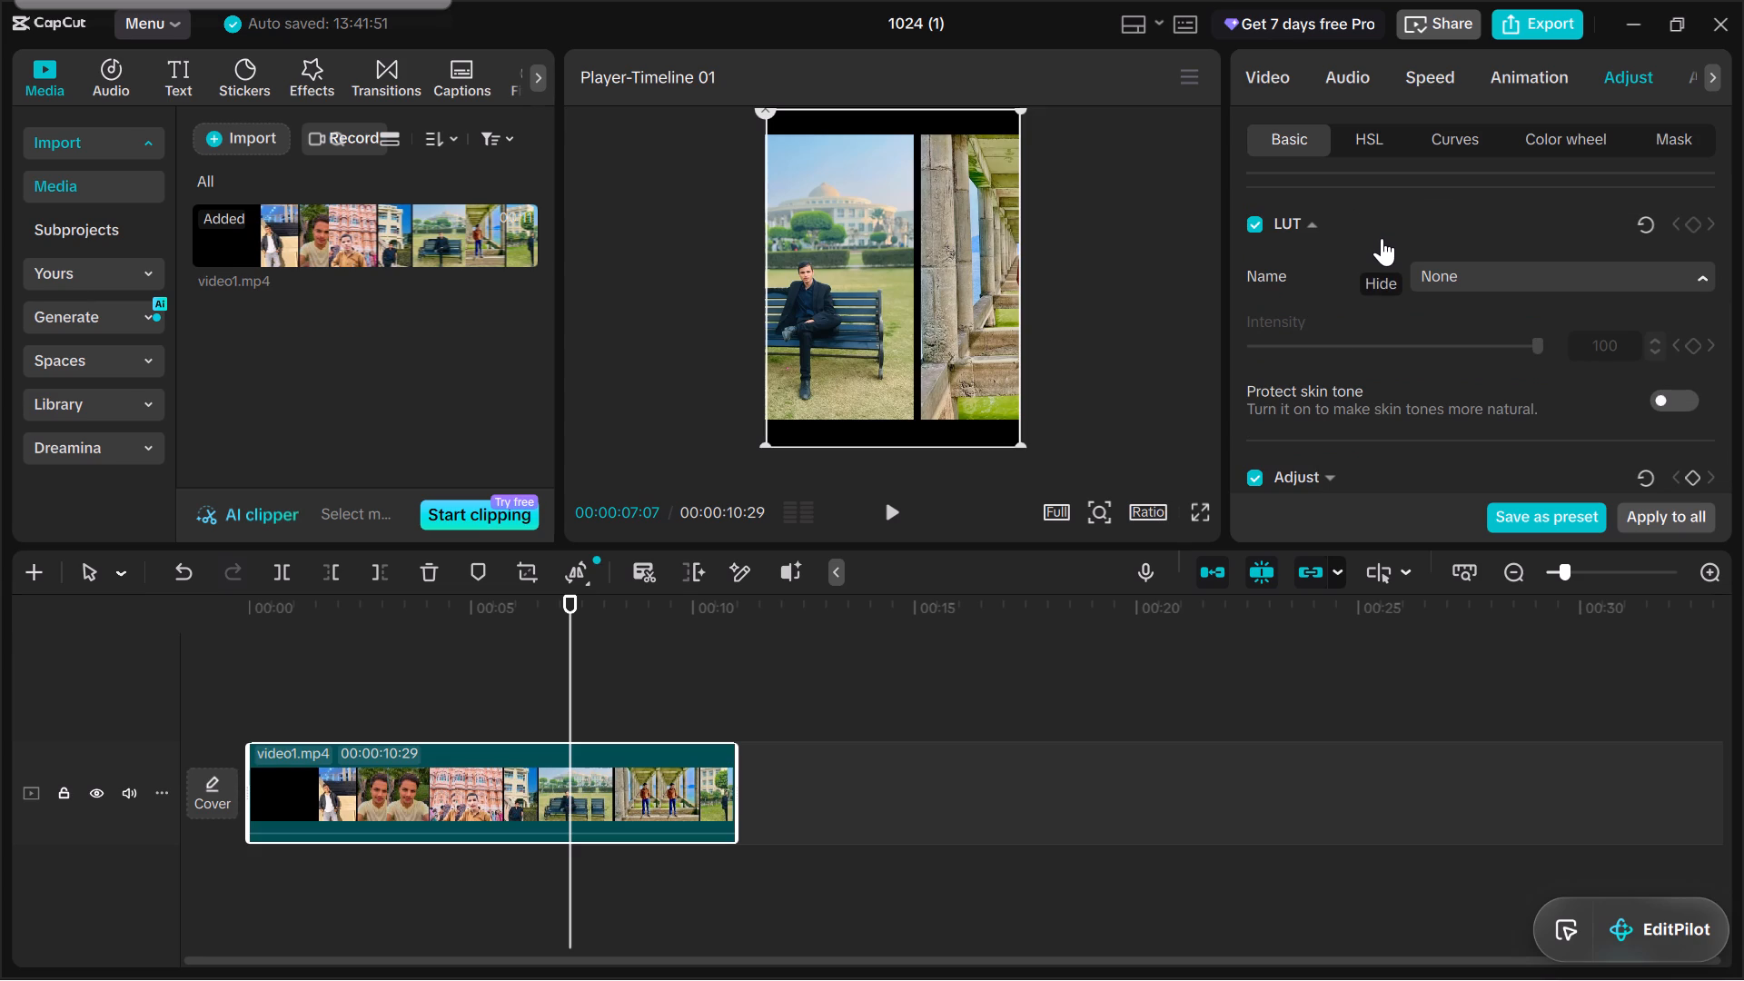
pyautogui.scroll(-1, 1382, 238)
pyautogui.scroll(1, 1382, 239)
pyautogui.scroll(-3, 1382, 239)
pyautogui.click(1330, 468)
pyautogui.scroll(-4, 1372, 381)
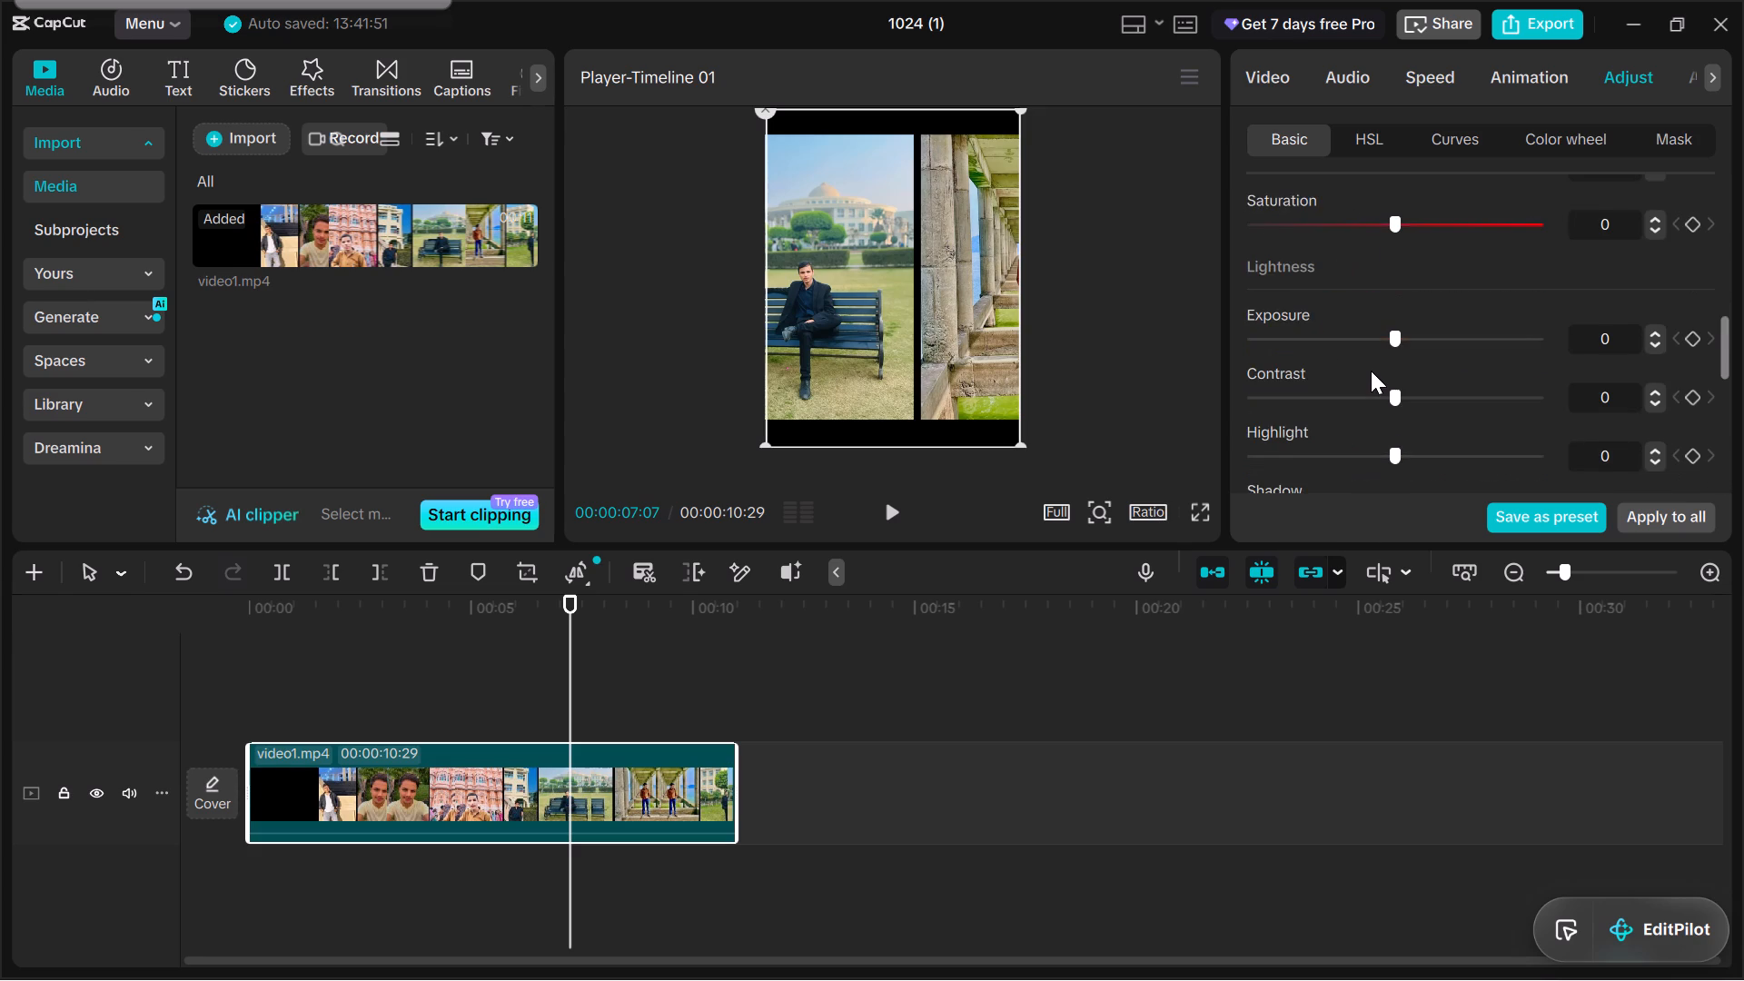
pyautogui.scroll(-4, 1371, 371)
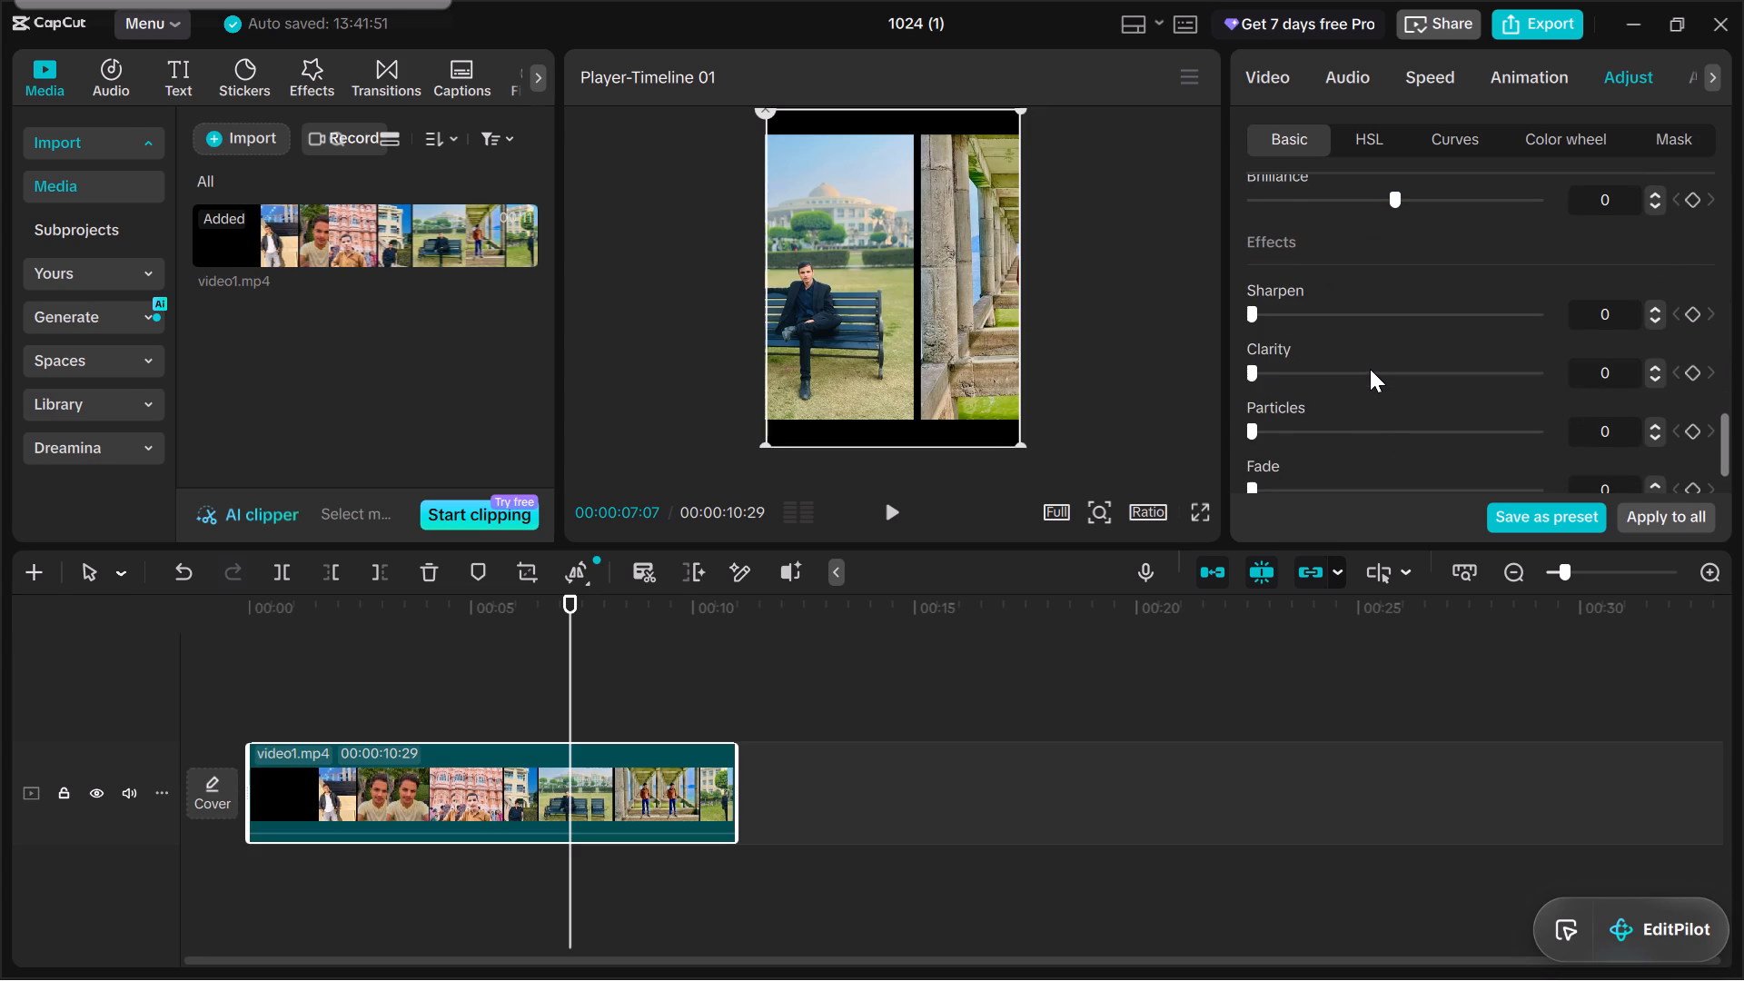
pyautogui.scroll(1, 1369, 370)
pyautogui.scroll(-5, 1369, 370)
pyautogui.scroll(2, 1369, 368)
pyautogui.scroll(-1, 1369, 368)
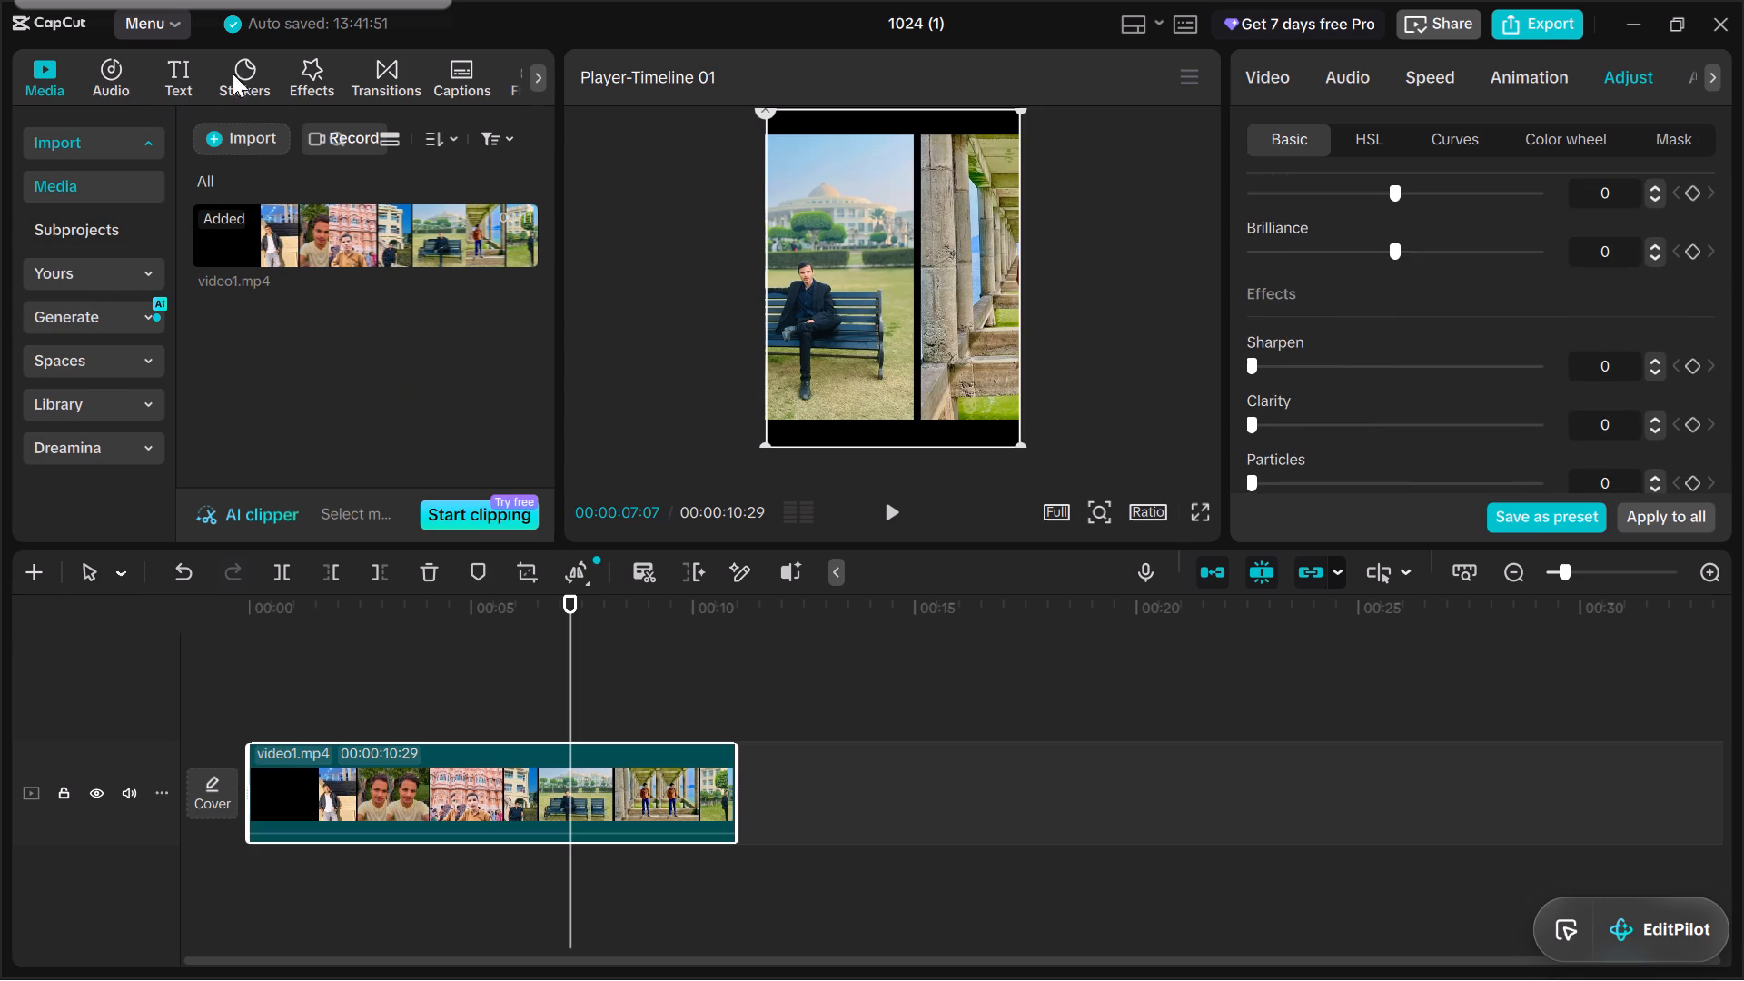
# Add a custom adjustment layer above video1.mp4, starting at the playhead.
pyautogui.click(536, 76)
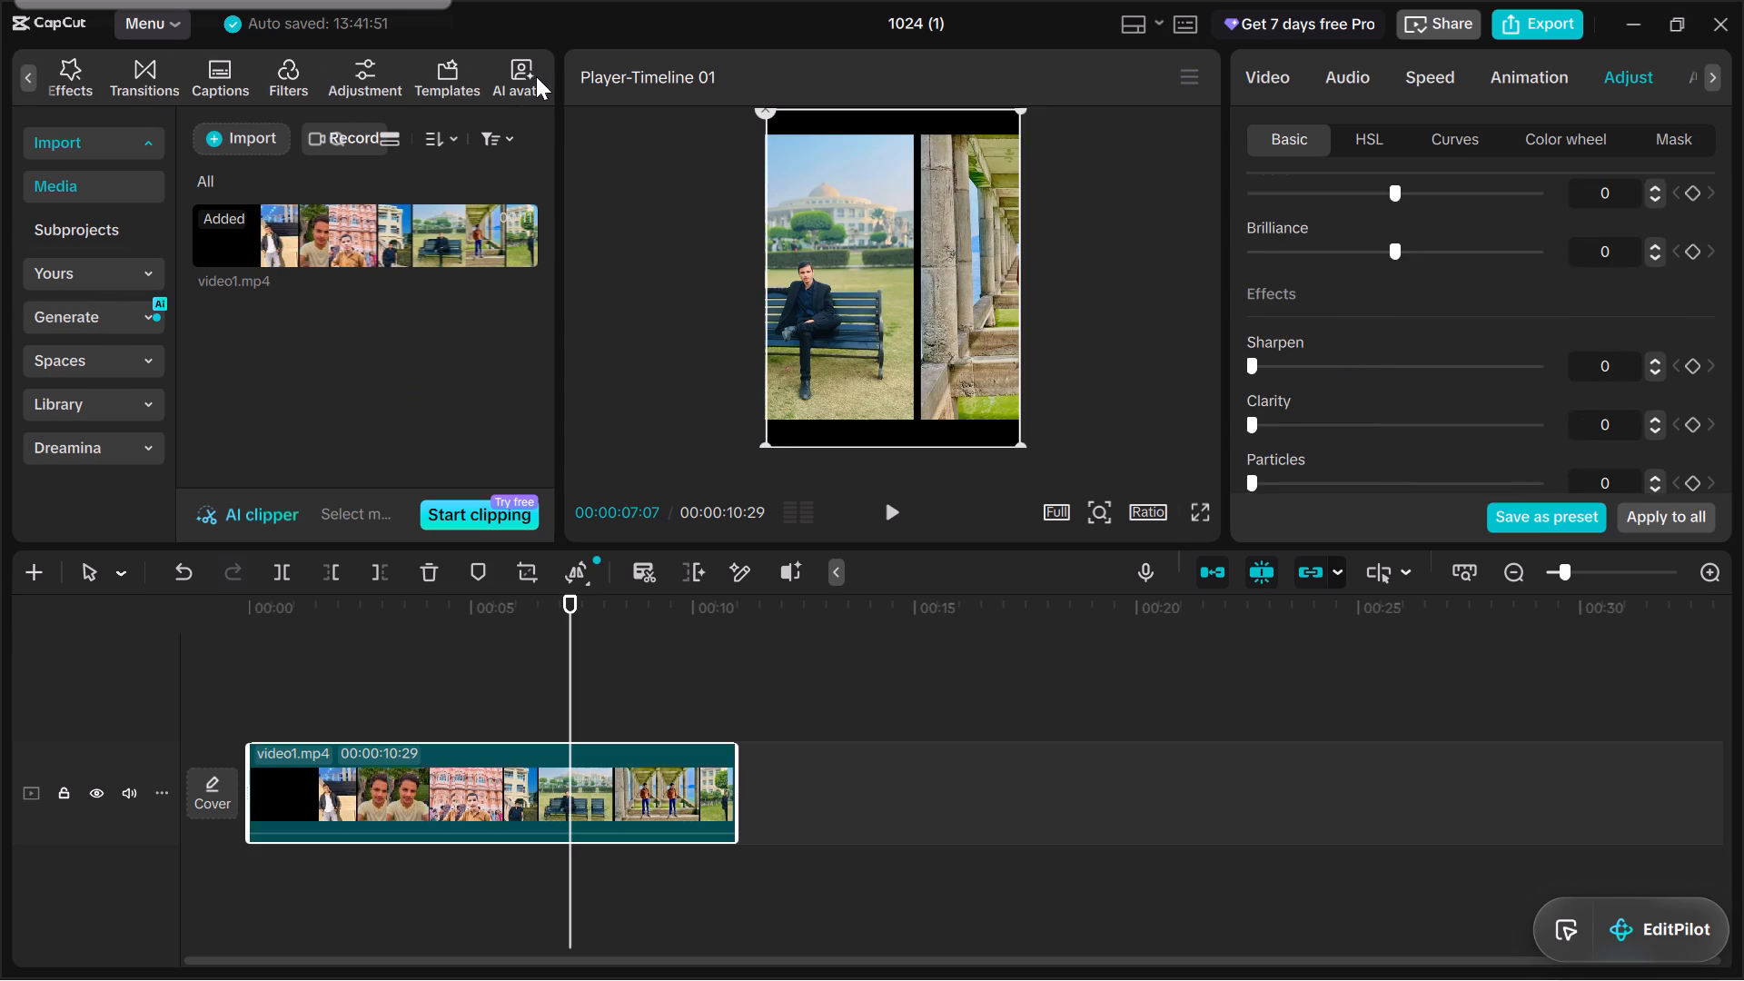
pyautogui.click(537, 76)
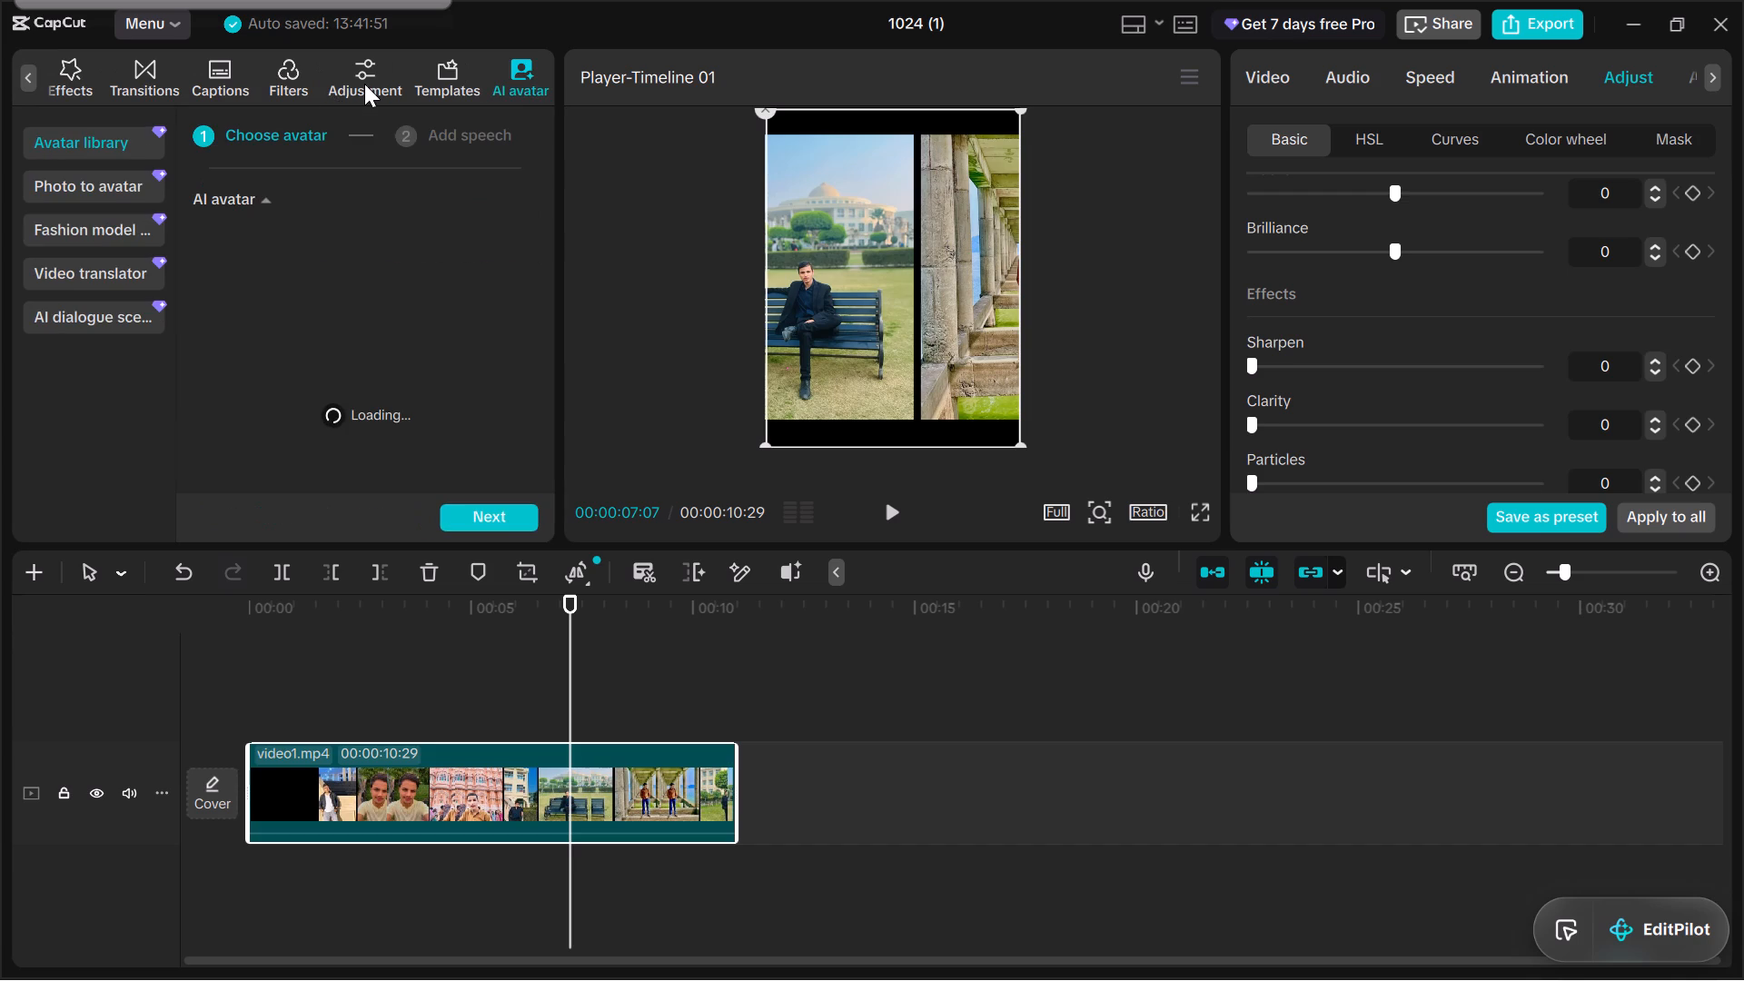
pyautogui.click(364, 83)
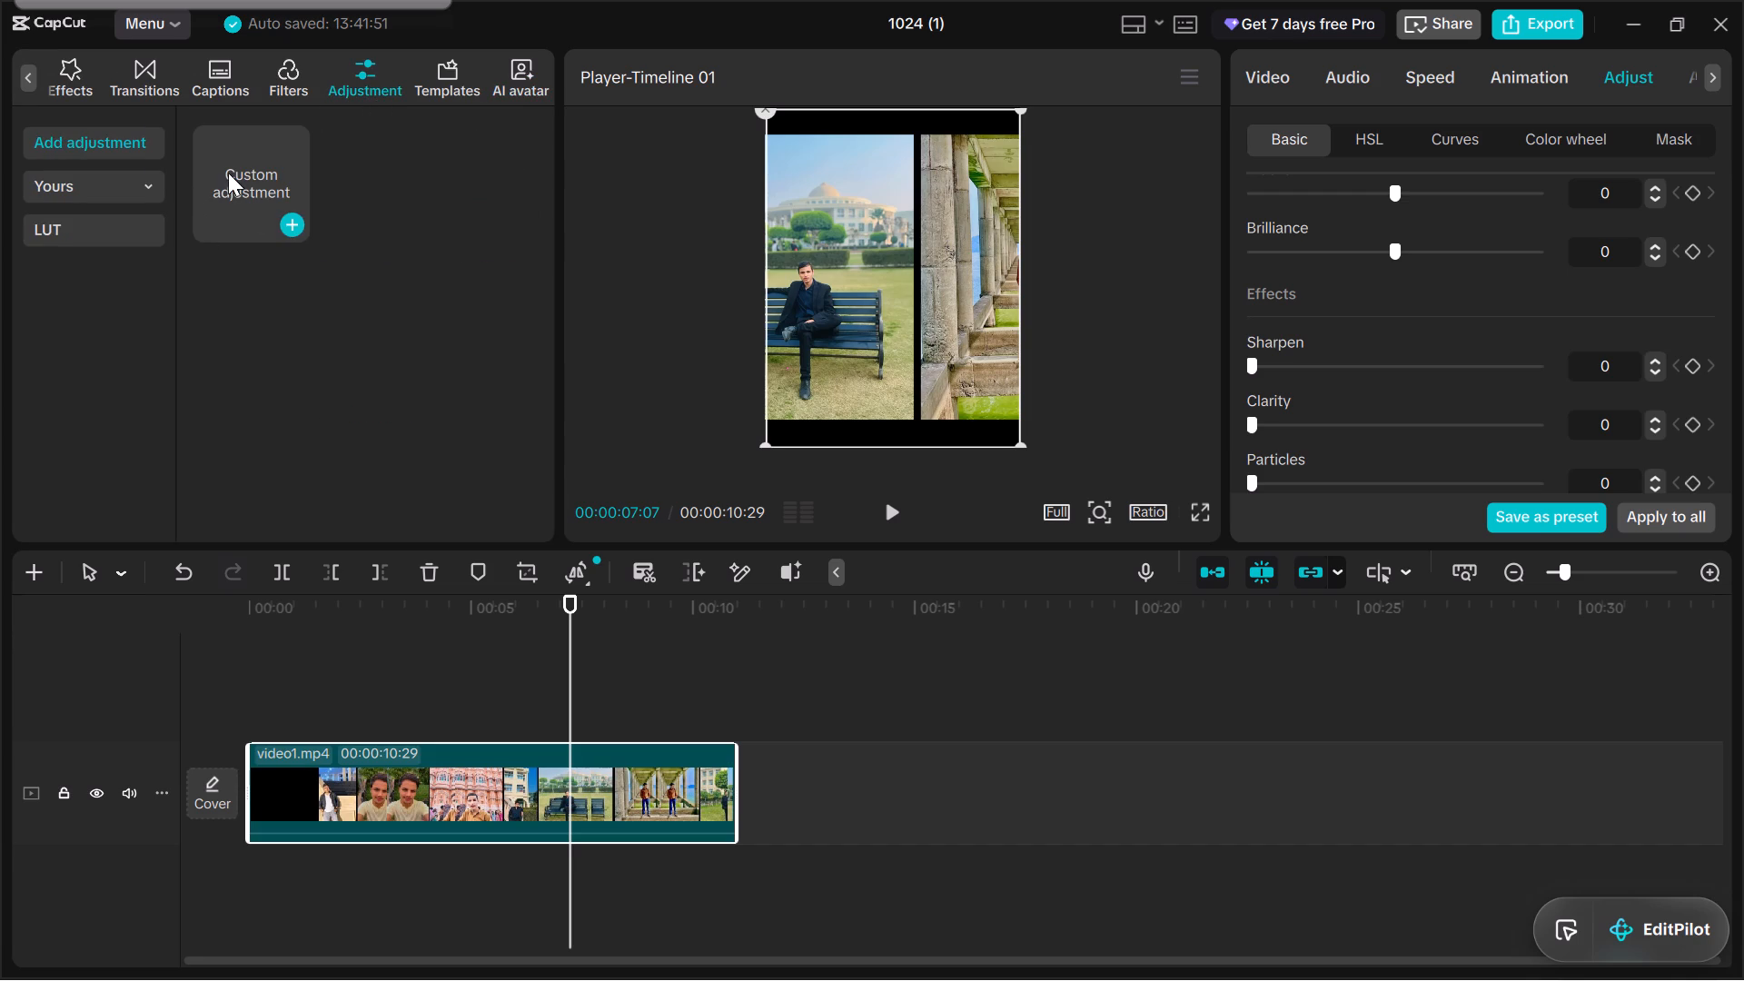
pyautogui.click(239, 183)
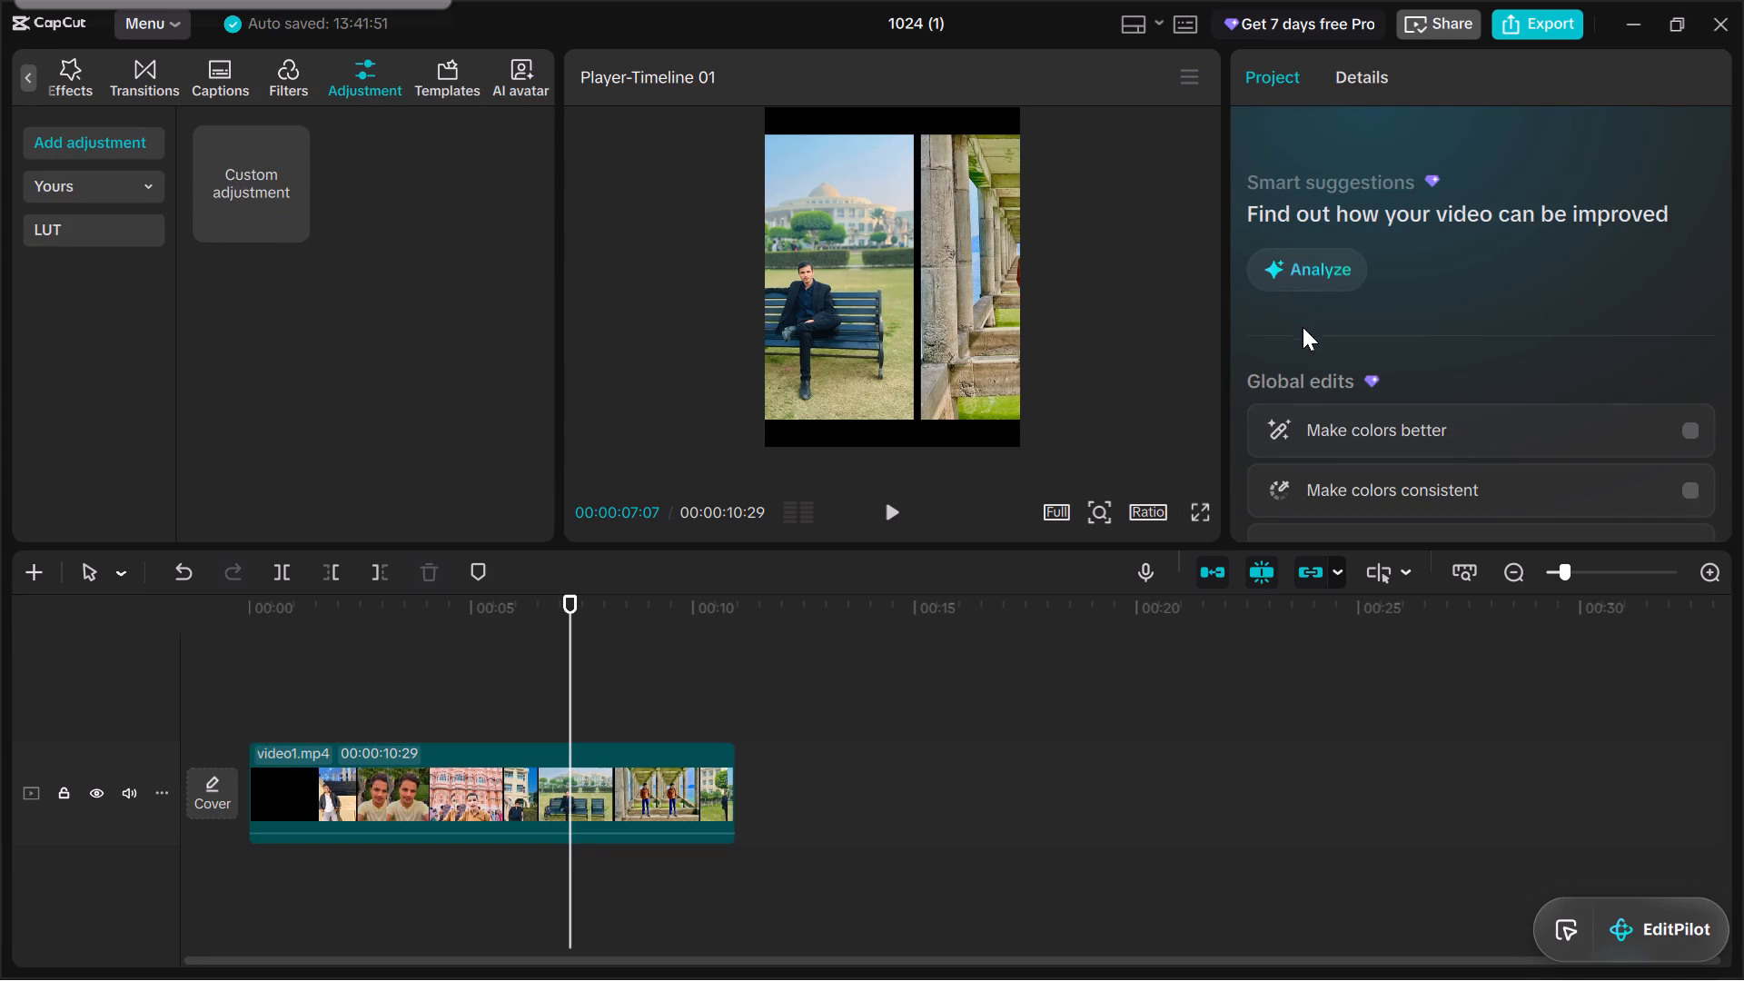
pyautogui.click(292, 225)
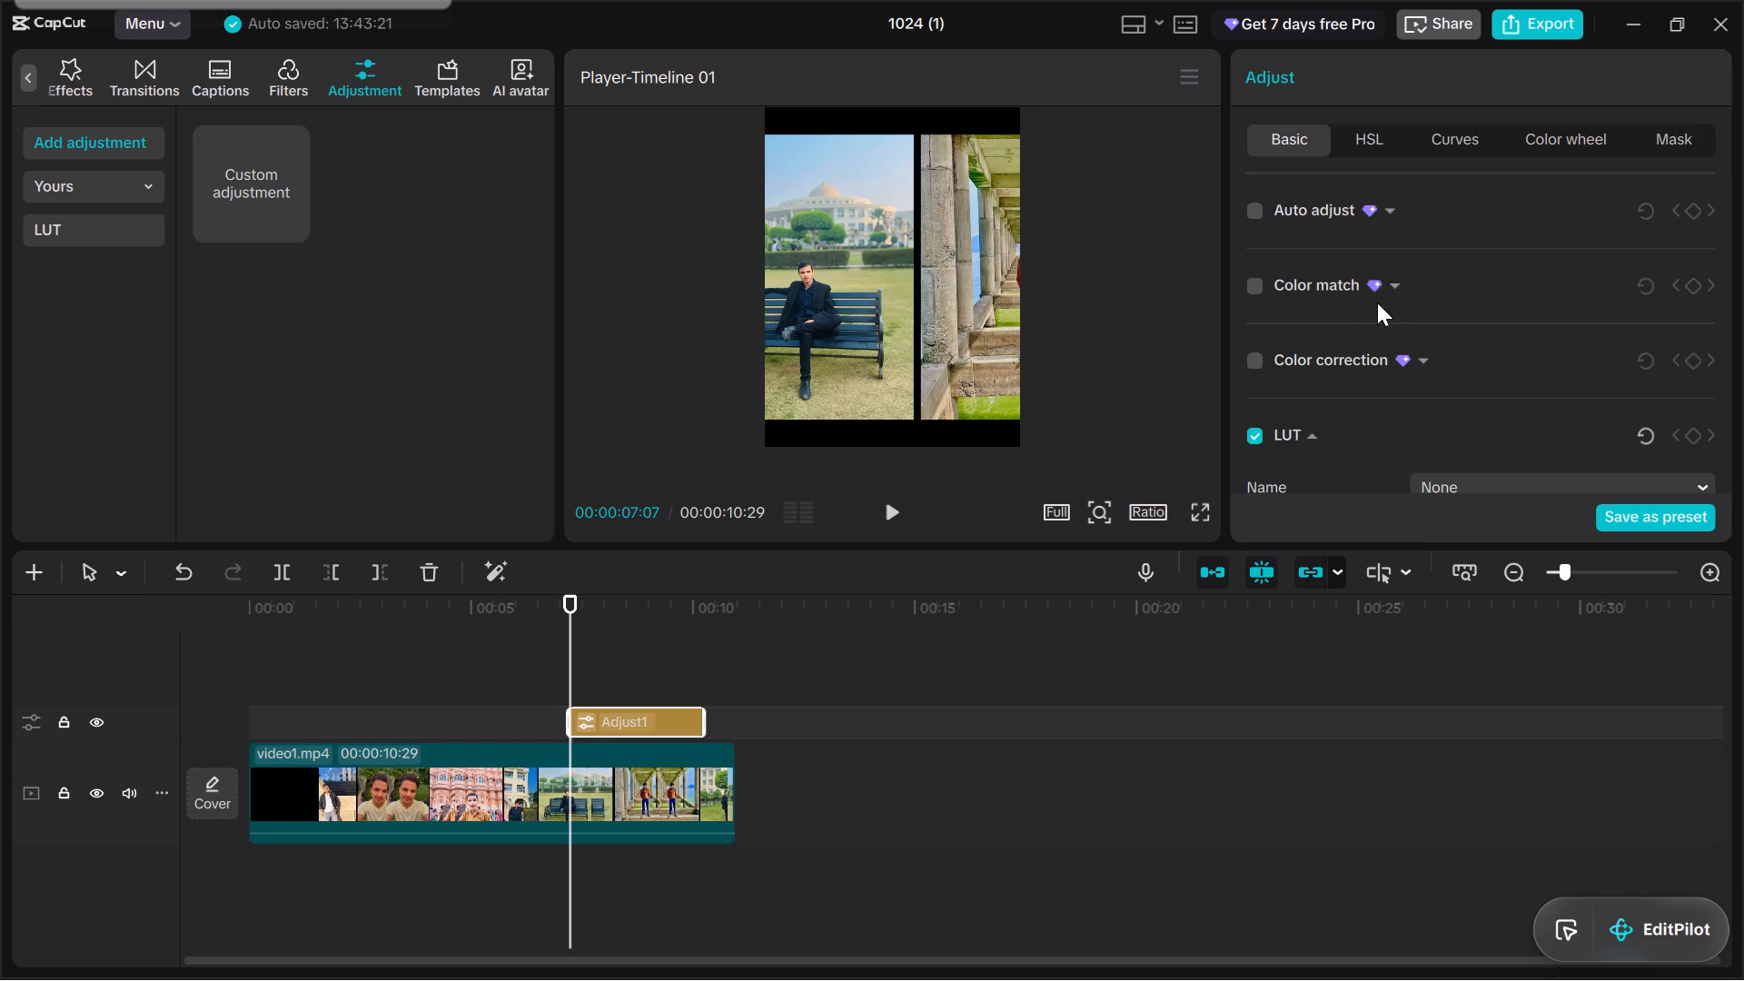
# Delete the custom adjustment layer above video1.mp4 from the timeline.
pyautogui.scroll(1, 1420, 263)
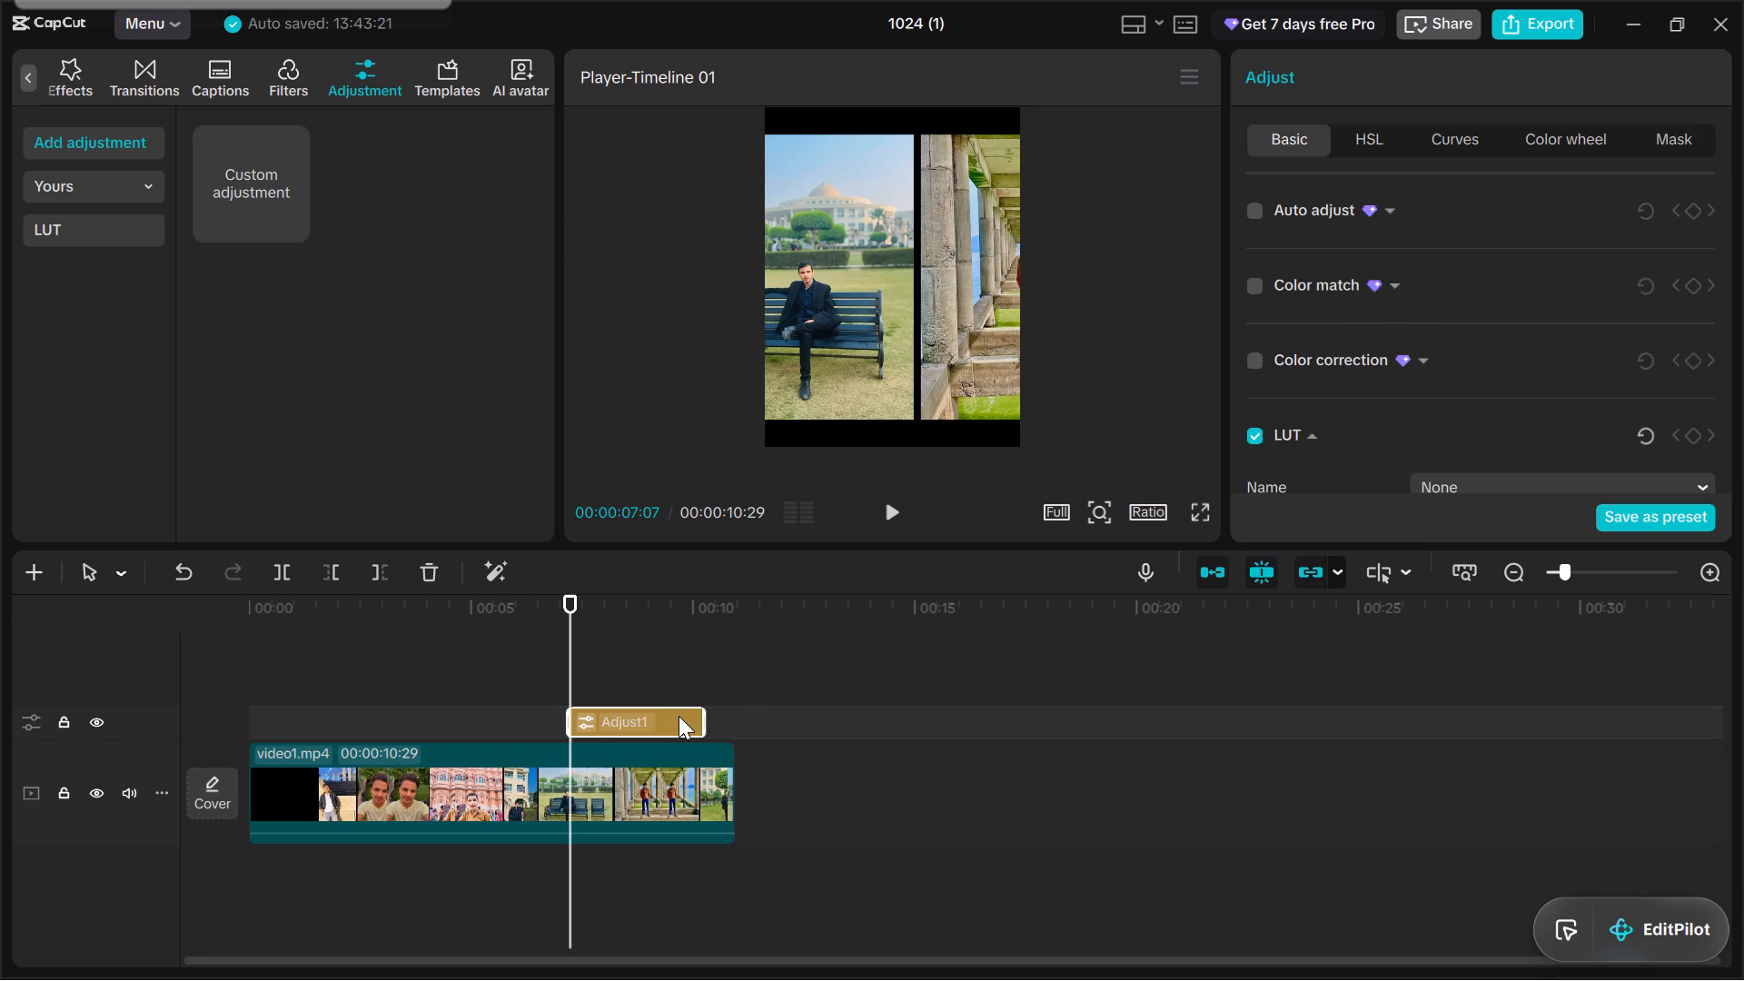
pyautogui.click(679, 716)
pyautogui.click(679, 716)
pyautogui.rightClick(676, 707)
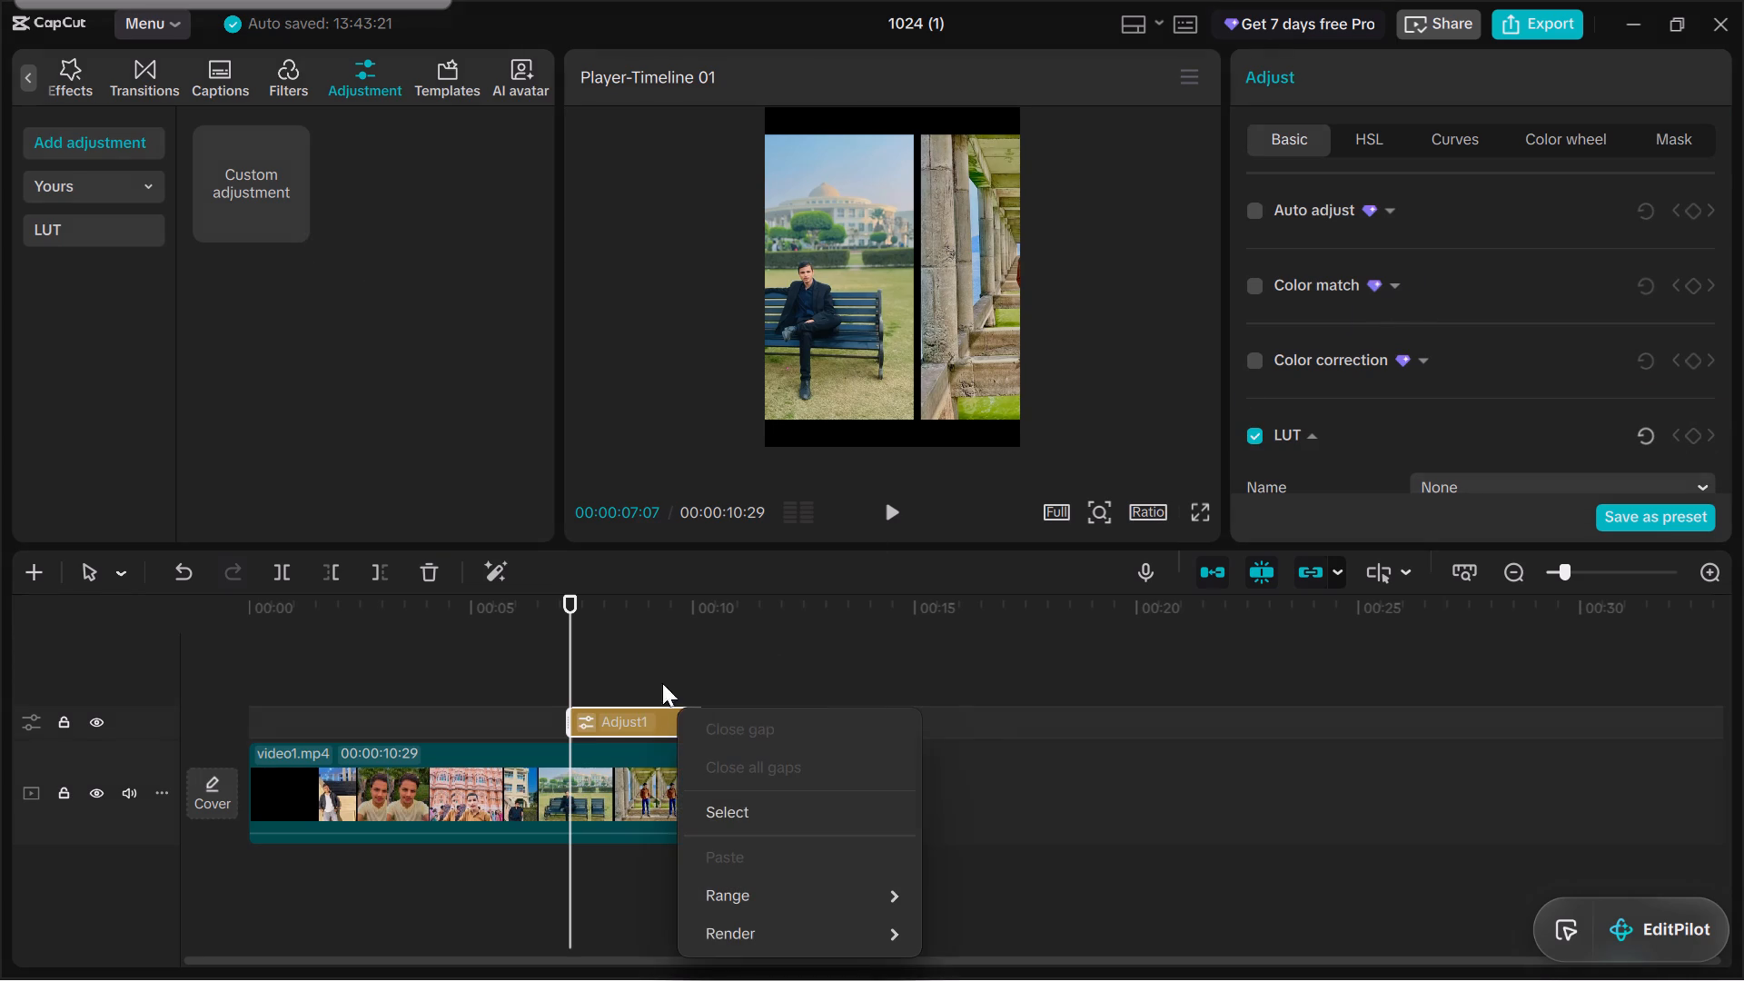
pyautogui.click(423, 569)
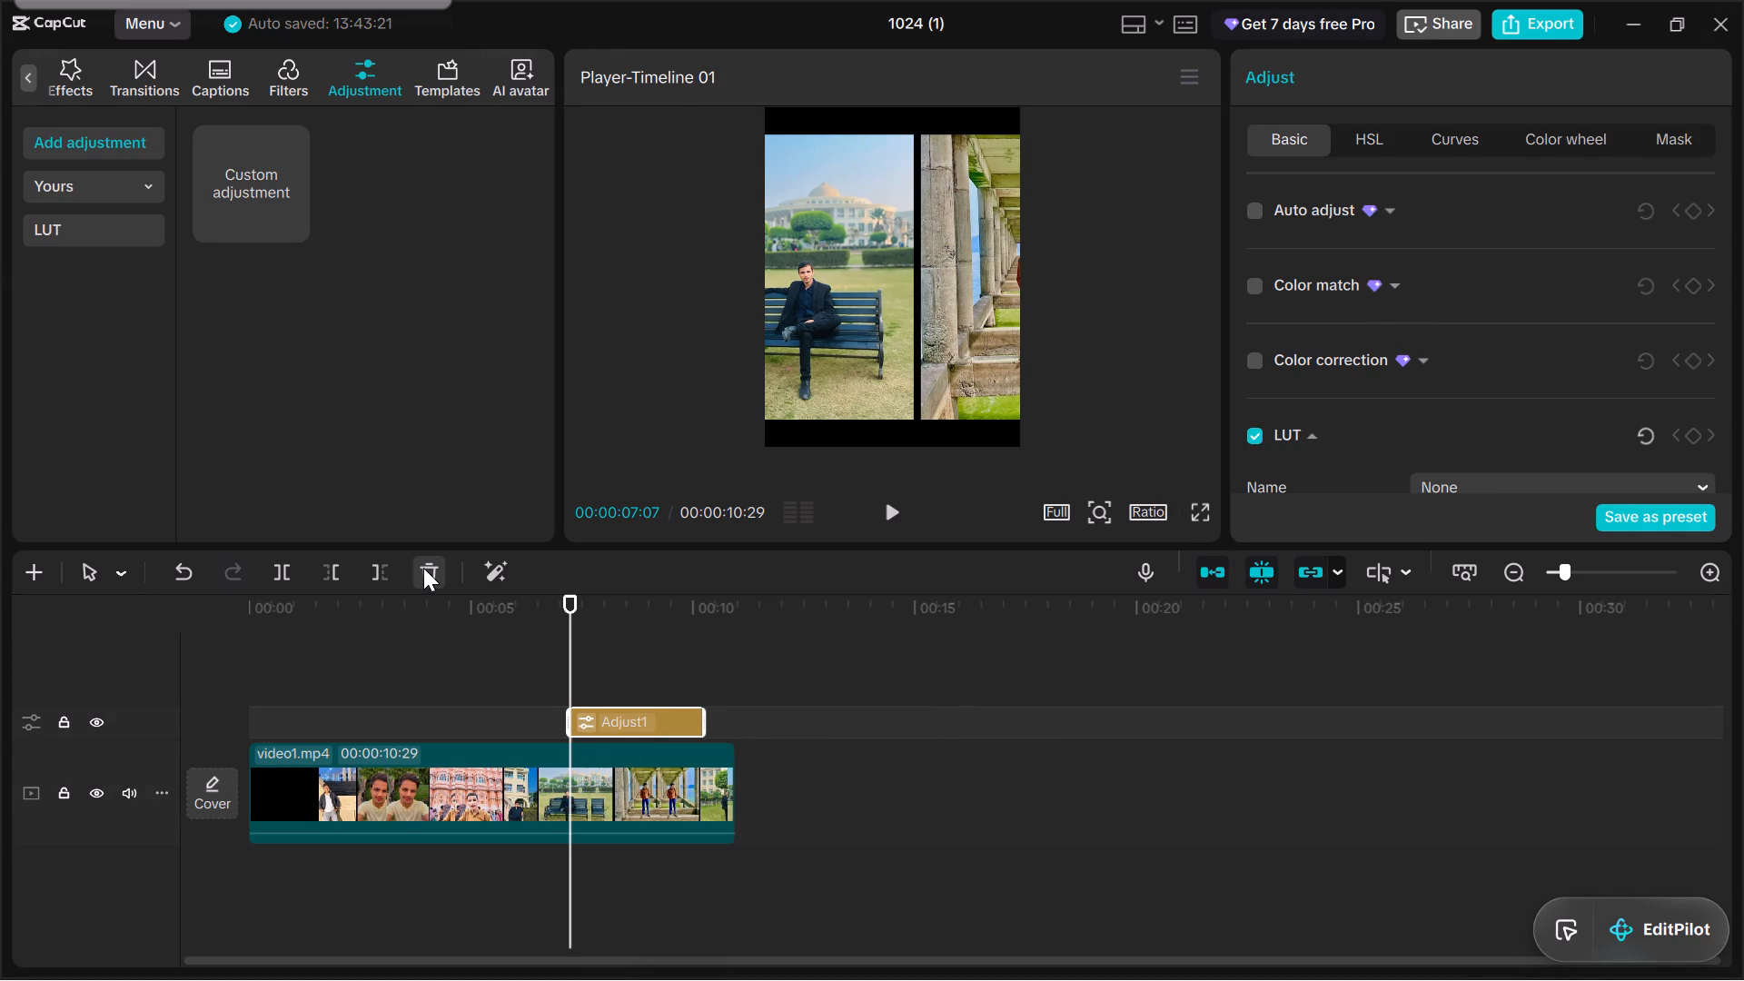
pyautogui.click(424, 569)
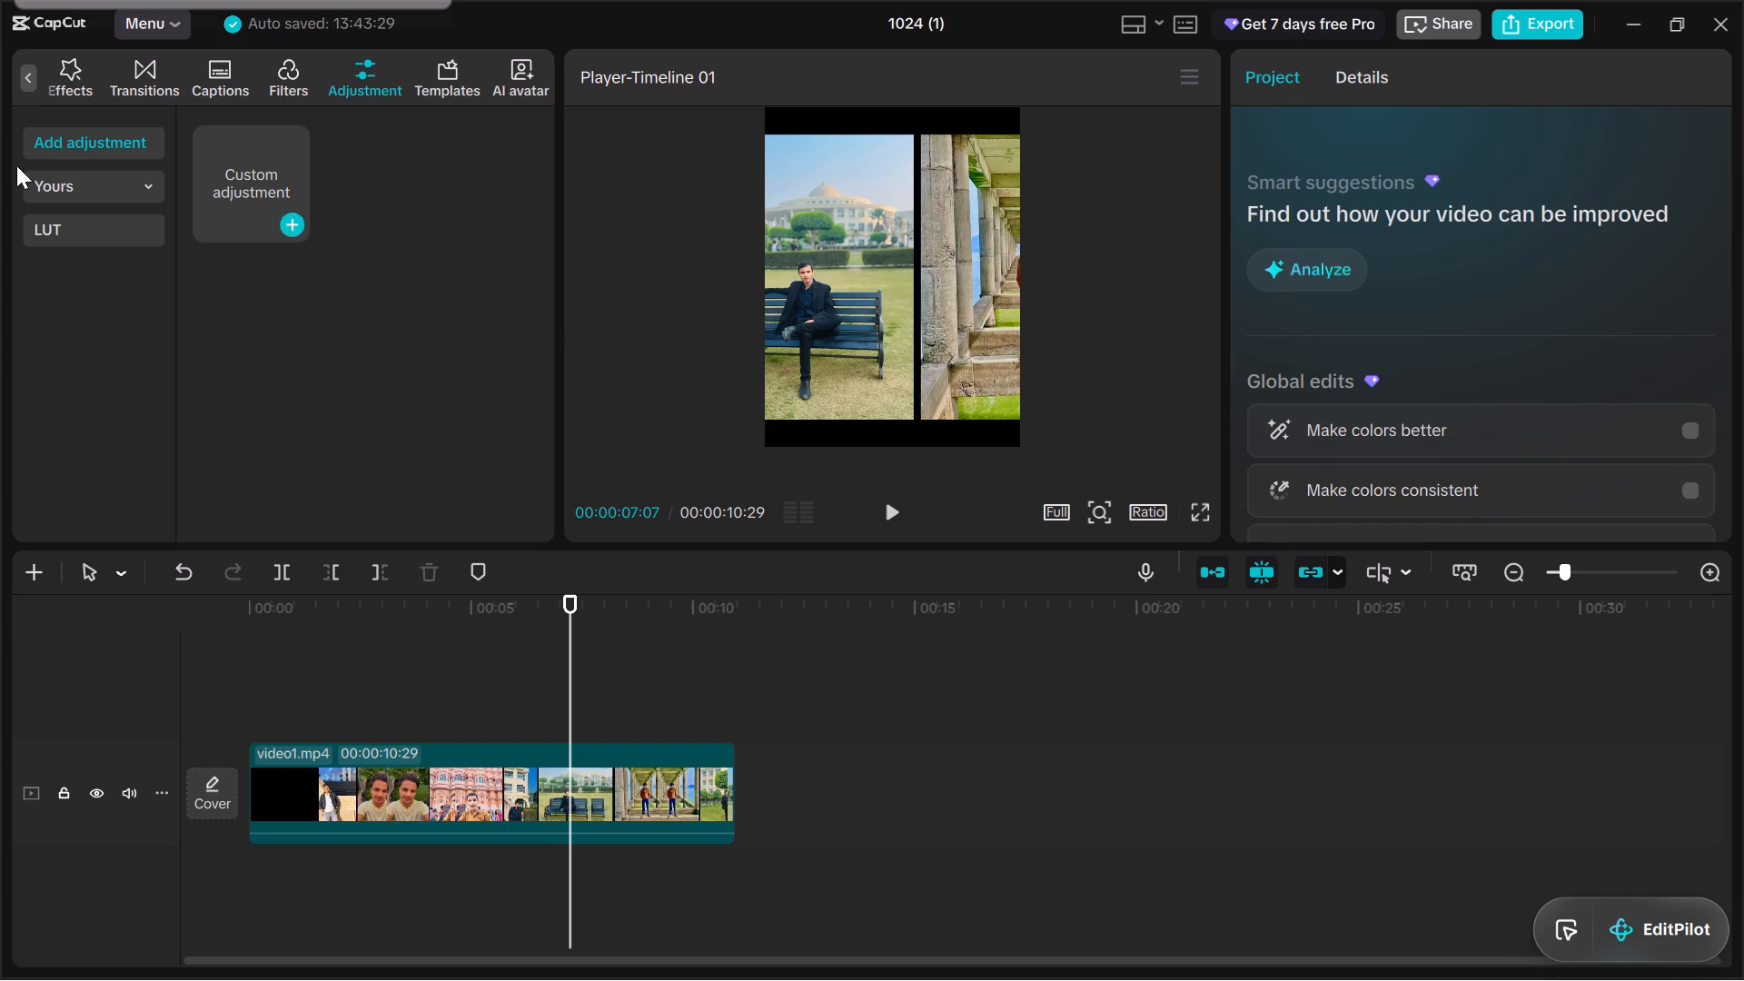
# Check the Yours and LUT categories of the adjustment library and the project's details.
pyautogui.click(122, 178)
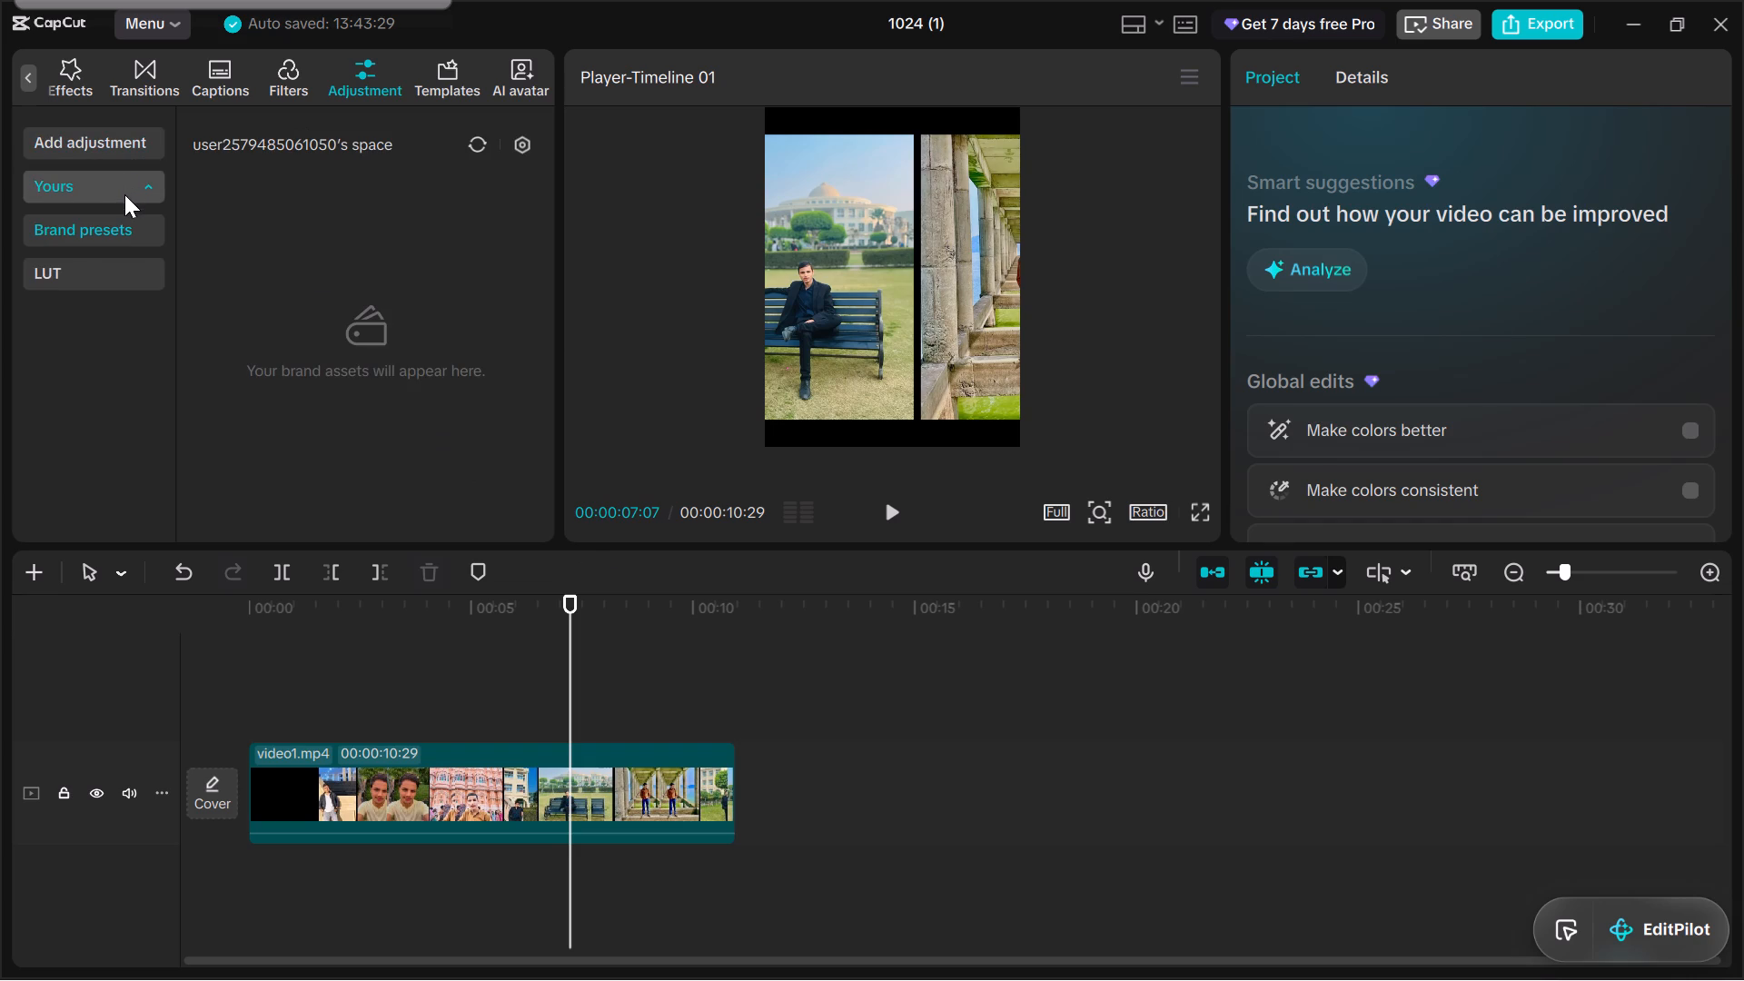
pyautogui.click(134, 189)
pyautogui.click(118, 232)
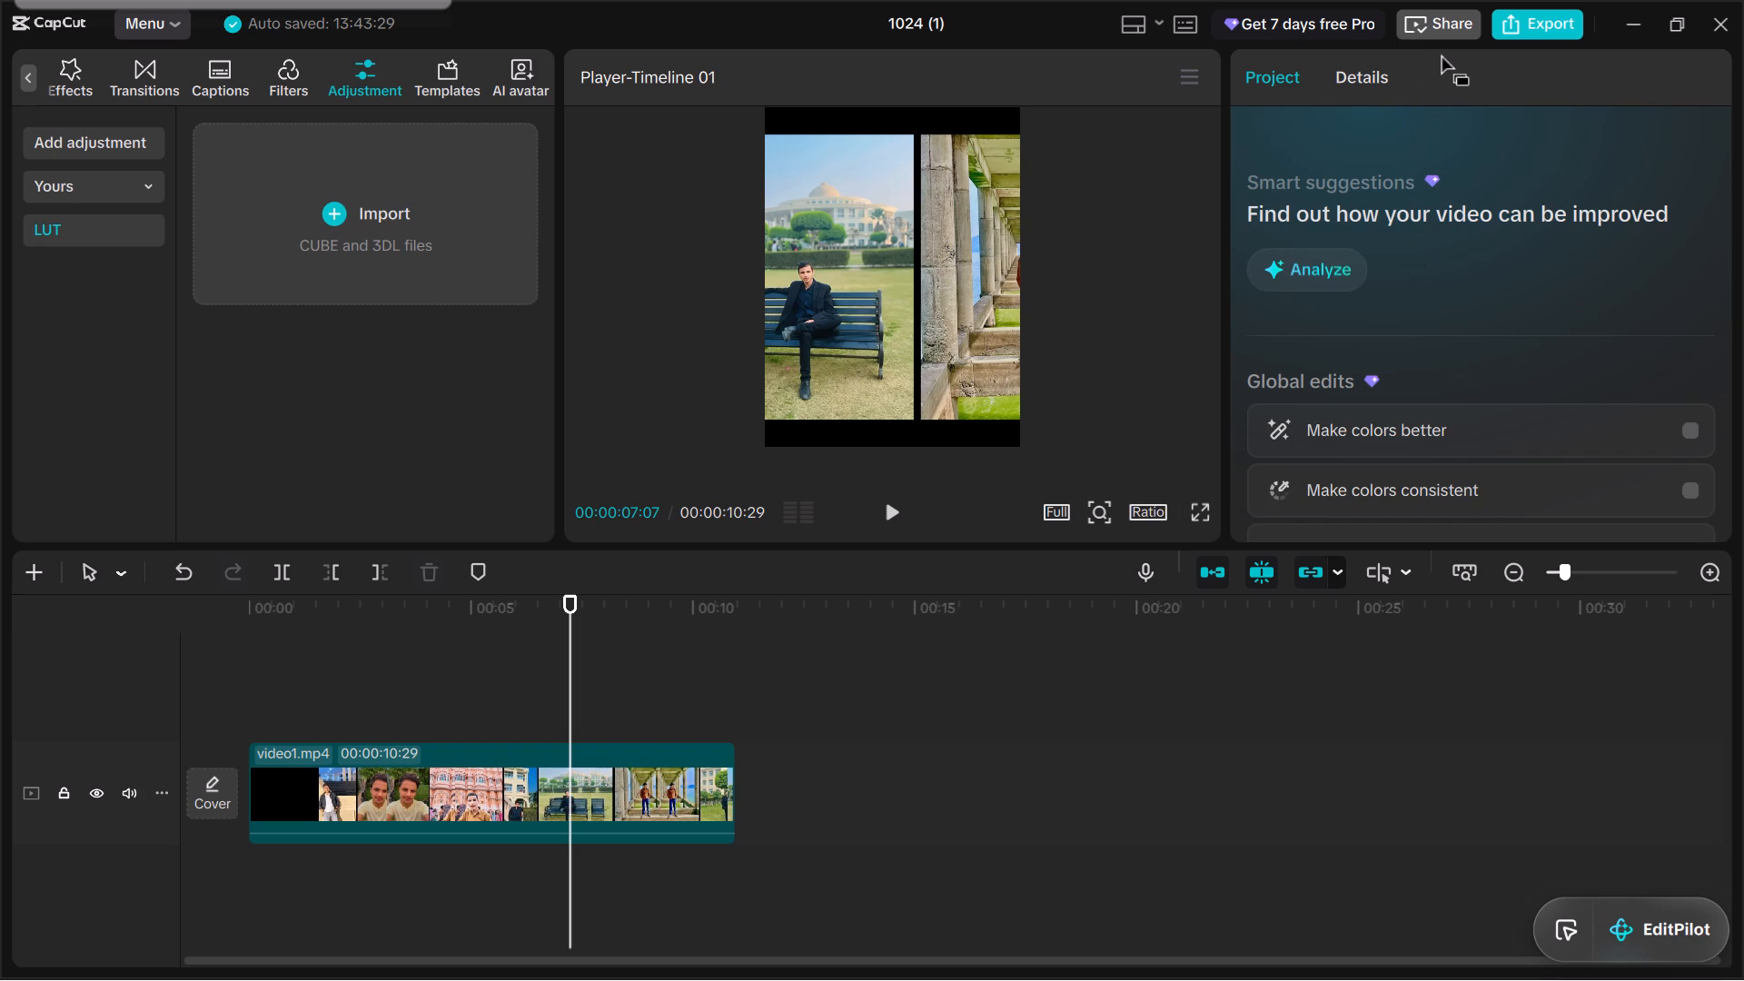
pyautogui.click(1353, 73)
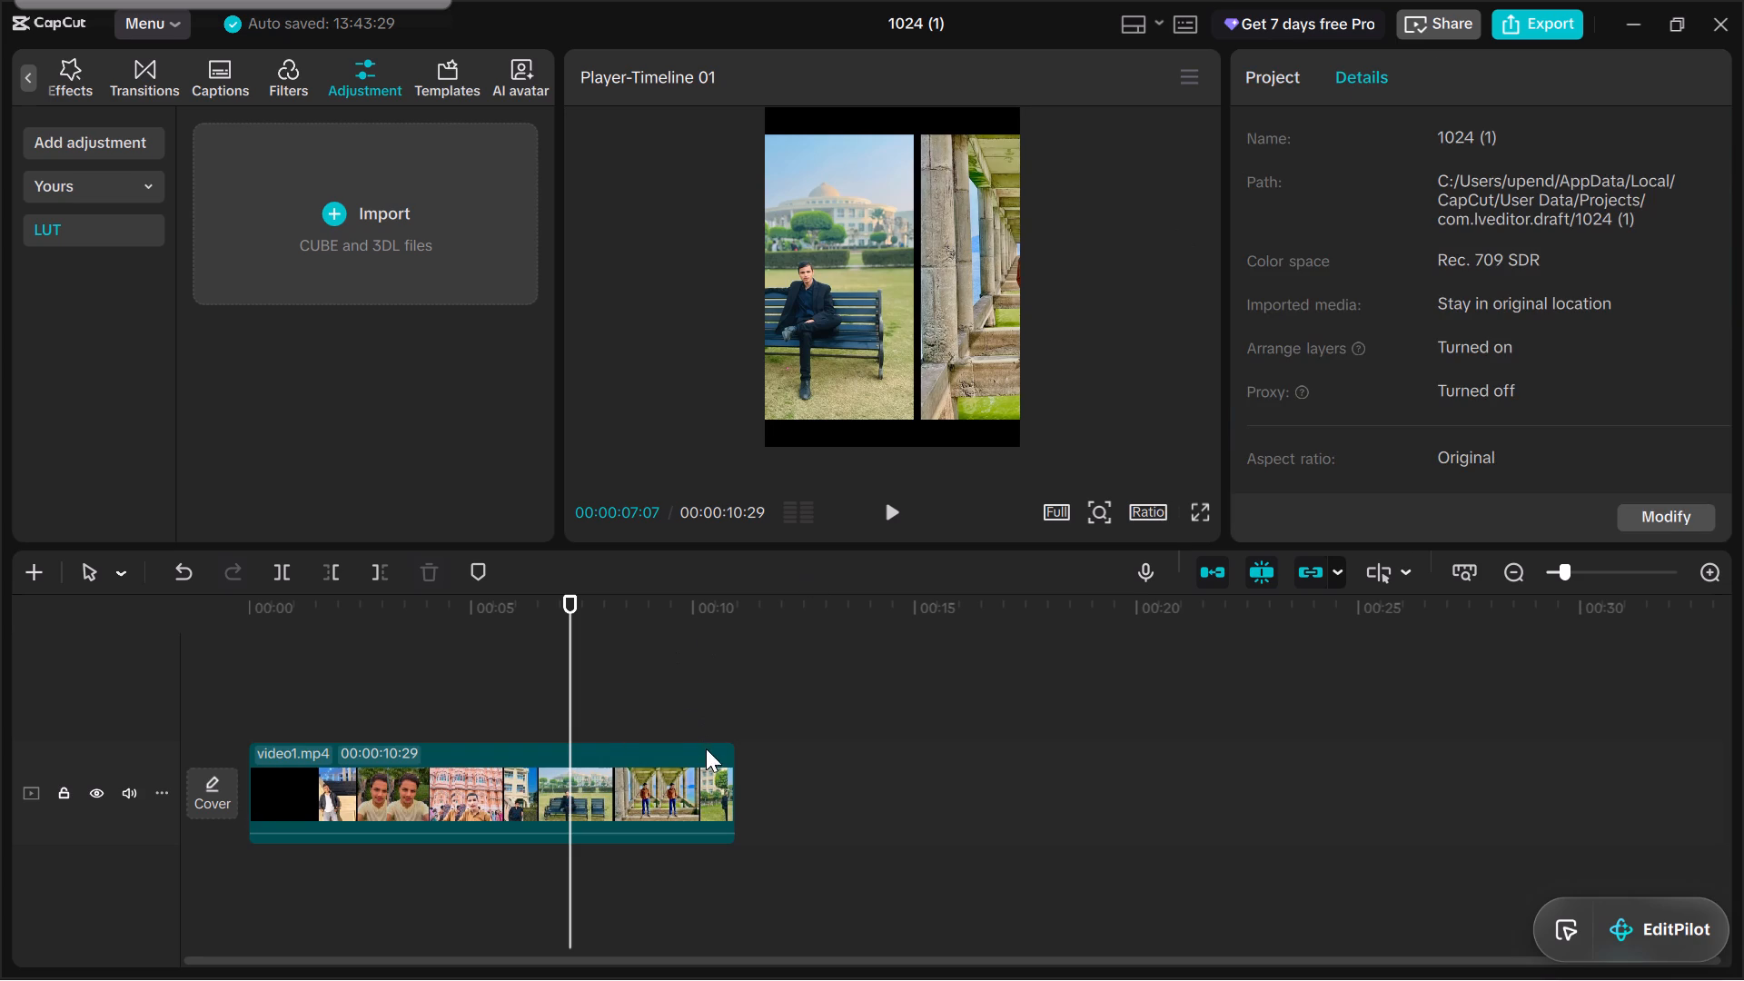
# Select video1.mp4 and examine its HSL controls and its Basic Color, Lightness and Effects adjustment sliders.
pyautogui.click(704, 757)
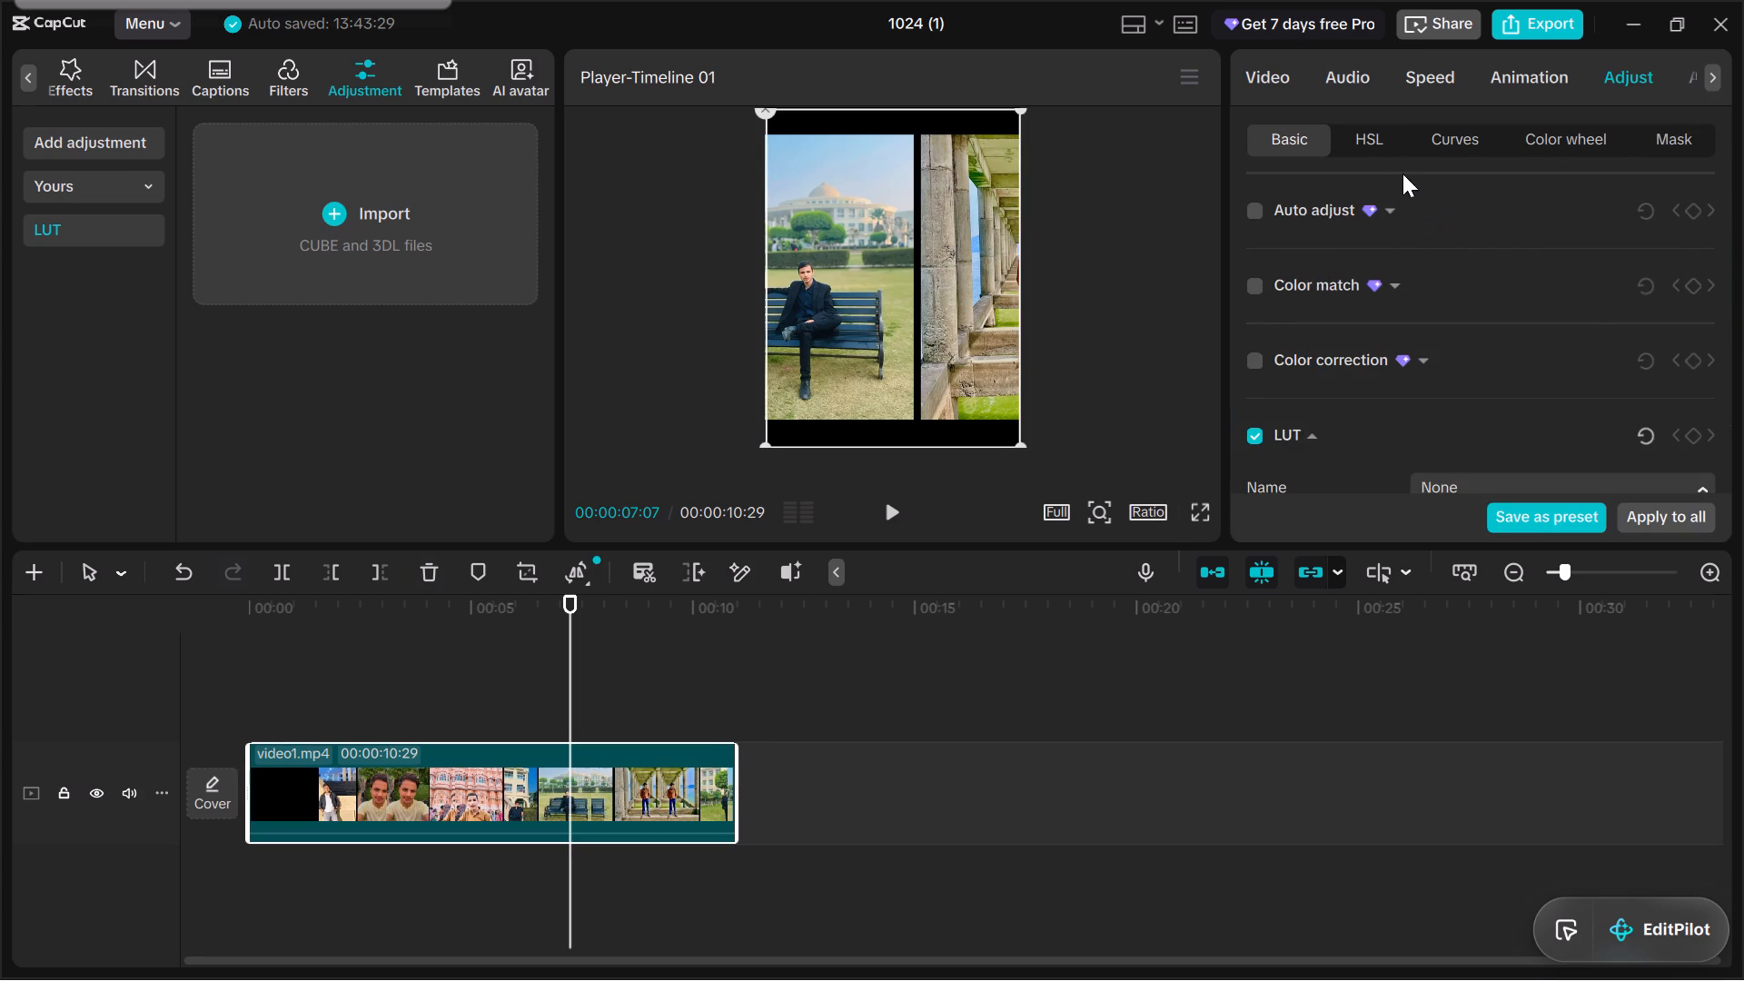
pyautogui.click(1375, 140)
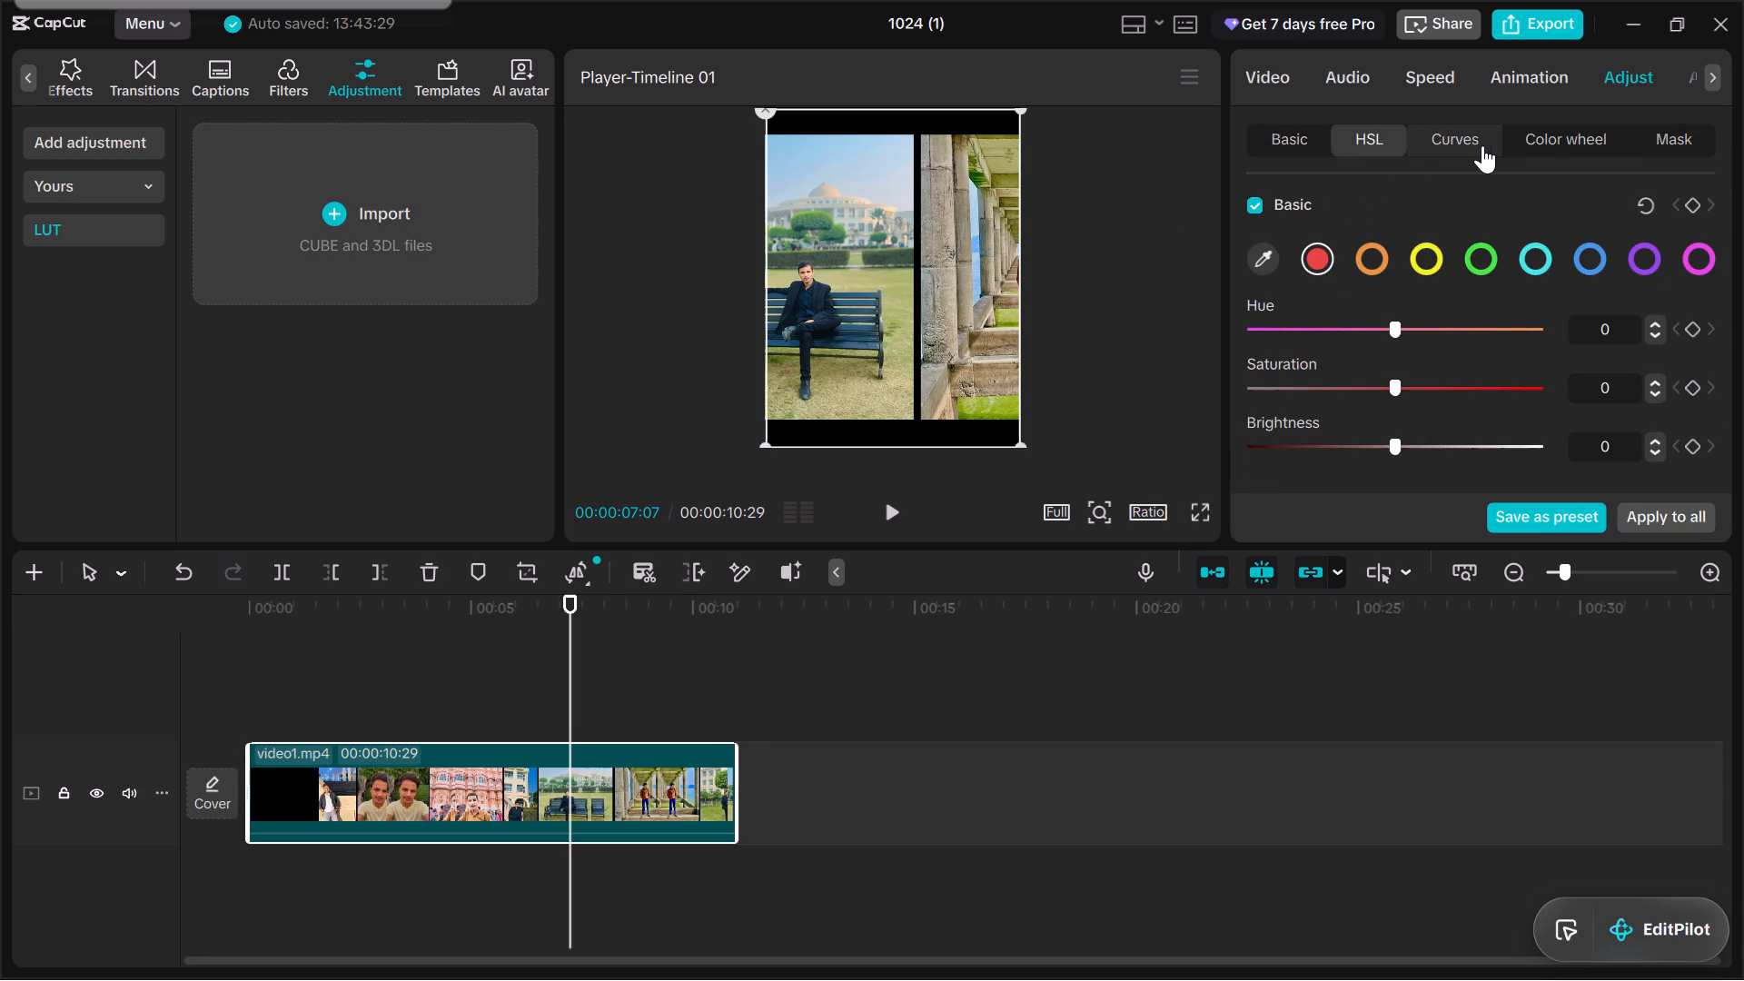
pyautogui.click(1307, 136)
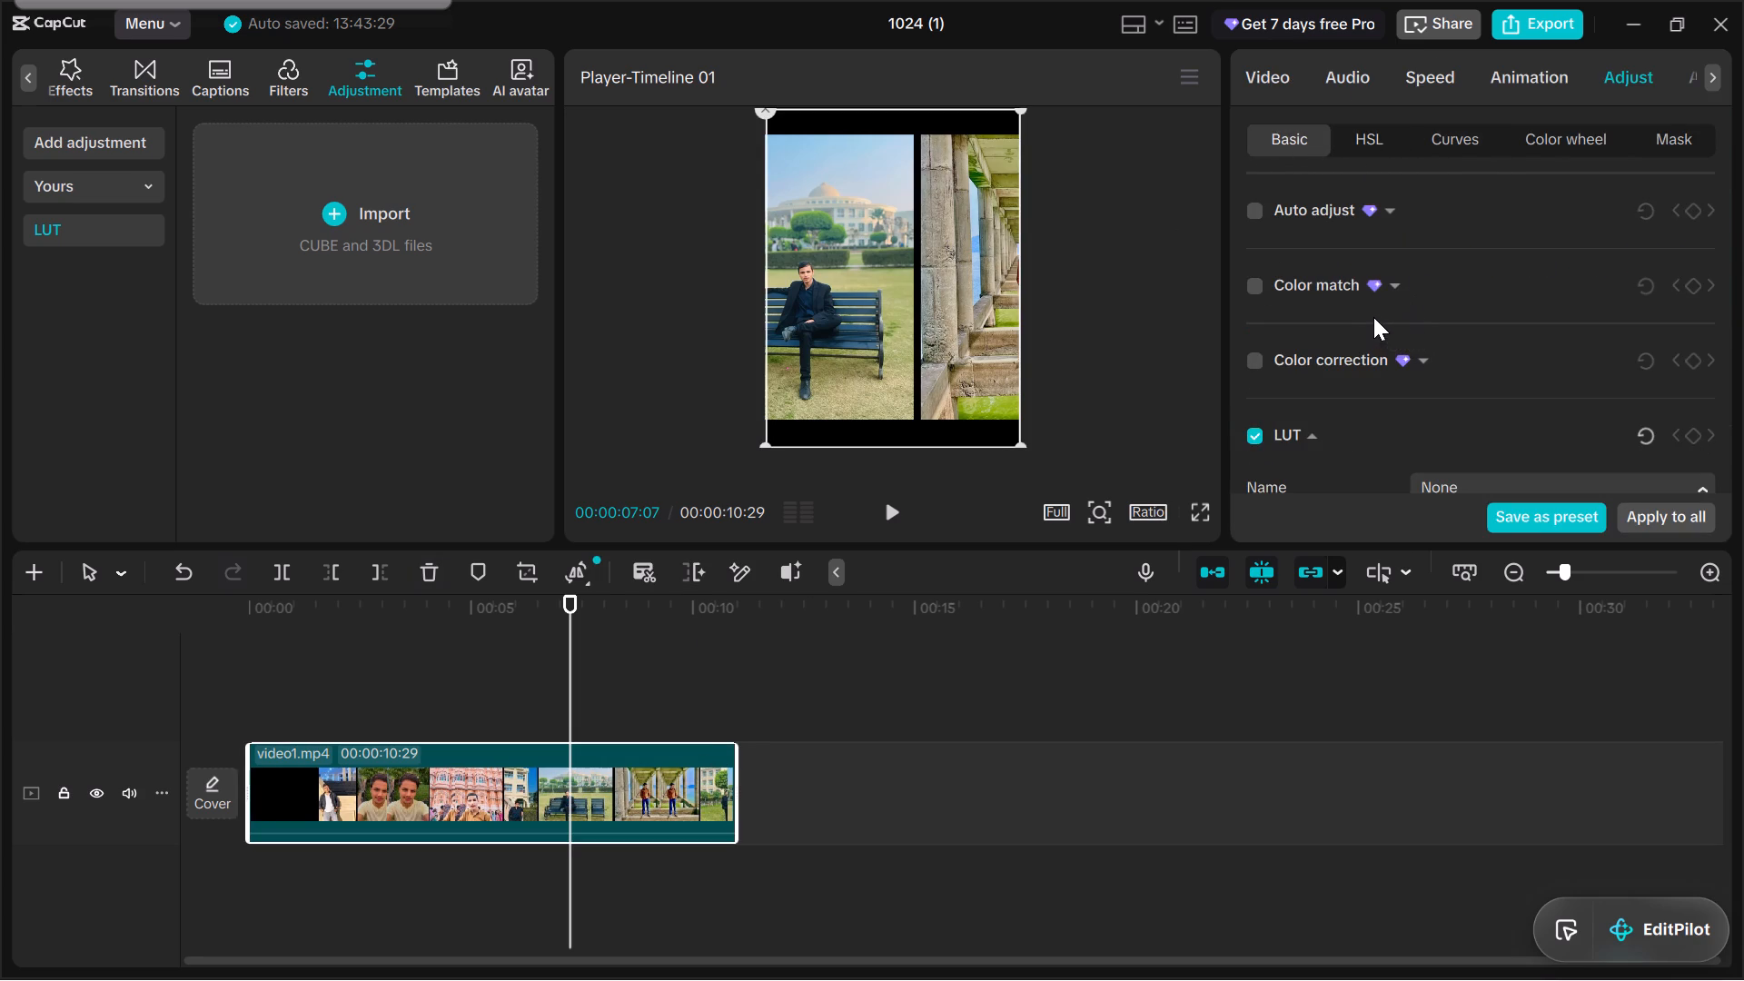
pyautogui.scroll(-4, 1375, 314)
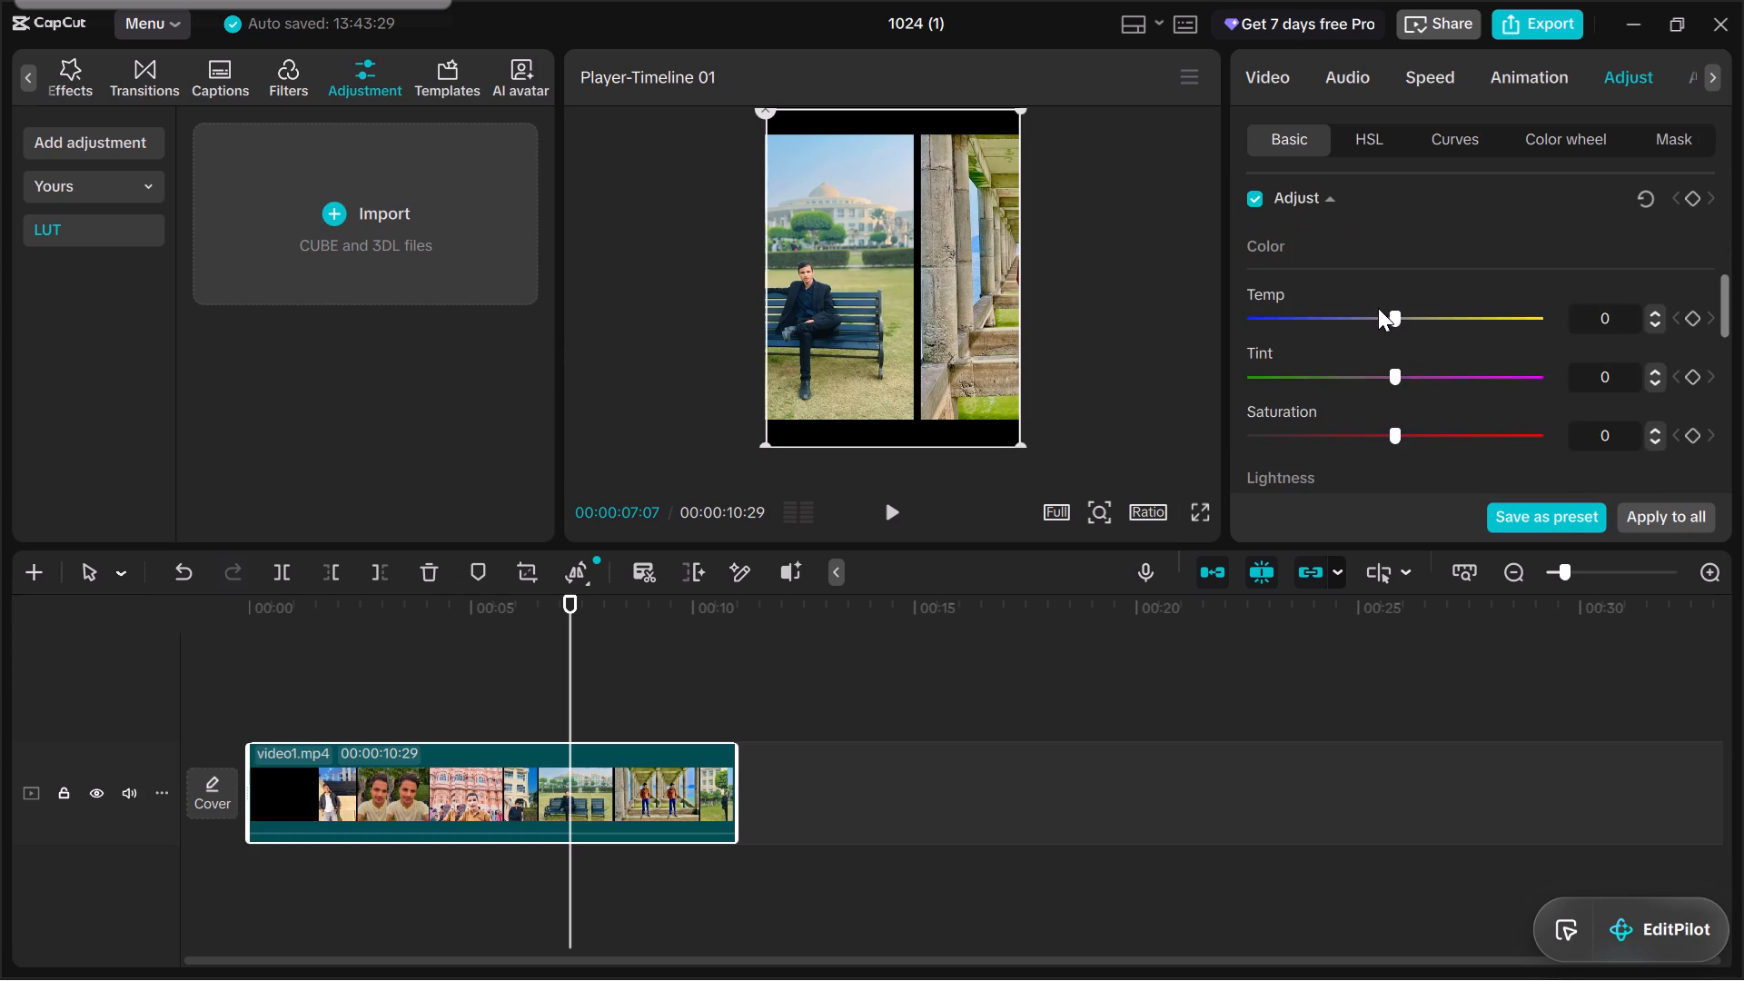
pyautogui.scroll(-7, 1378, 308)
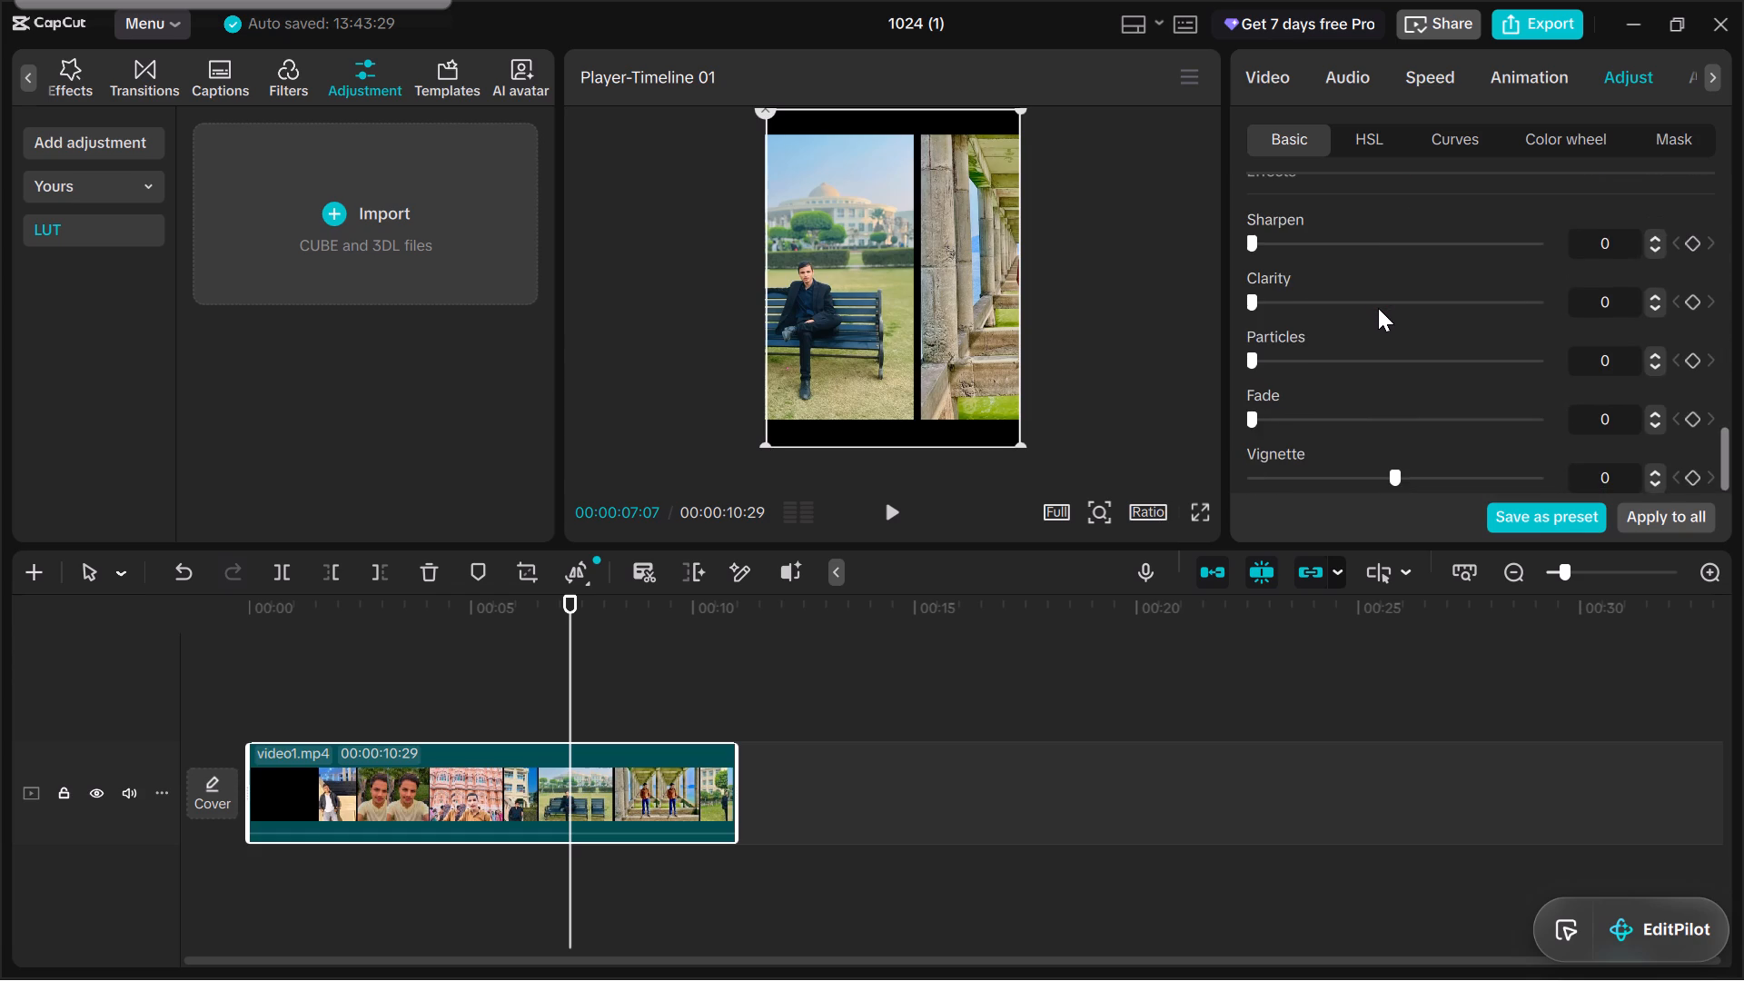
pyautogui.scroll(-6, 1354, 281)
pyautogui.scroll(2, 1358, 278)
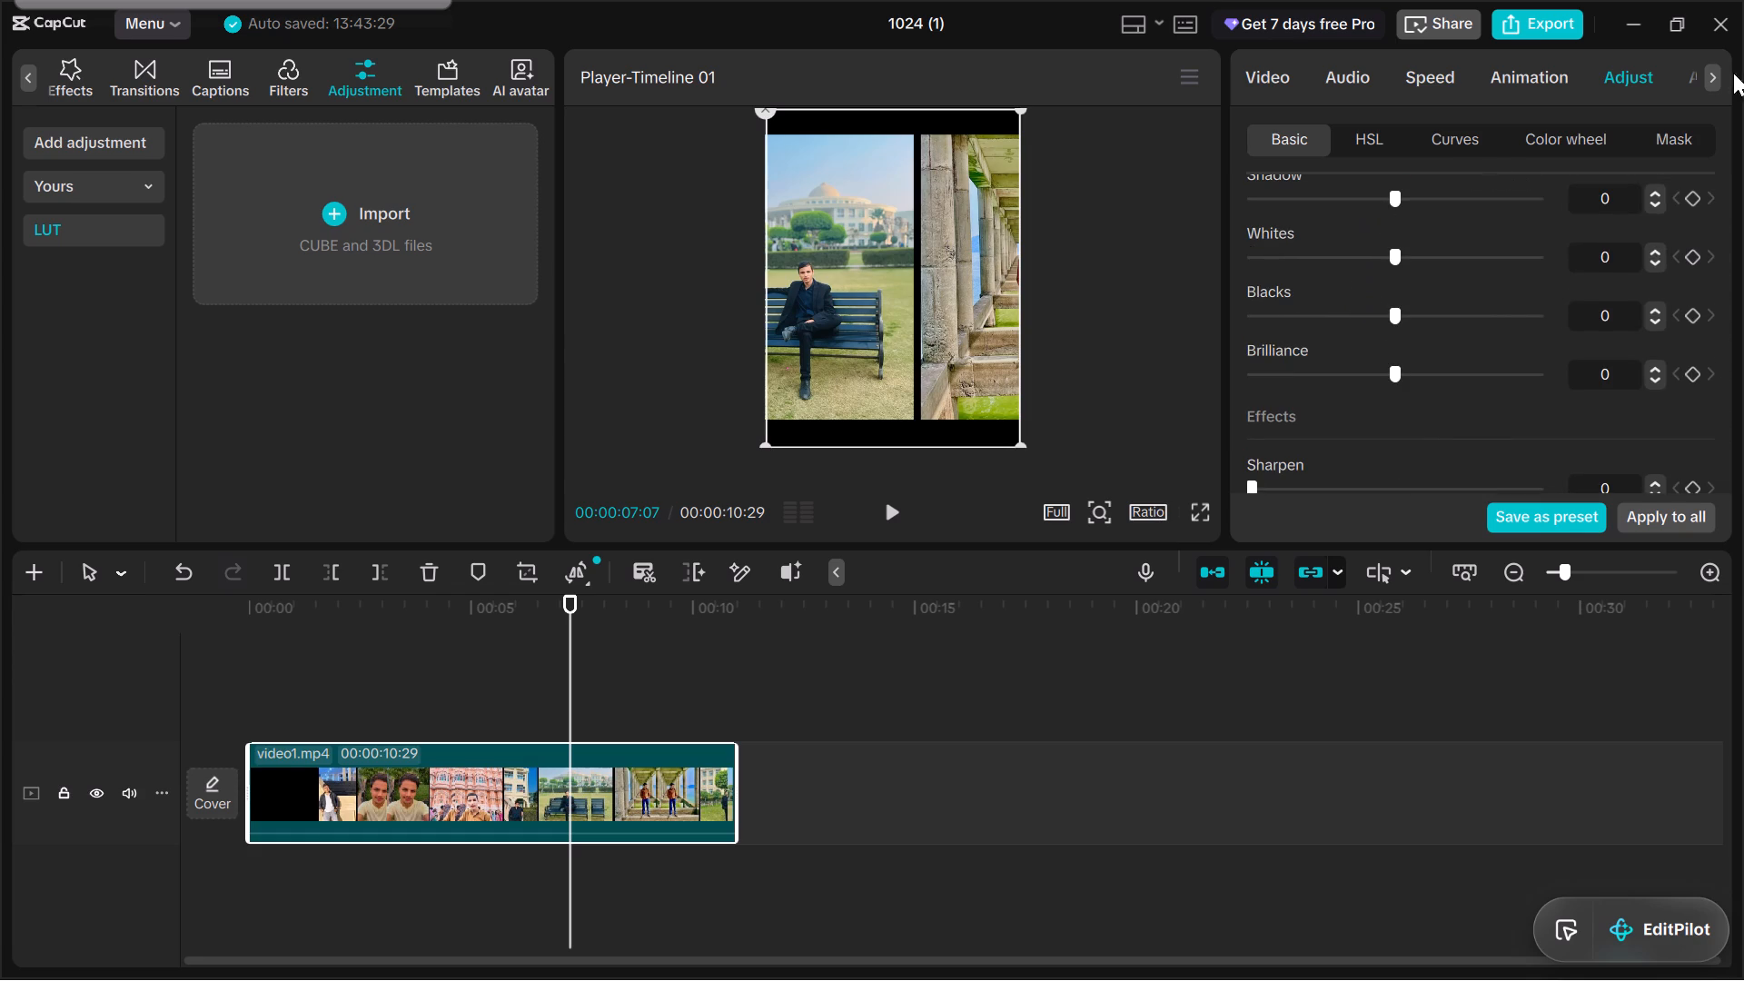
pyautogui.click(1713, 74)
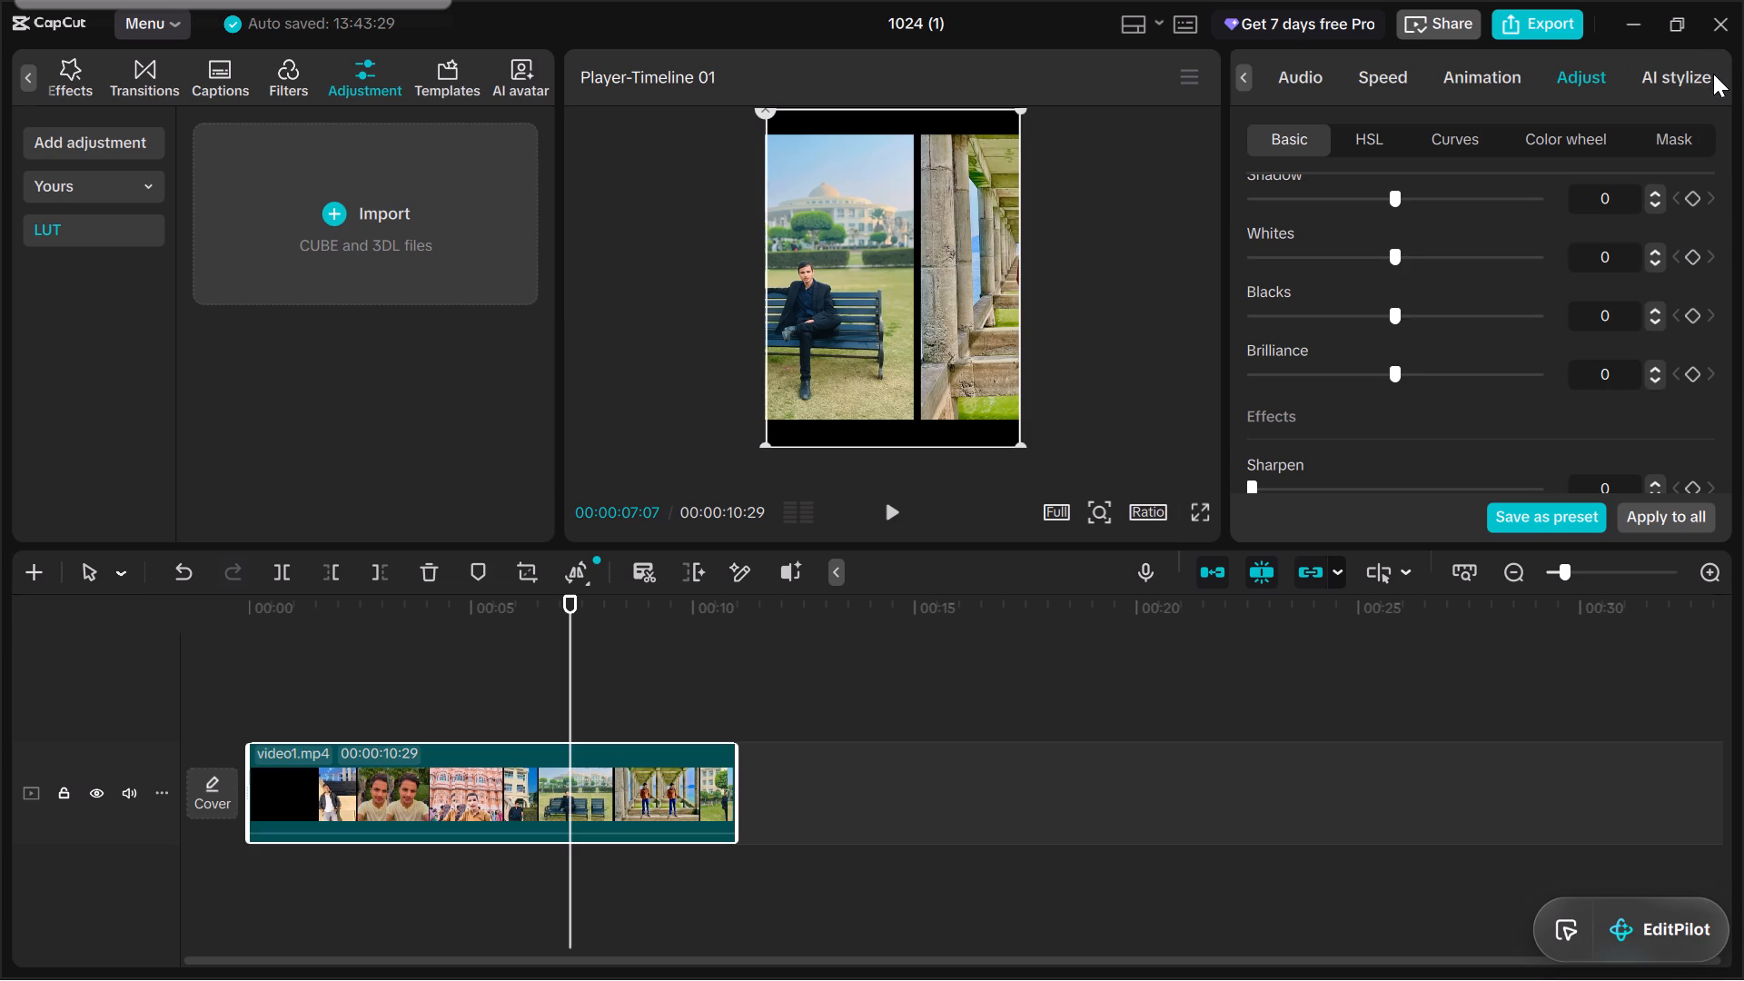
pyautogui.click(1235, 78)
# Open the Filters library.
pyautogui.click(288, 94)
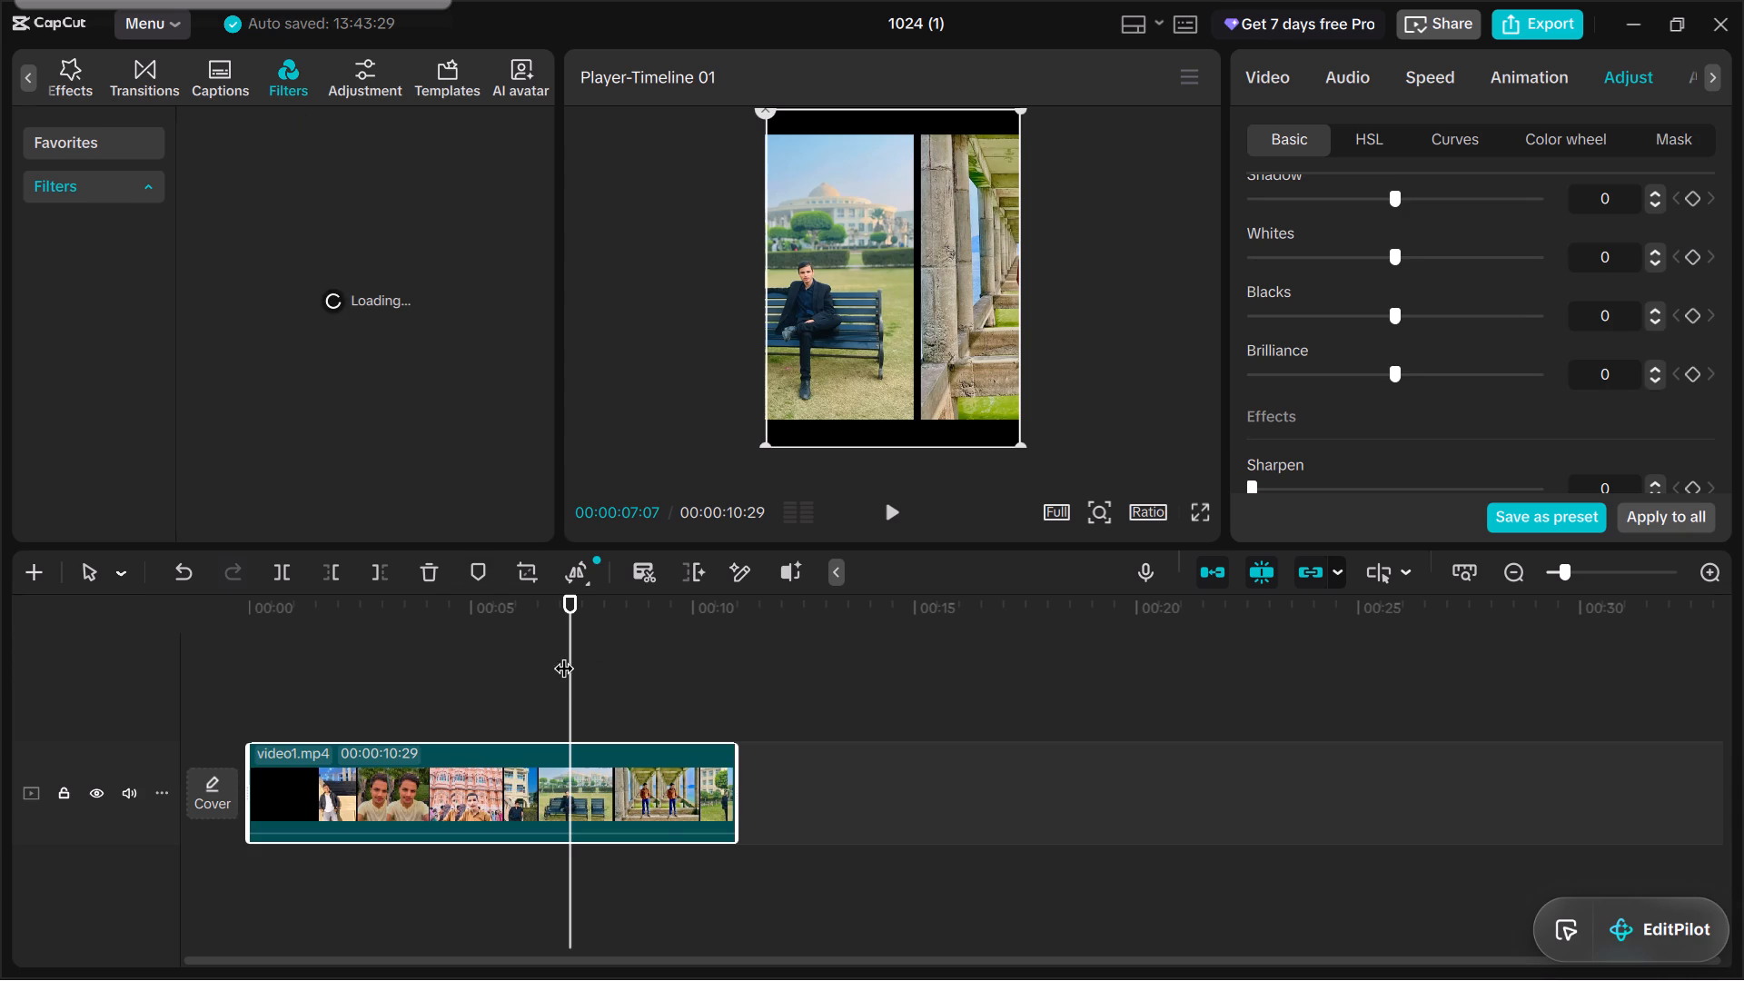
# Move the playhead back to the start of the timeline at 00:00:00:00.
pyautogui.moveTo(568, 654); pyautogui.dragTo(780, 678)
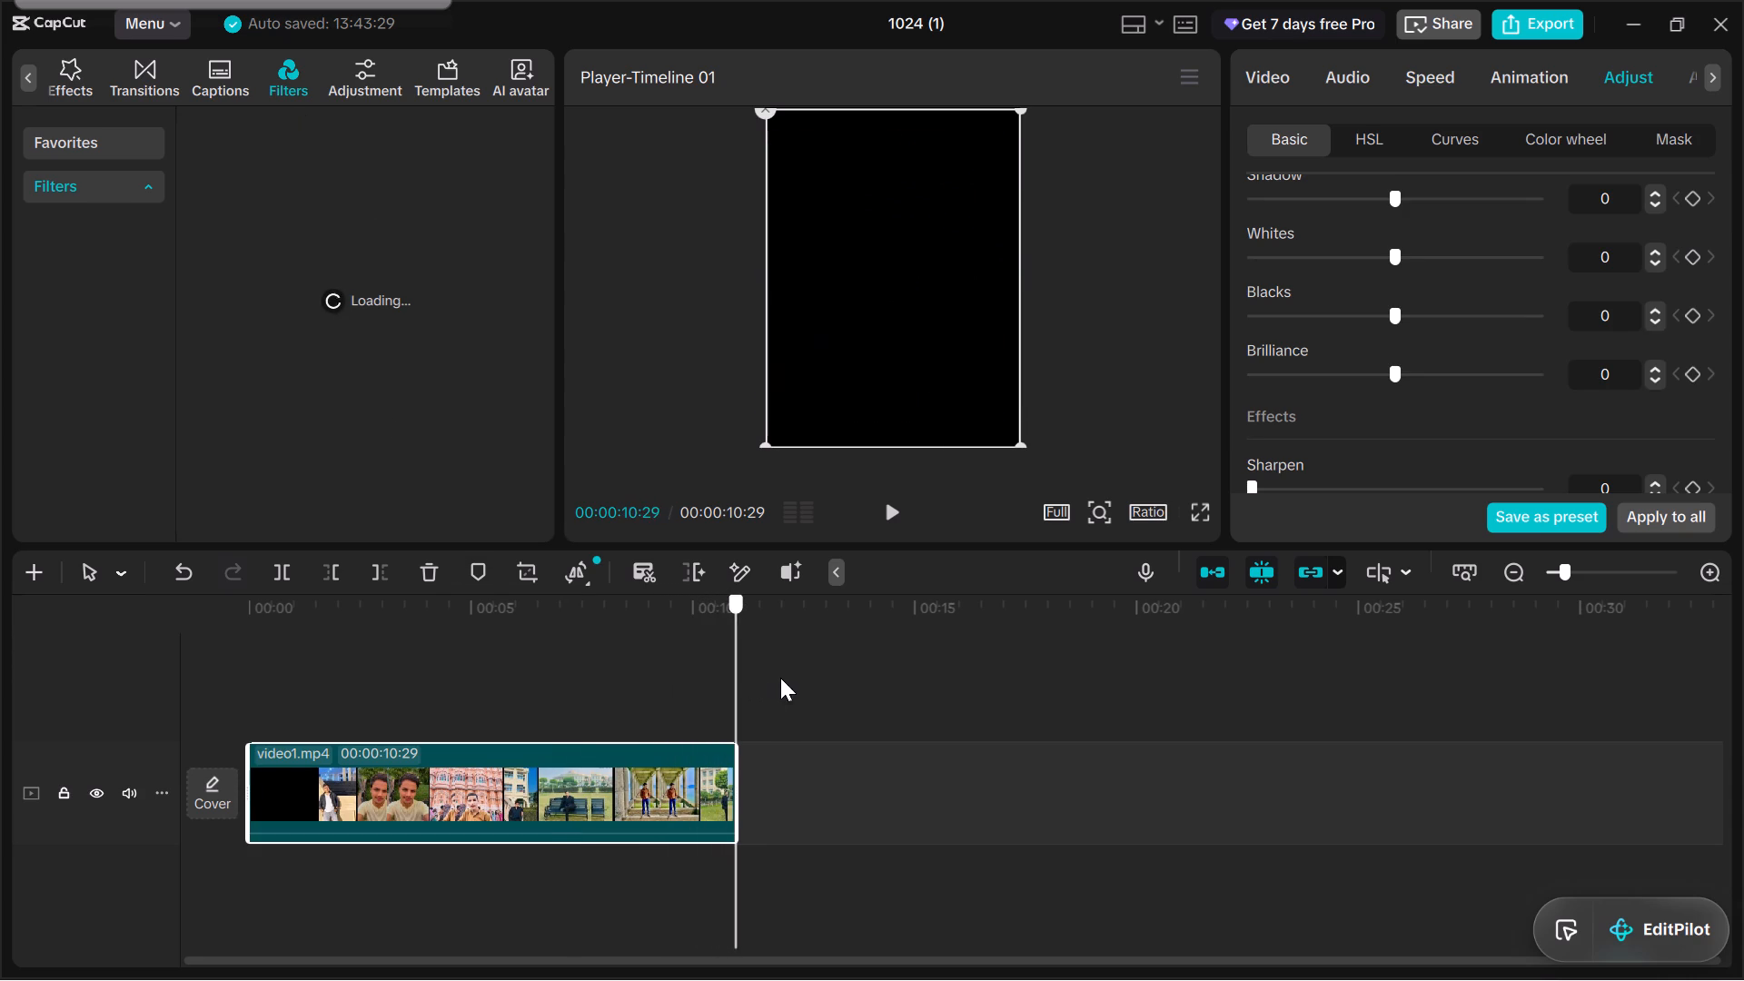
pyautogui.moveTo(780, 678); pyautogui.dragTo(124, 580)
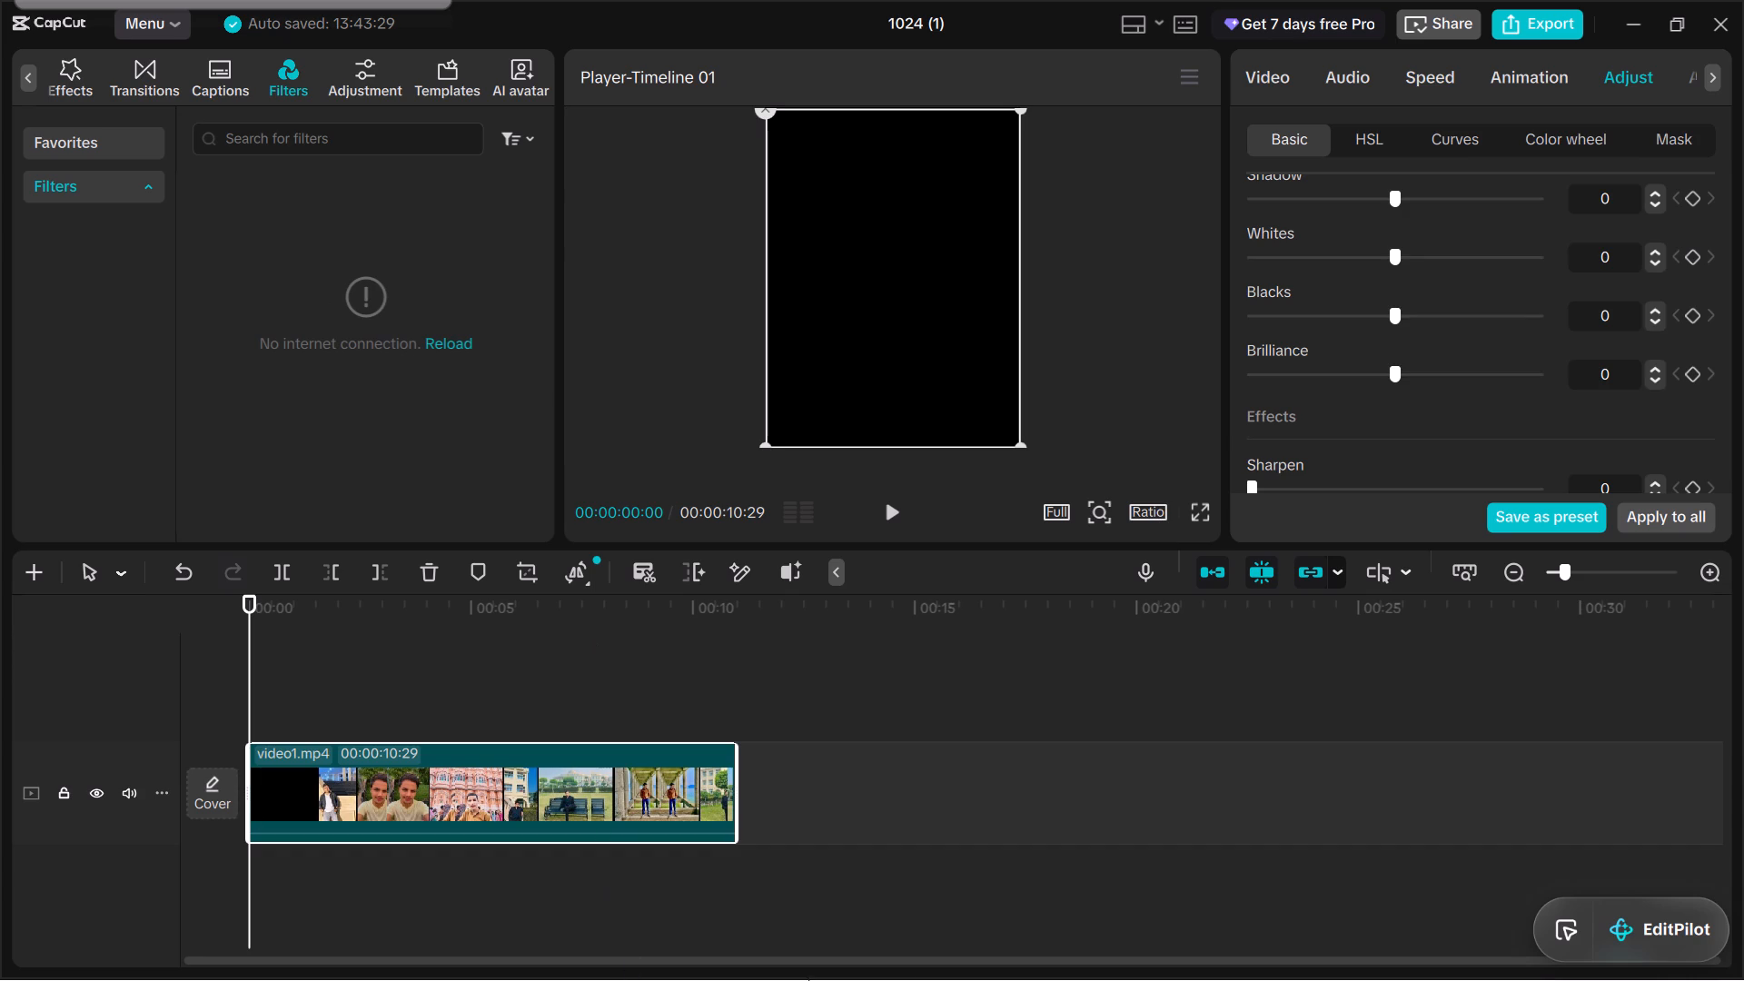
# Raise the system volume to maximum in the Windows quick settings and return to CapCut.
pyautogui.click(992, 958)
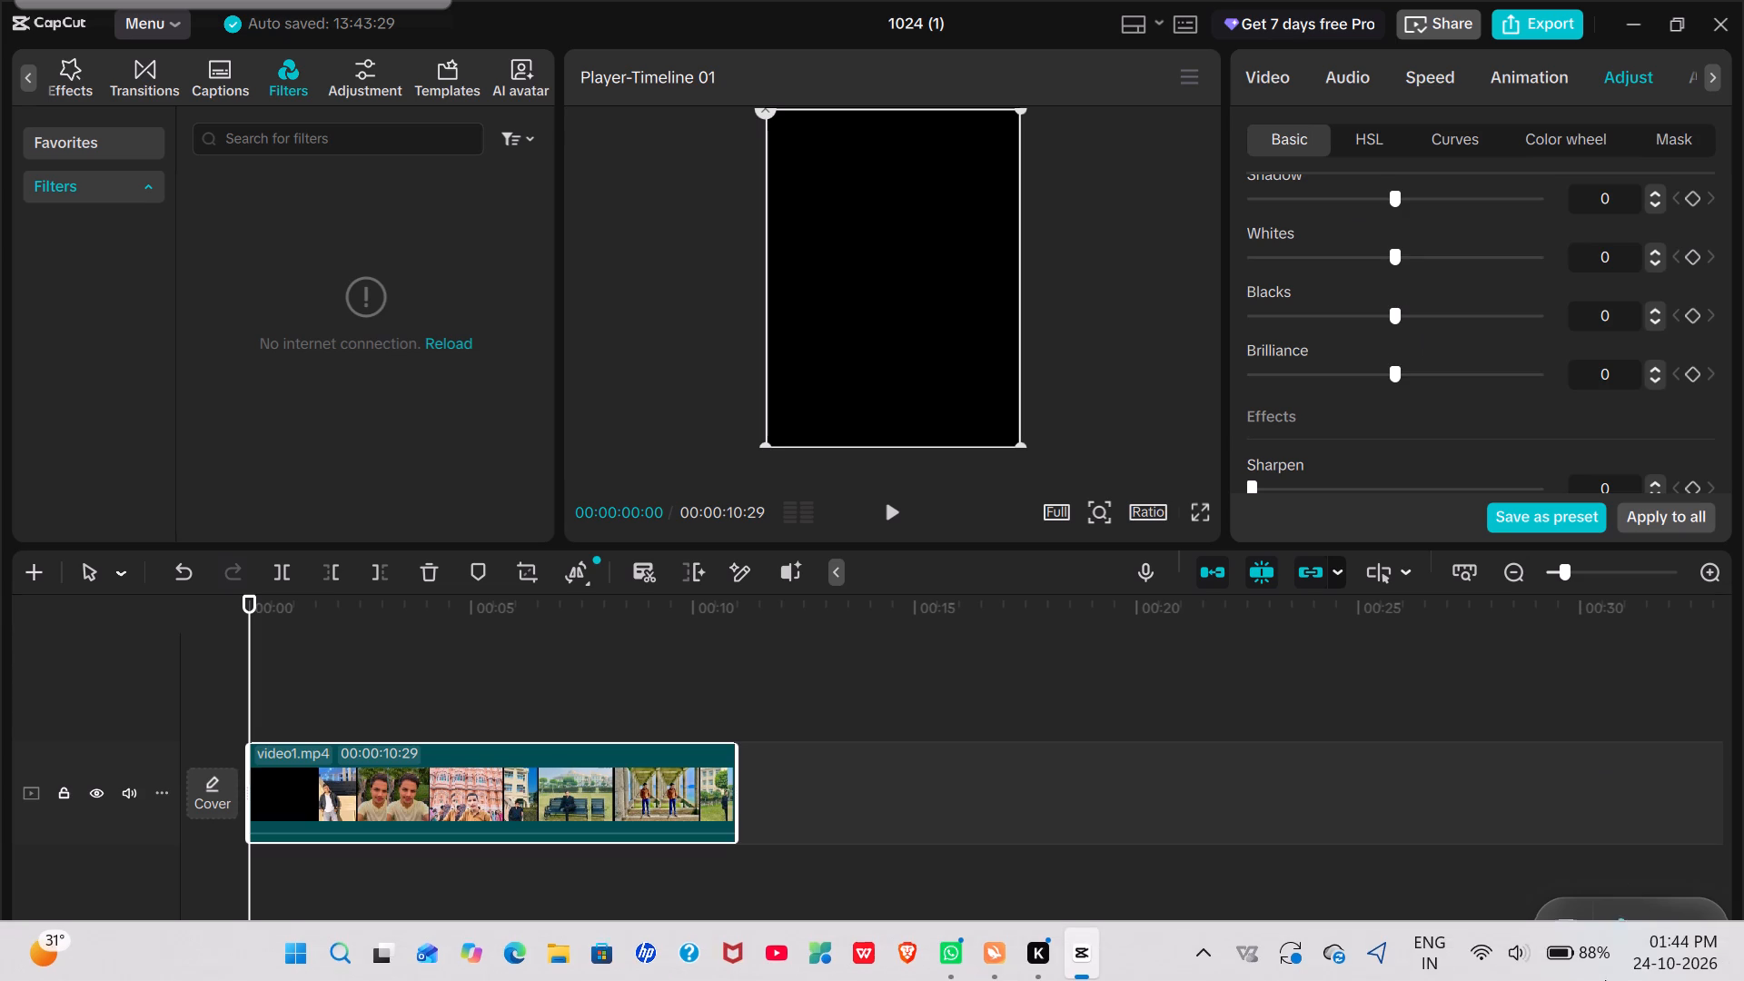
pyautogui.click(1514, 947)
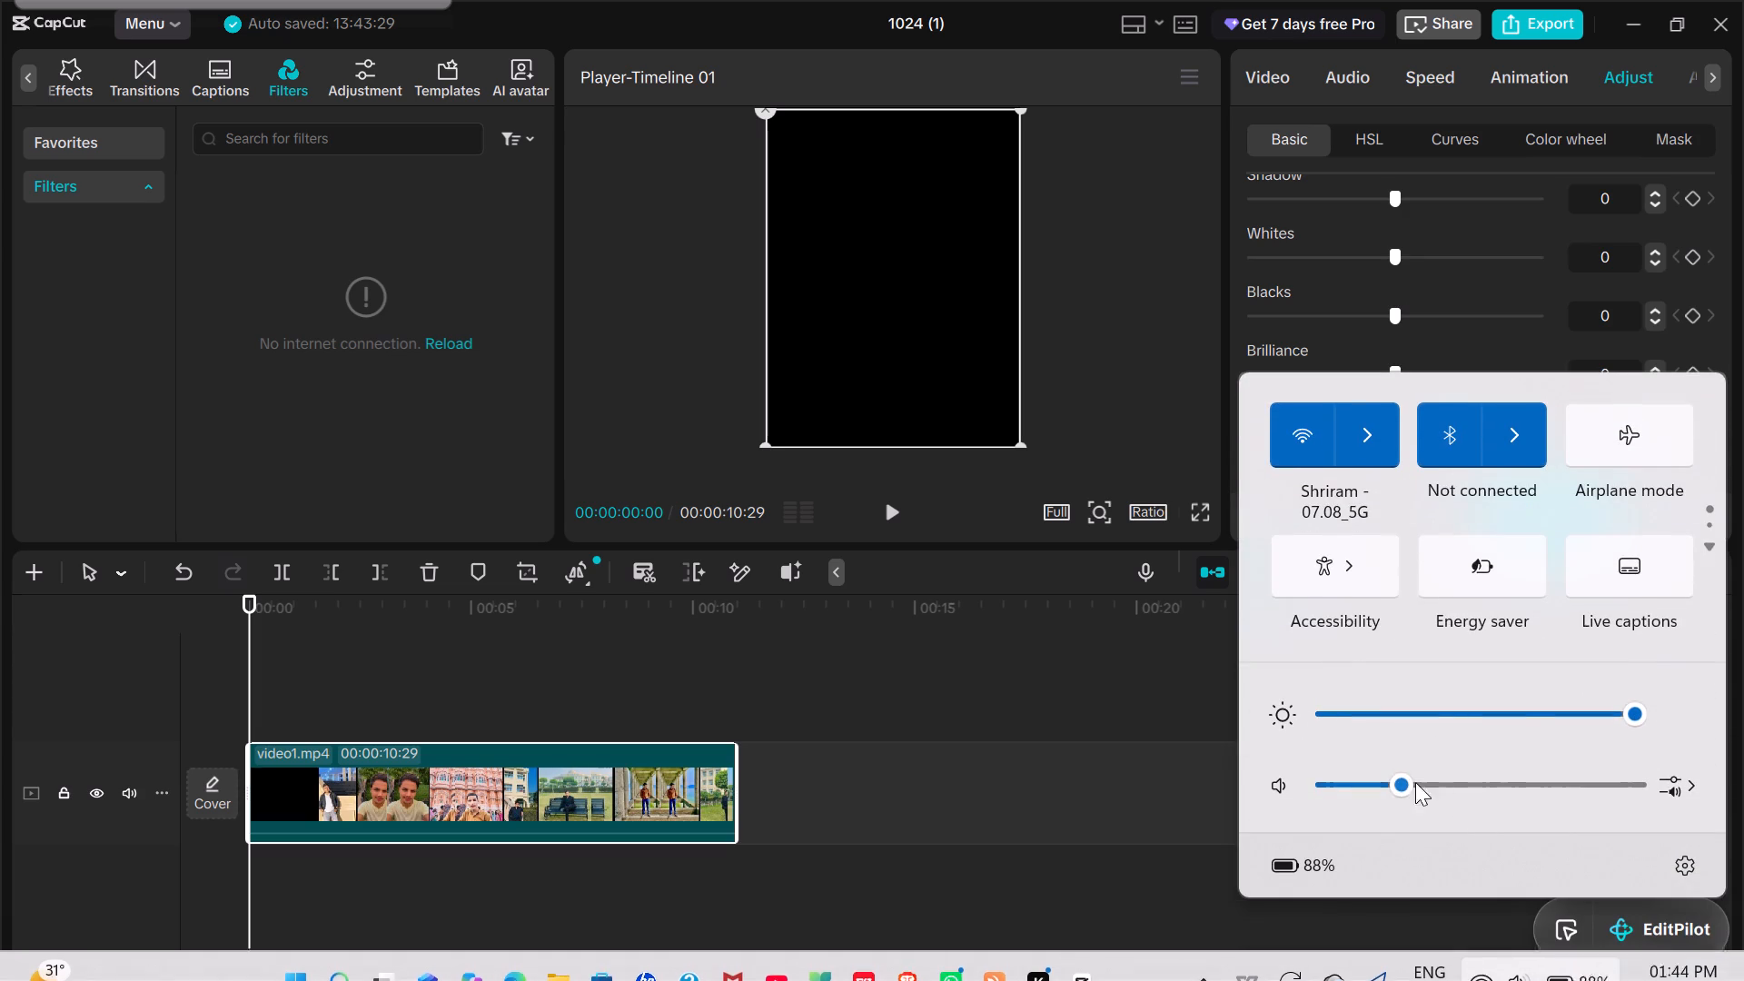
pyautogui.moveTo(1403, 784); pyautogui.dragTo(1729, 764)
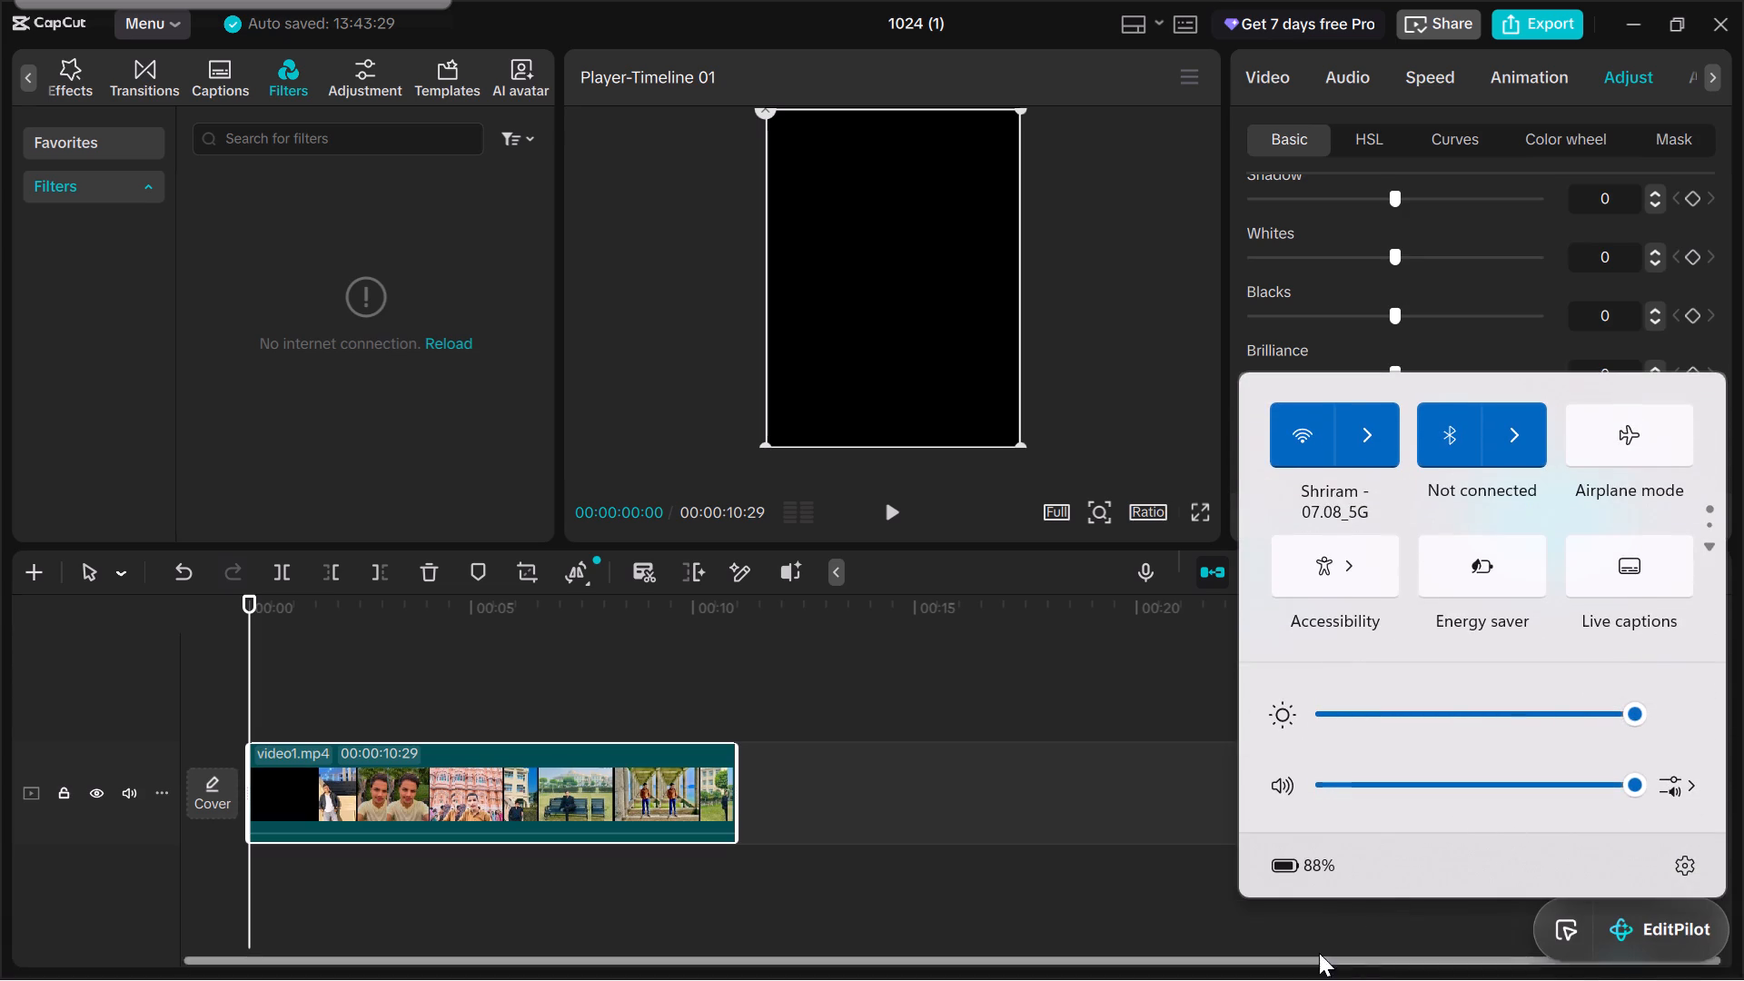
pyautogui.moveTo(1165, 901); pyautogui.dragTo(1156, 895)
# Reload the Filters library.
pyautogui.click(444, 341)
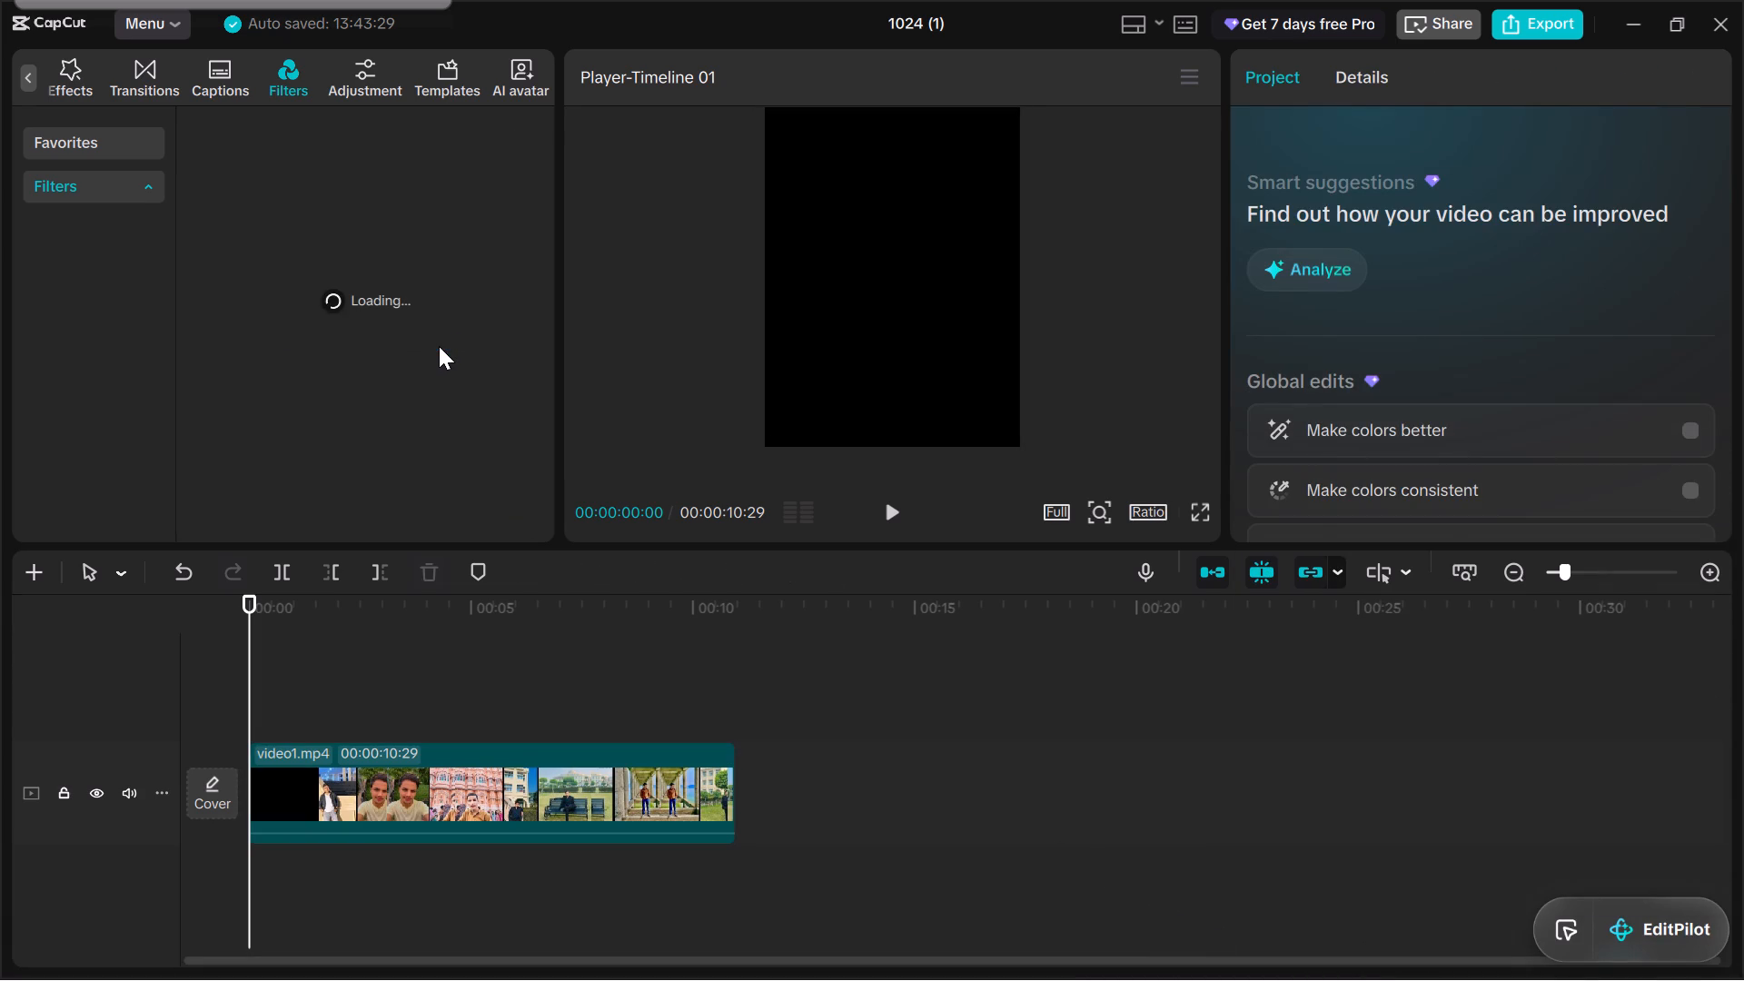
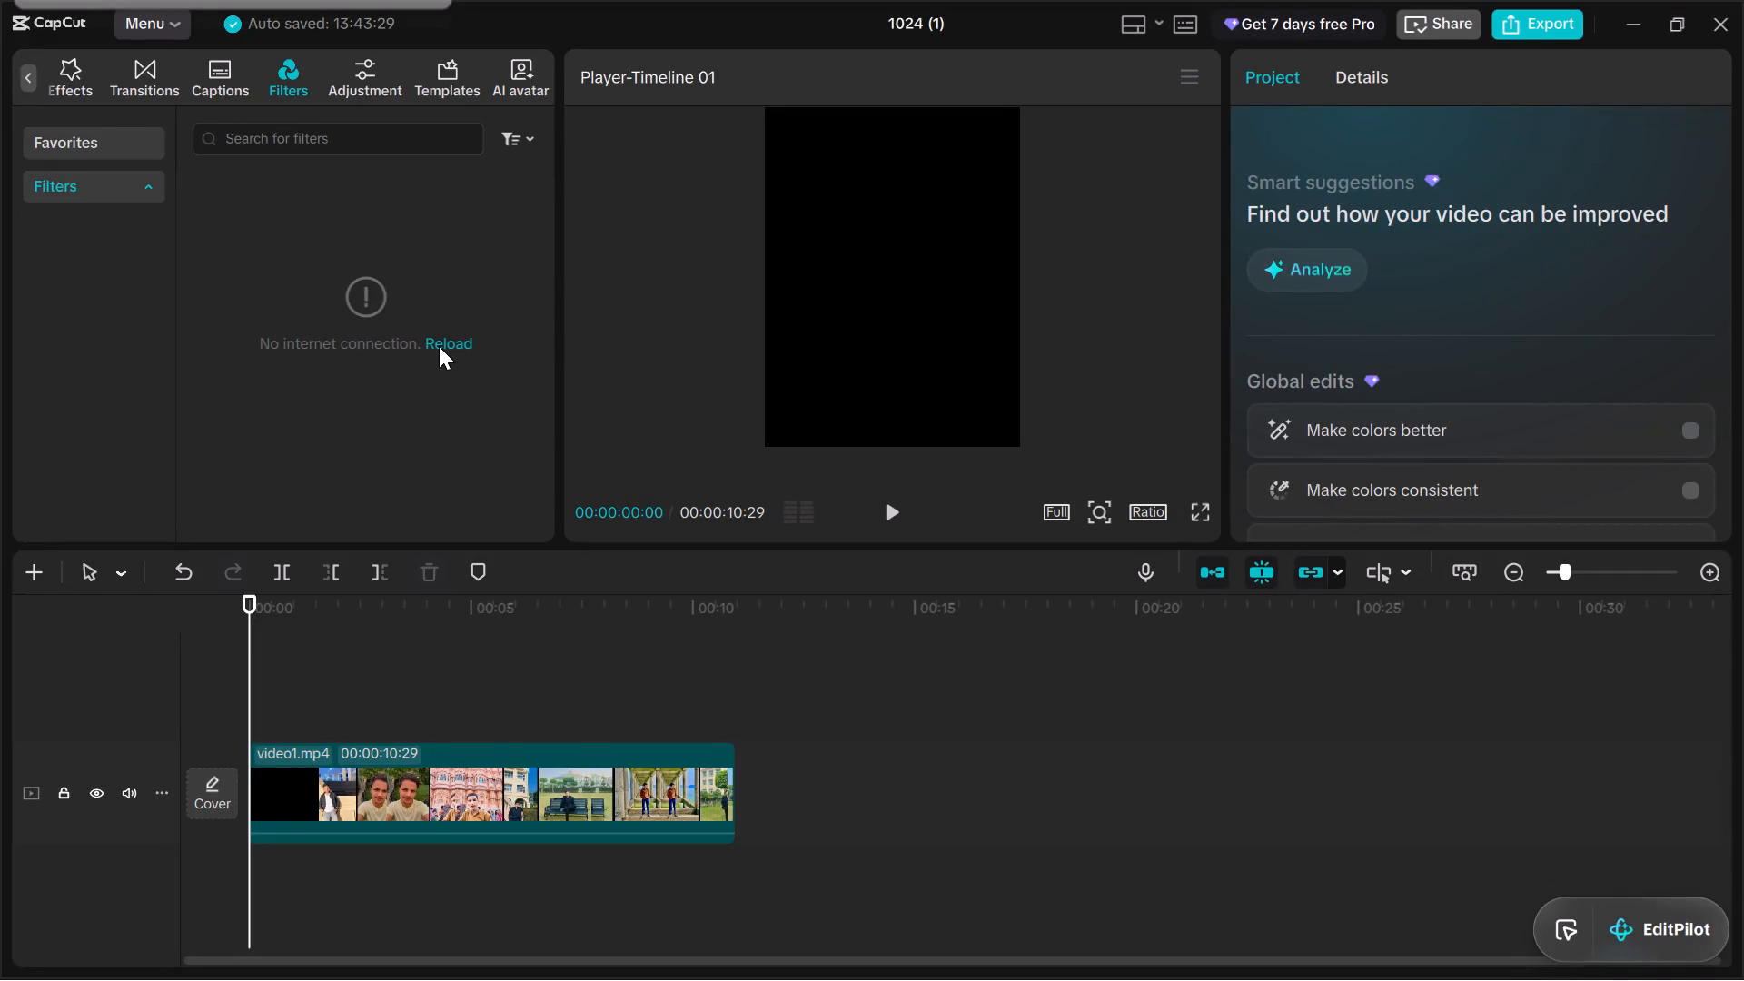
# Try again to reload the Filters library.
pyautogui.click(441, 348)
# Select the video1.mp4 clip and examine its Basic adjustment settings, from Auto adjust and LUT through the lightness and effects sliders.
pyautogui.click(590, 807)
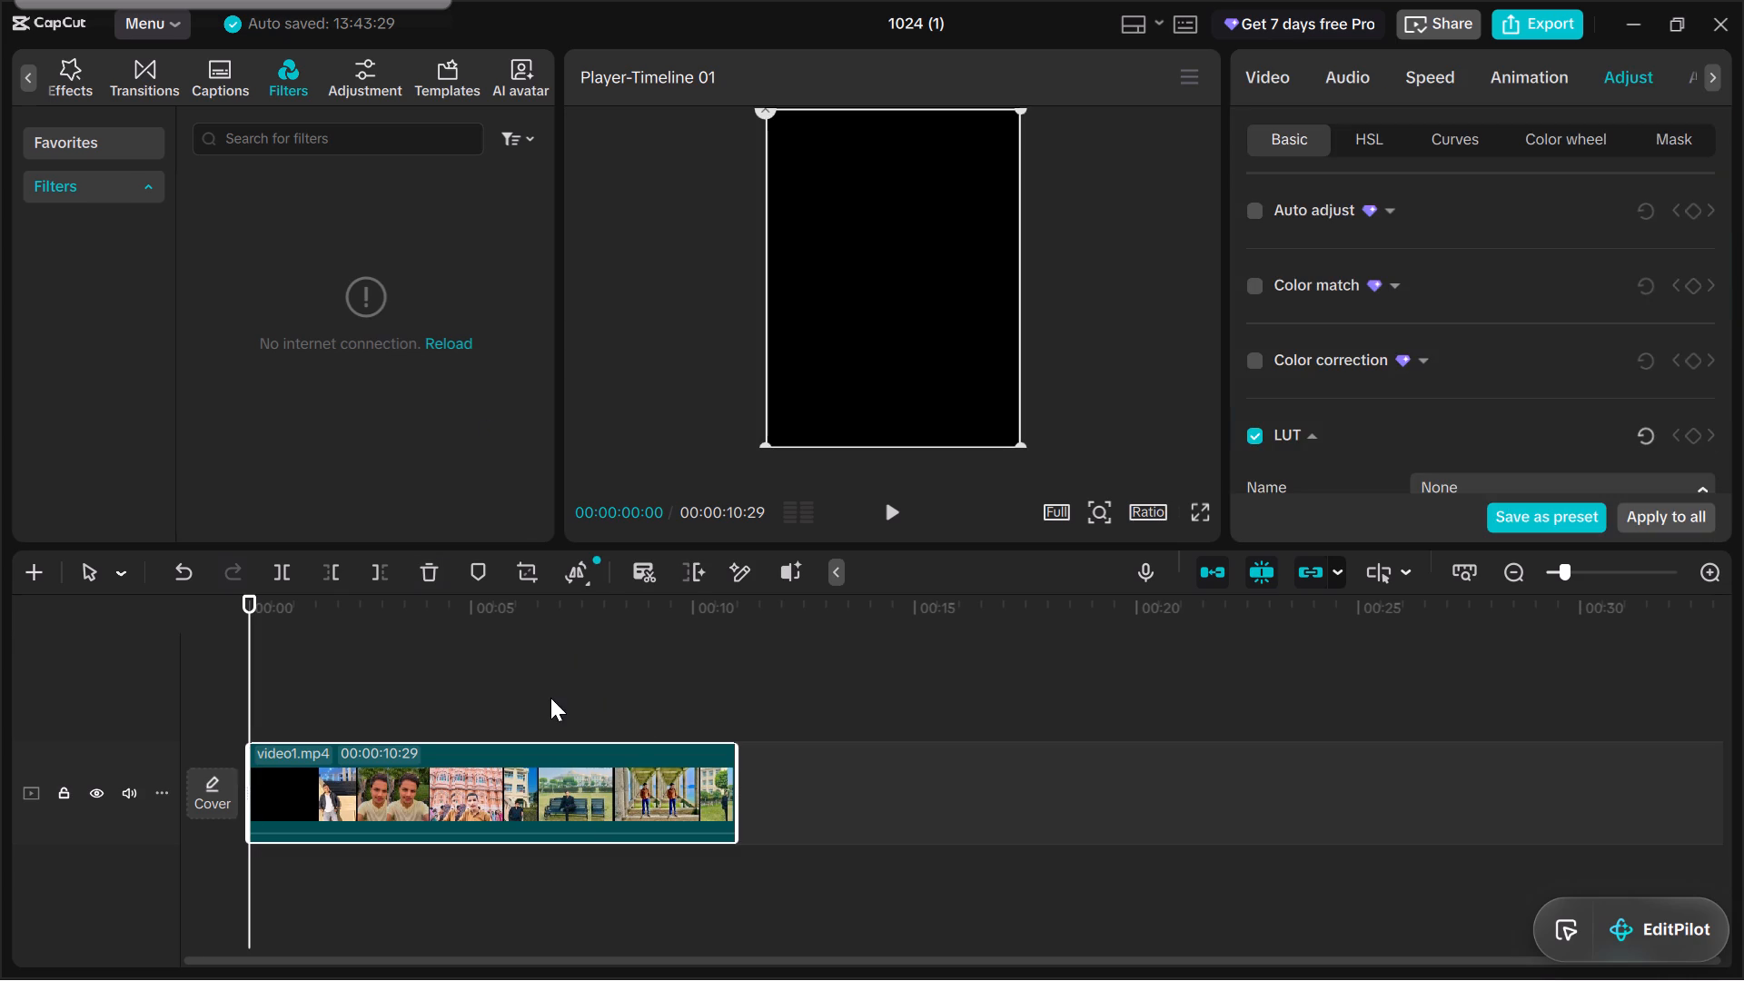
pyautogui.scroll(-3, 1313, 314)
pyautogui.scroll(1, 1320, 312)
pyautogui.scroll(-6, 1320, 312)
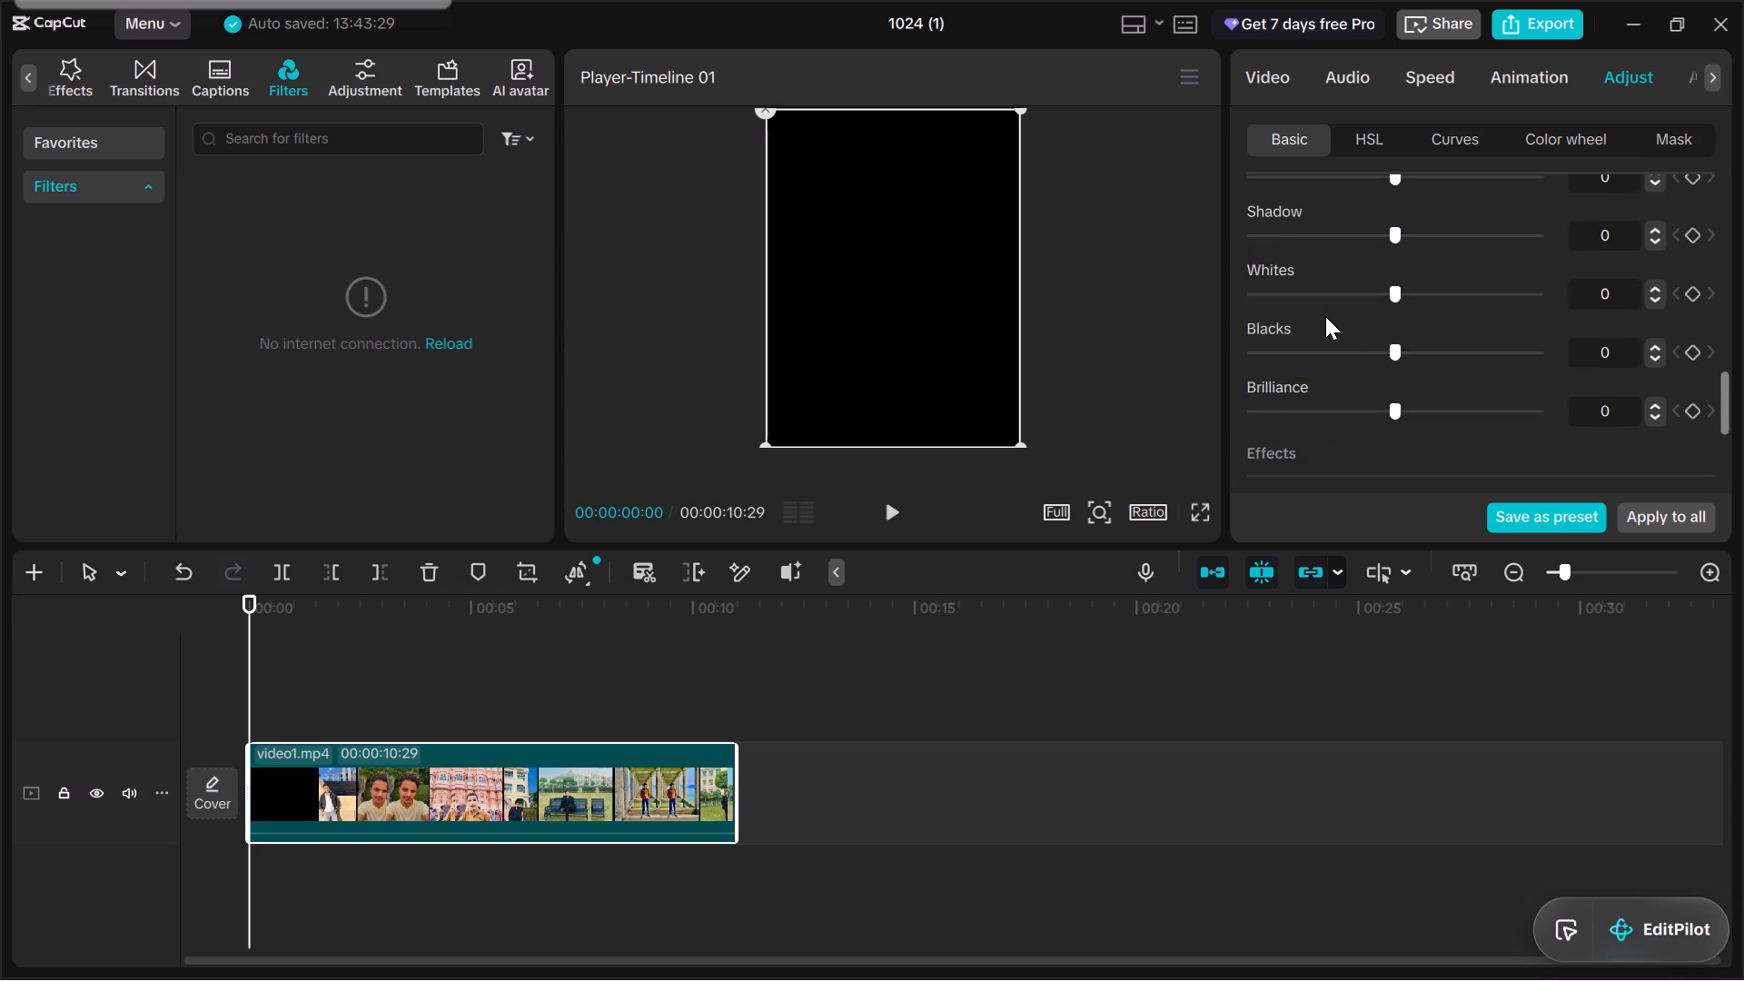
pyautogui.scroll(-4, 1325, 316)
pyautogui.scroll(2, 1325, 316)
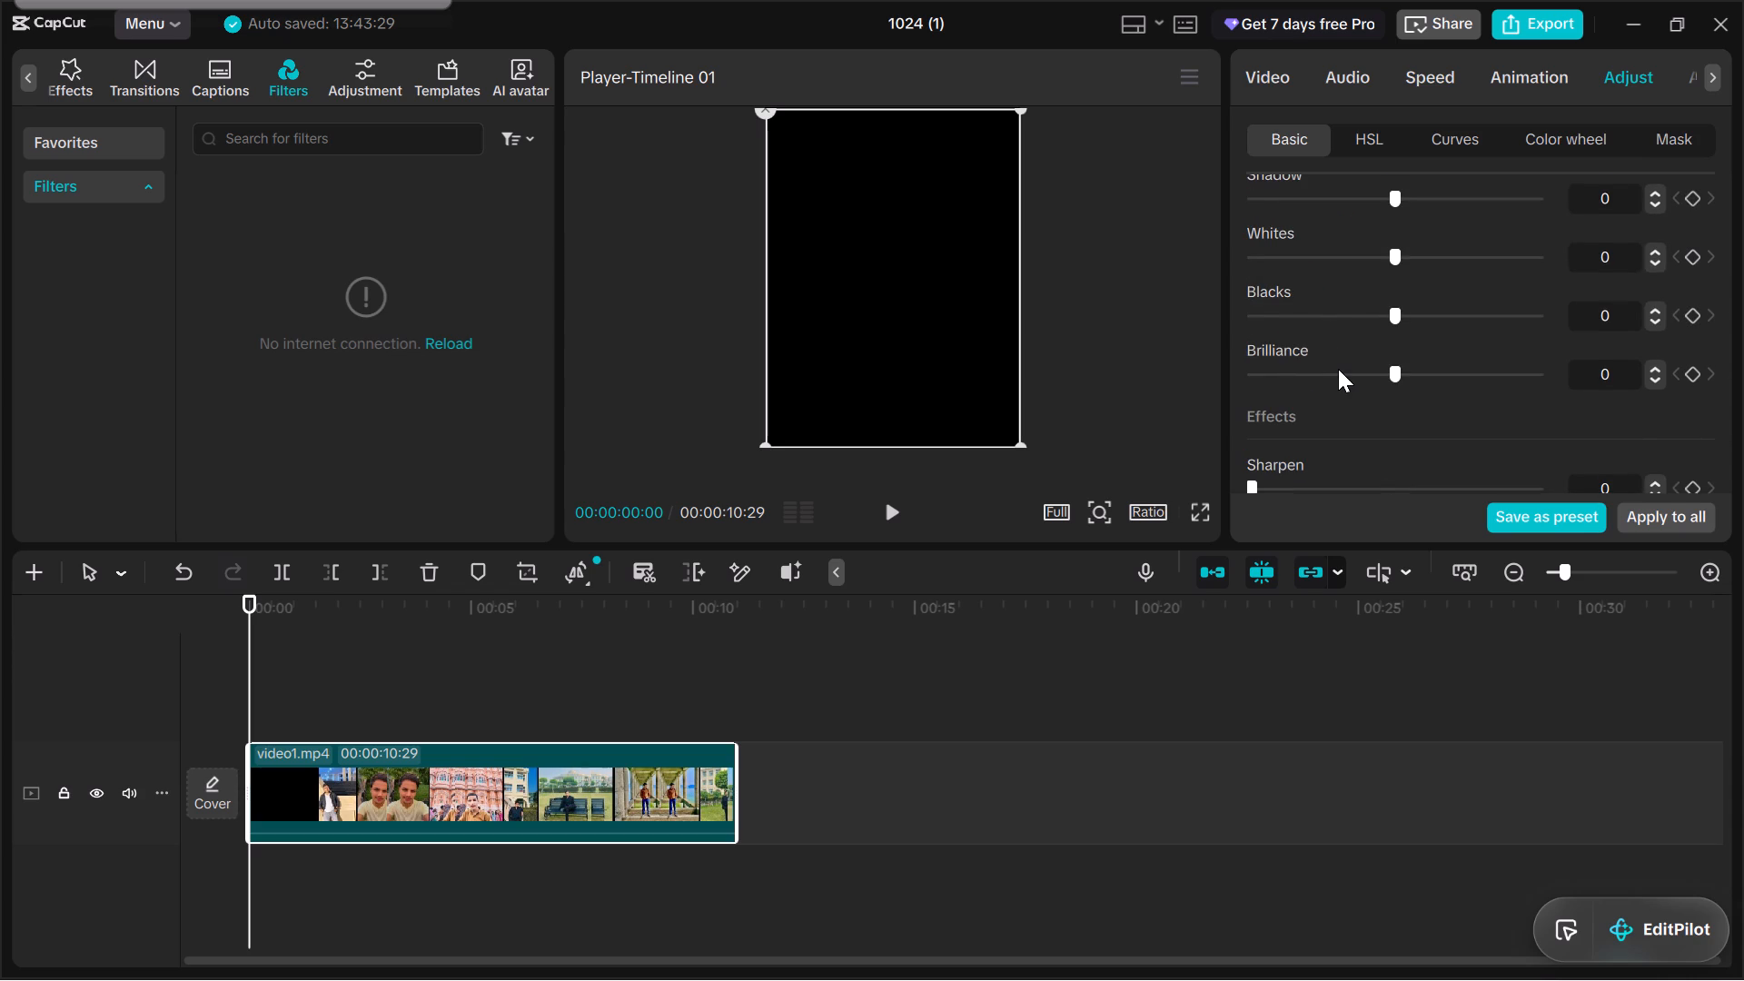
pyautogui.scroll(-3, 1339, 371)
pyautogui.scroll(1, 1338, 370)
pyautogui.scroll(-4, 1338, 370)
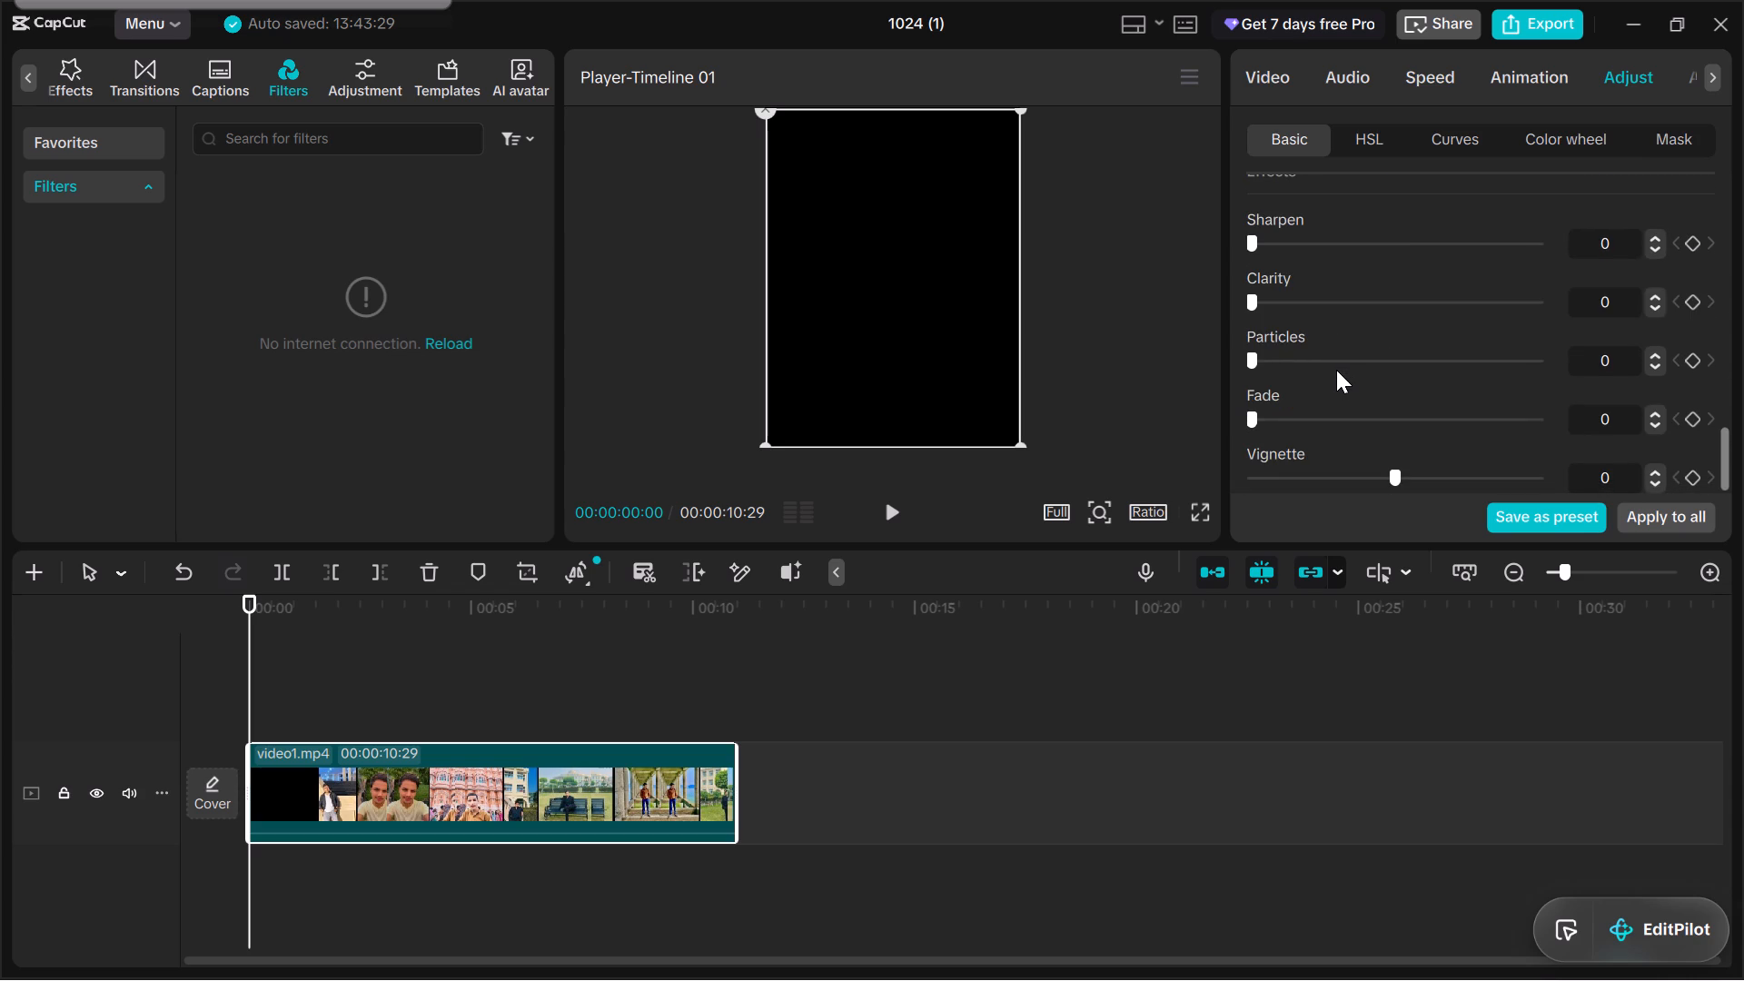
pyautogui.scroll(-5, 1336, 370)
pyautogui.scroll(11, 1336, 368)
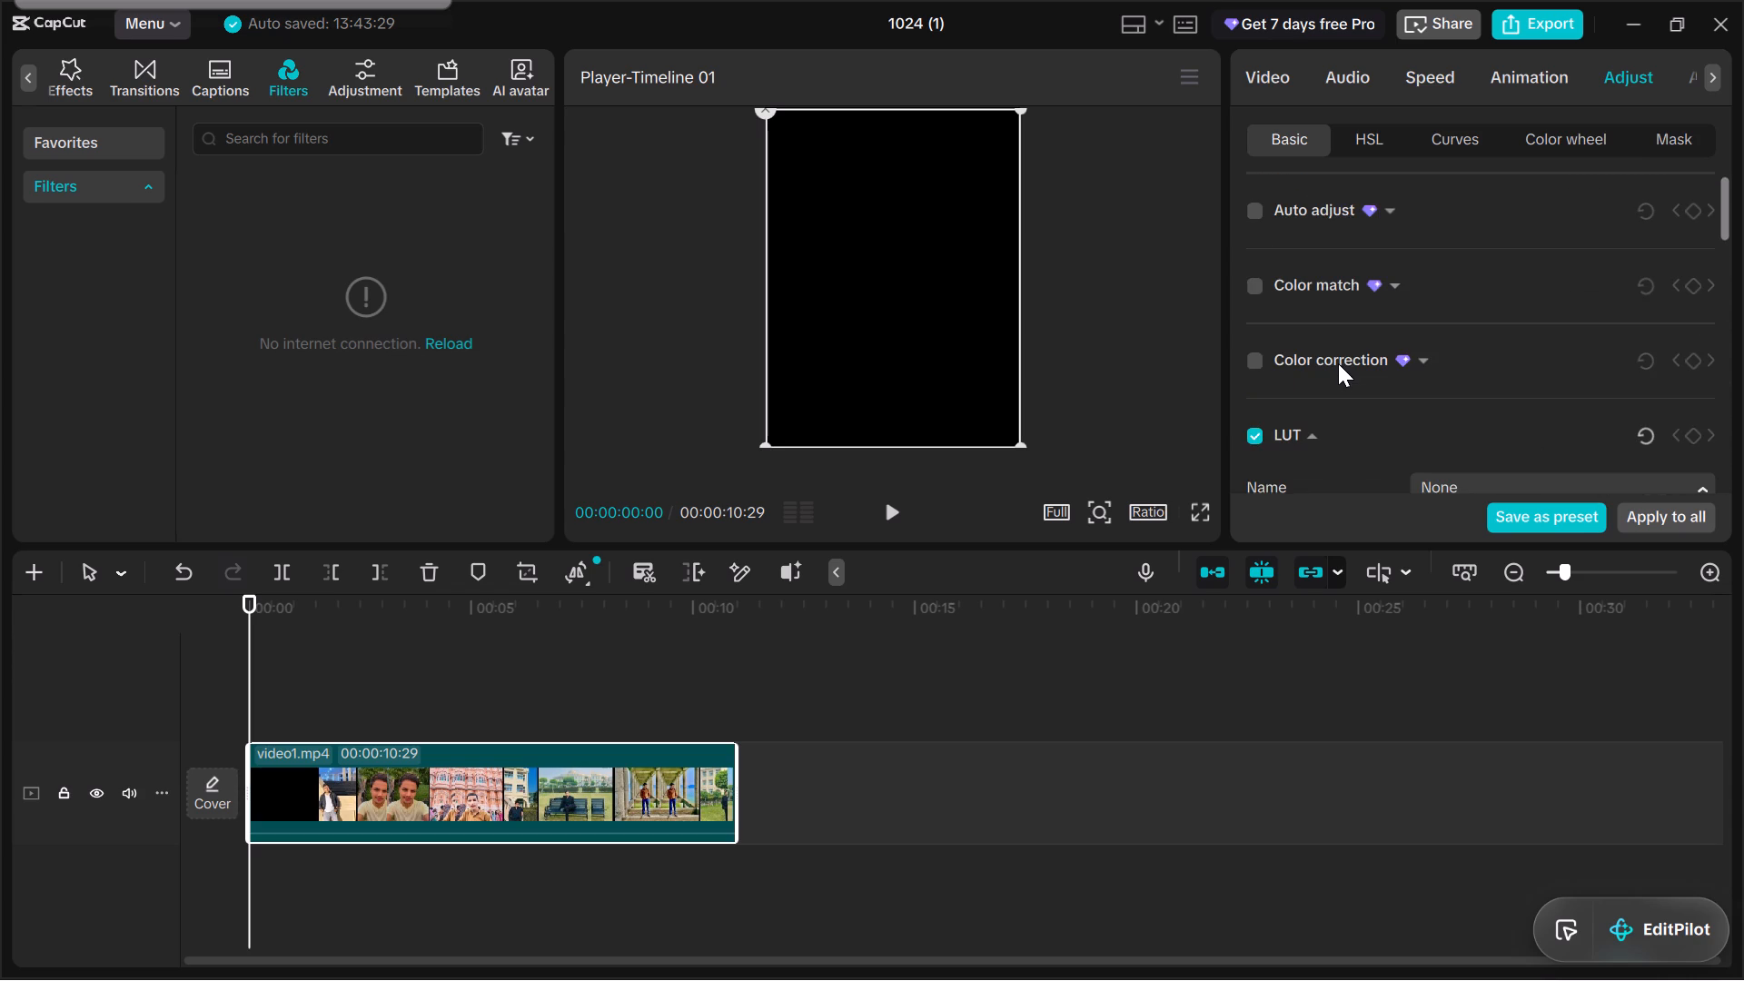
pyautogui.scroll(7, 1338, 361)
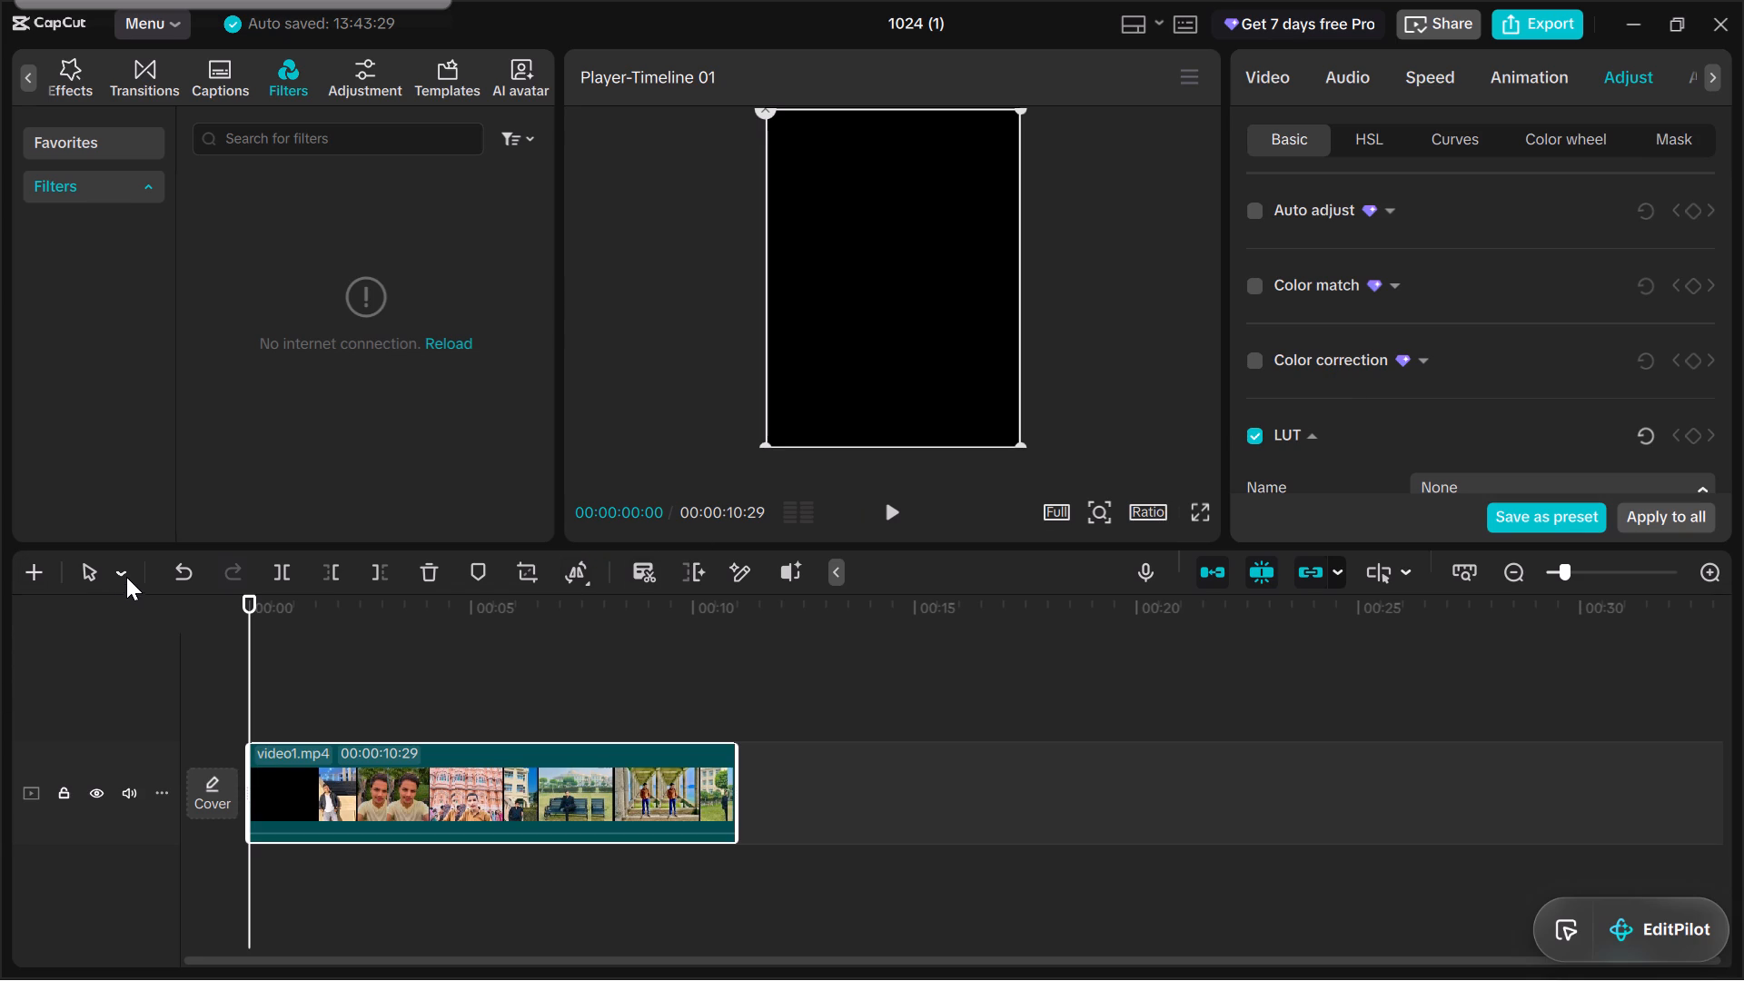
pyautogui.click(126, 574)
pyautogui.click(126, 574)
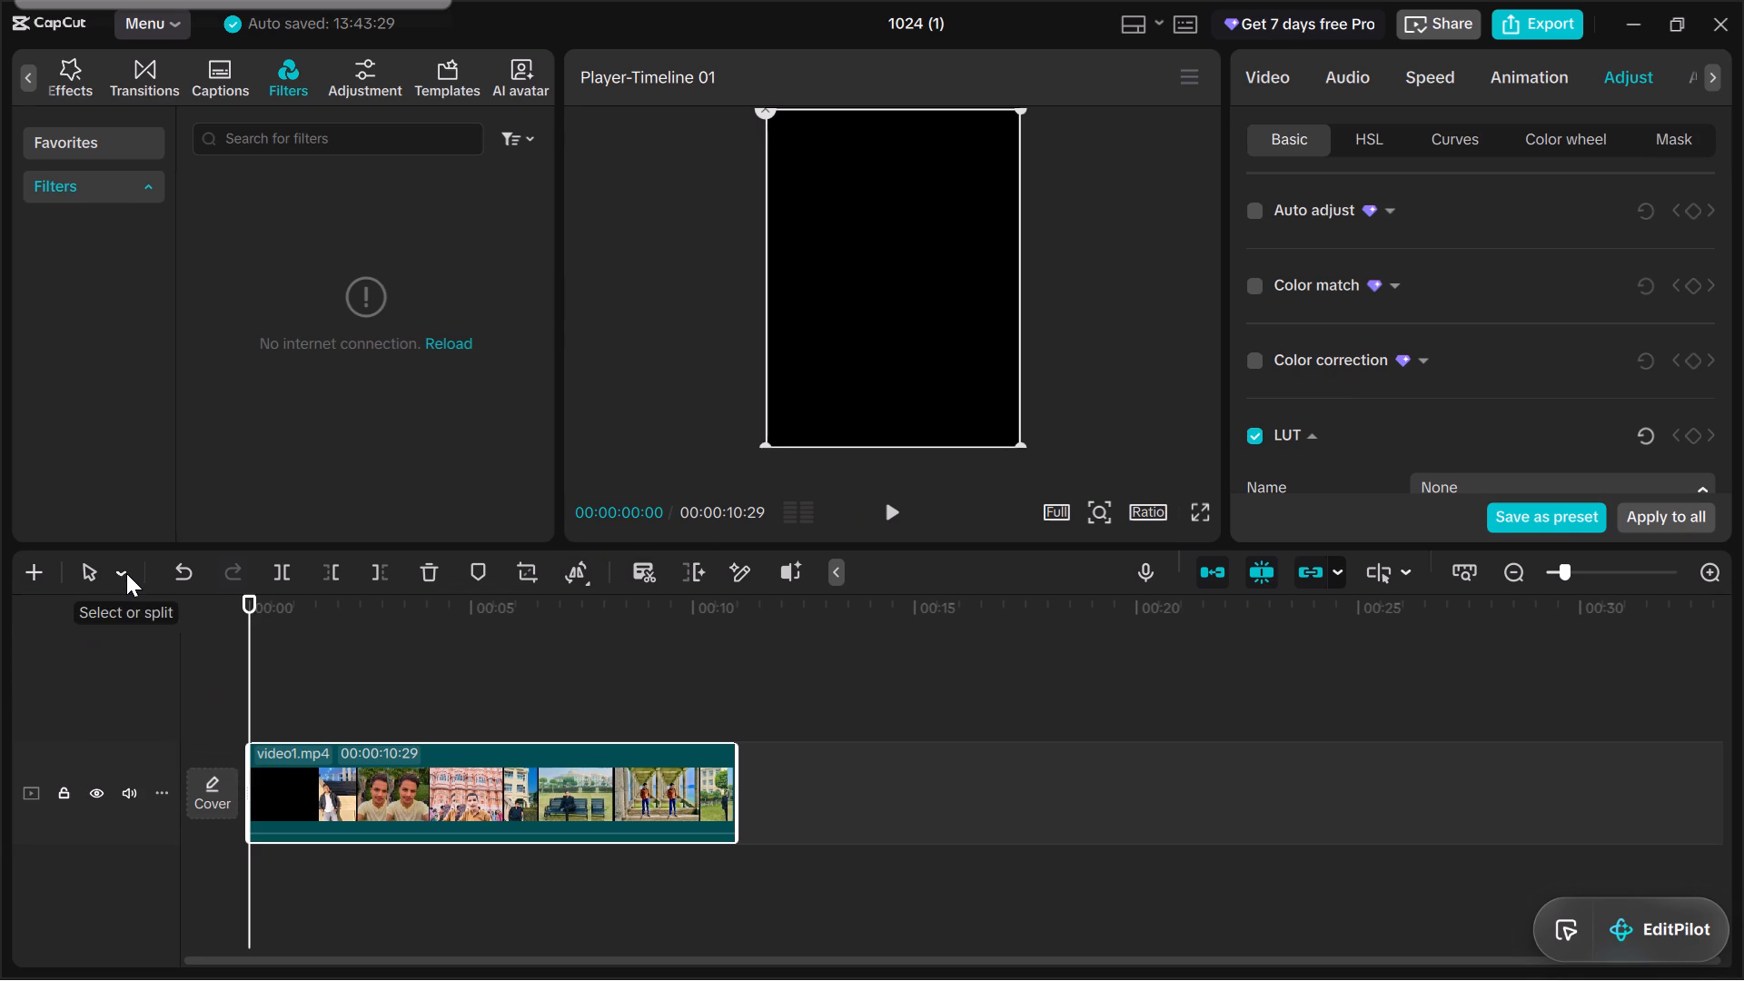
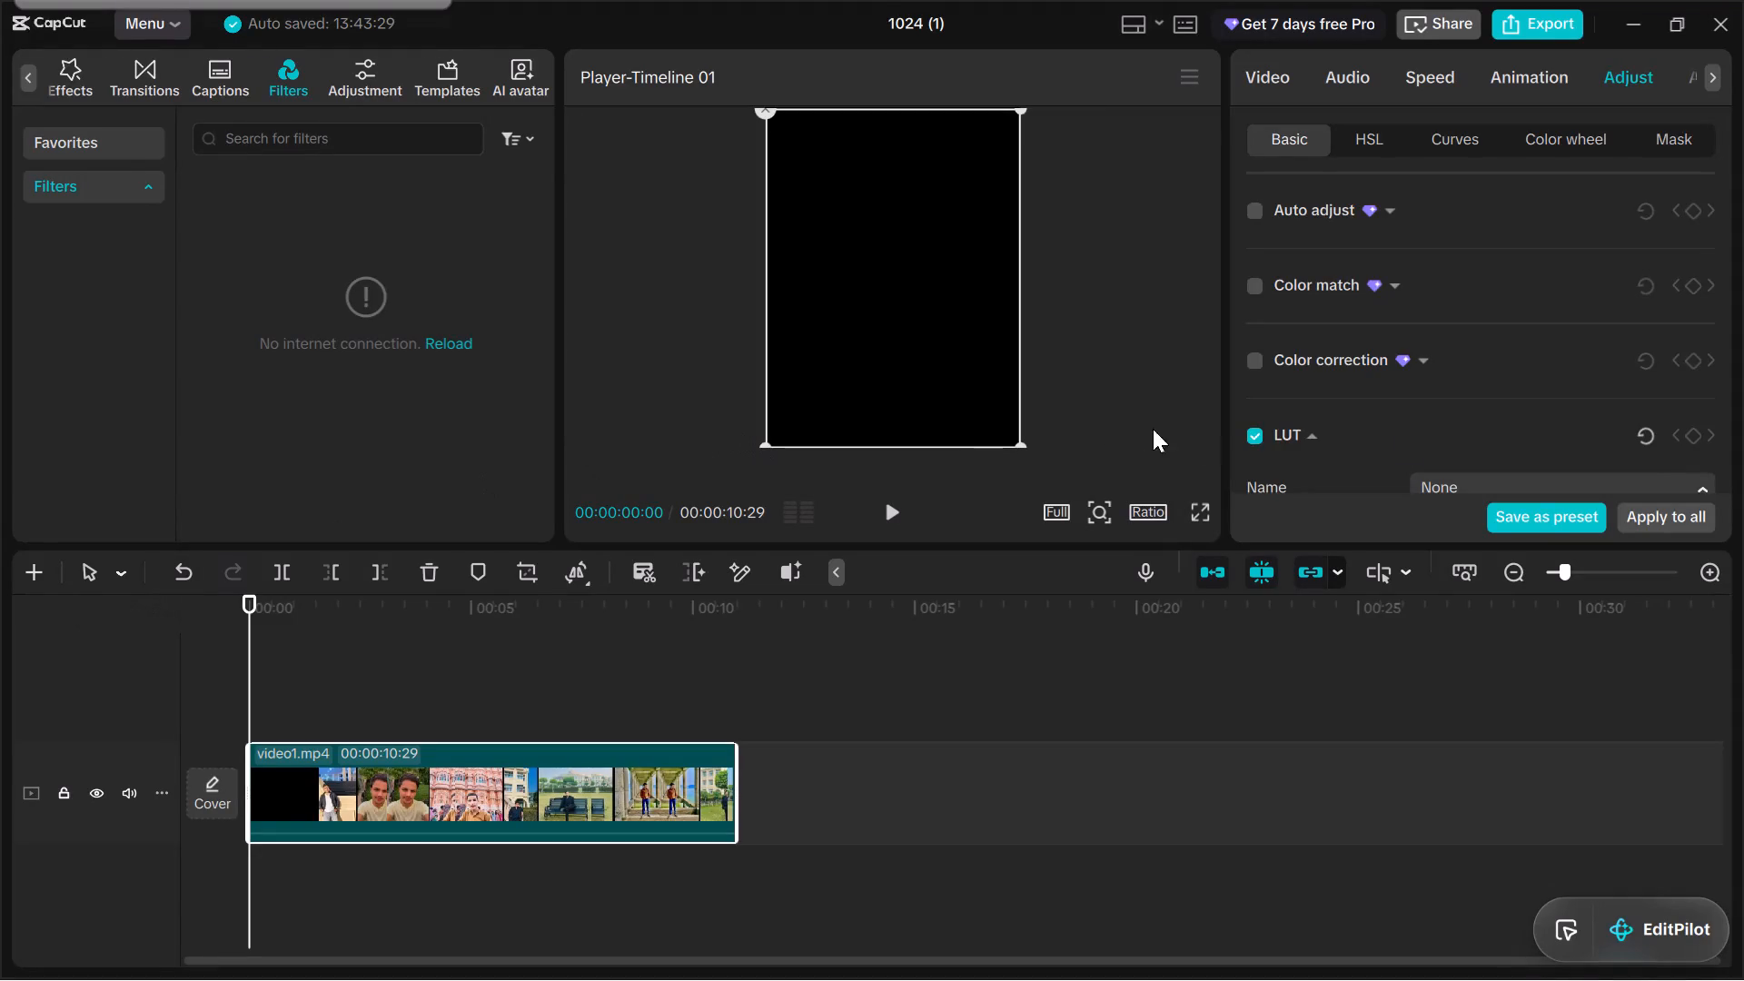
# Examine the Auto adjust, Color match, Color correction and LUT options in the clip's Basic adjustment settings.
pyautogui.scroll(3, 1394, 416)
pyautogui.scroll(-1, 1394, 416)
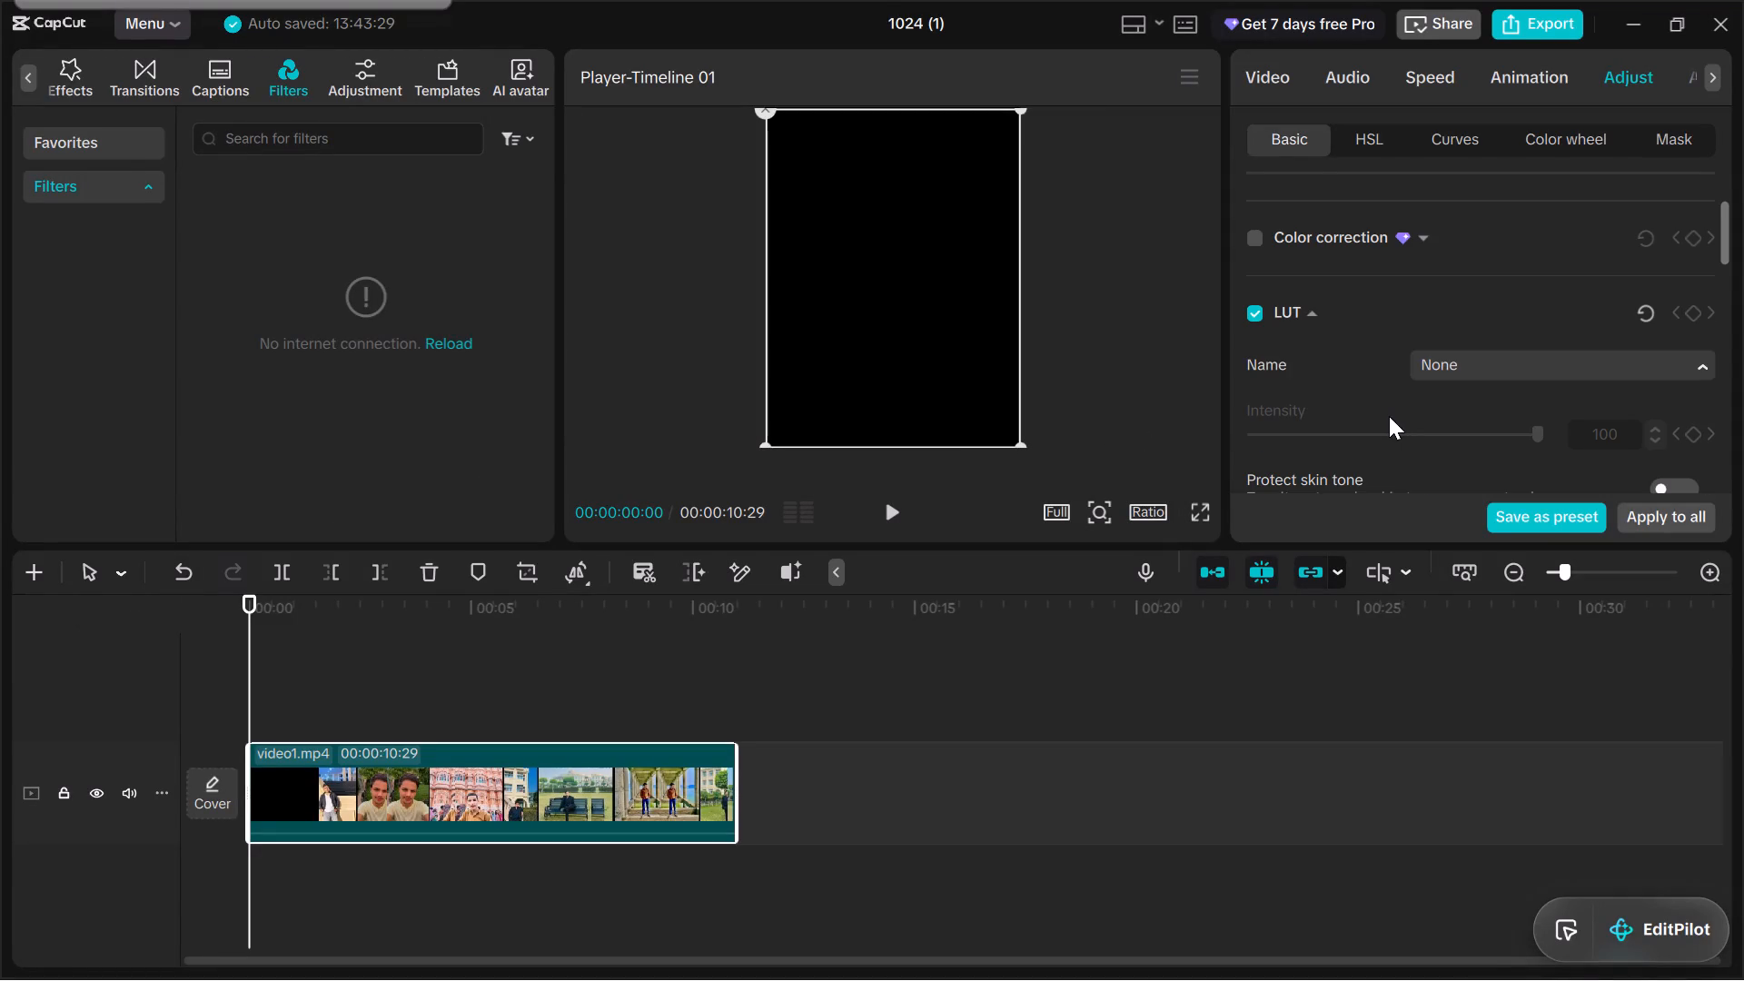
pyautogui.scroll(6, 1419, 350)
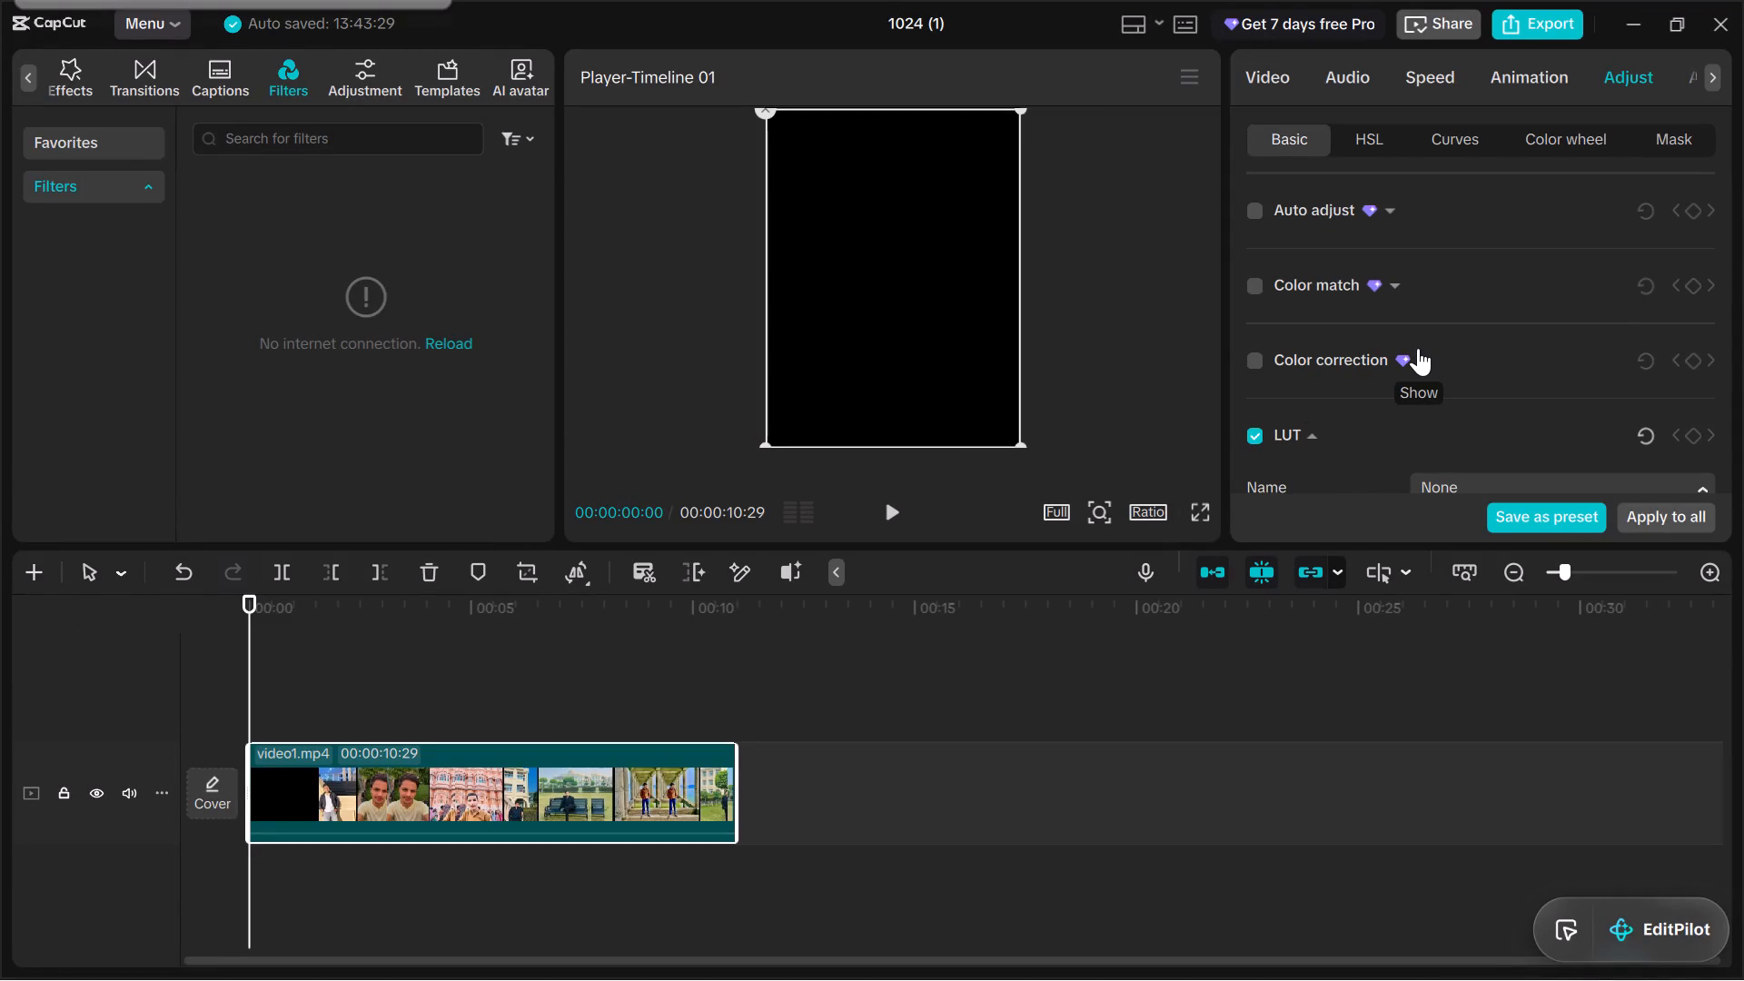
pyautogui.scroll(2, 1418, 348)
pyautogui.scroll(-1, 1418, 334)
pyautogui.scroll(1, 1418, 334)
pyautogui.scroll(-1, 1418, 334)
pyautogui.scroll(5, 1418, 334)
pyautogui.scroll(-2, 1506, 303)
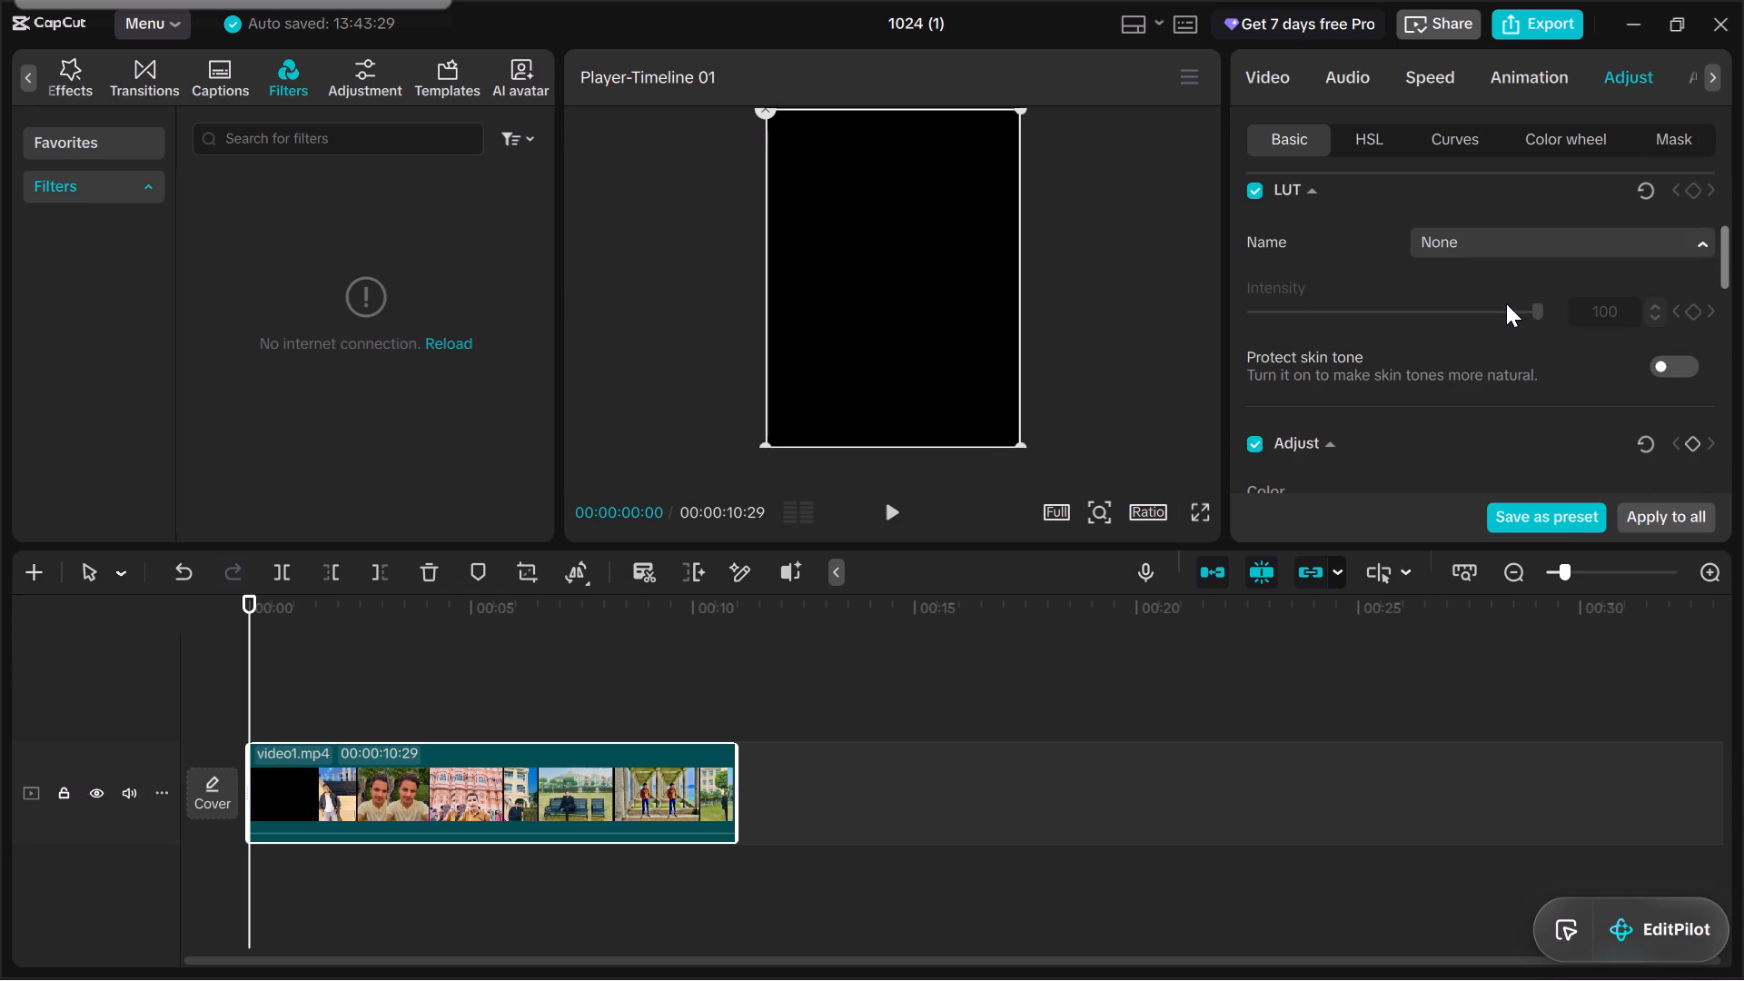
pyautogui.scroll(7, 1506, 303)
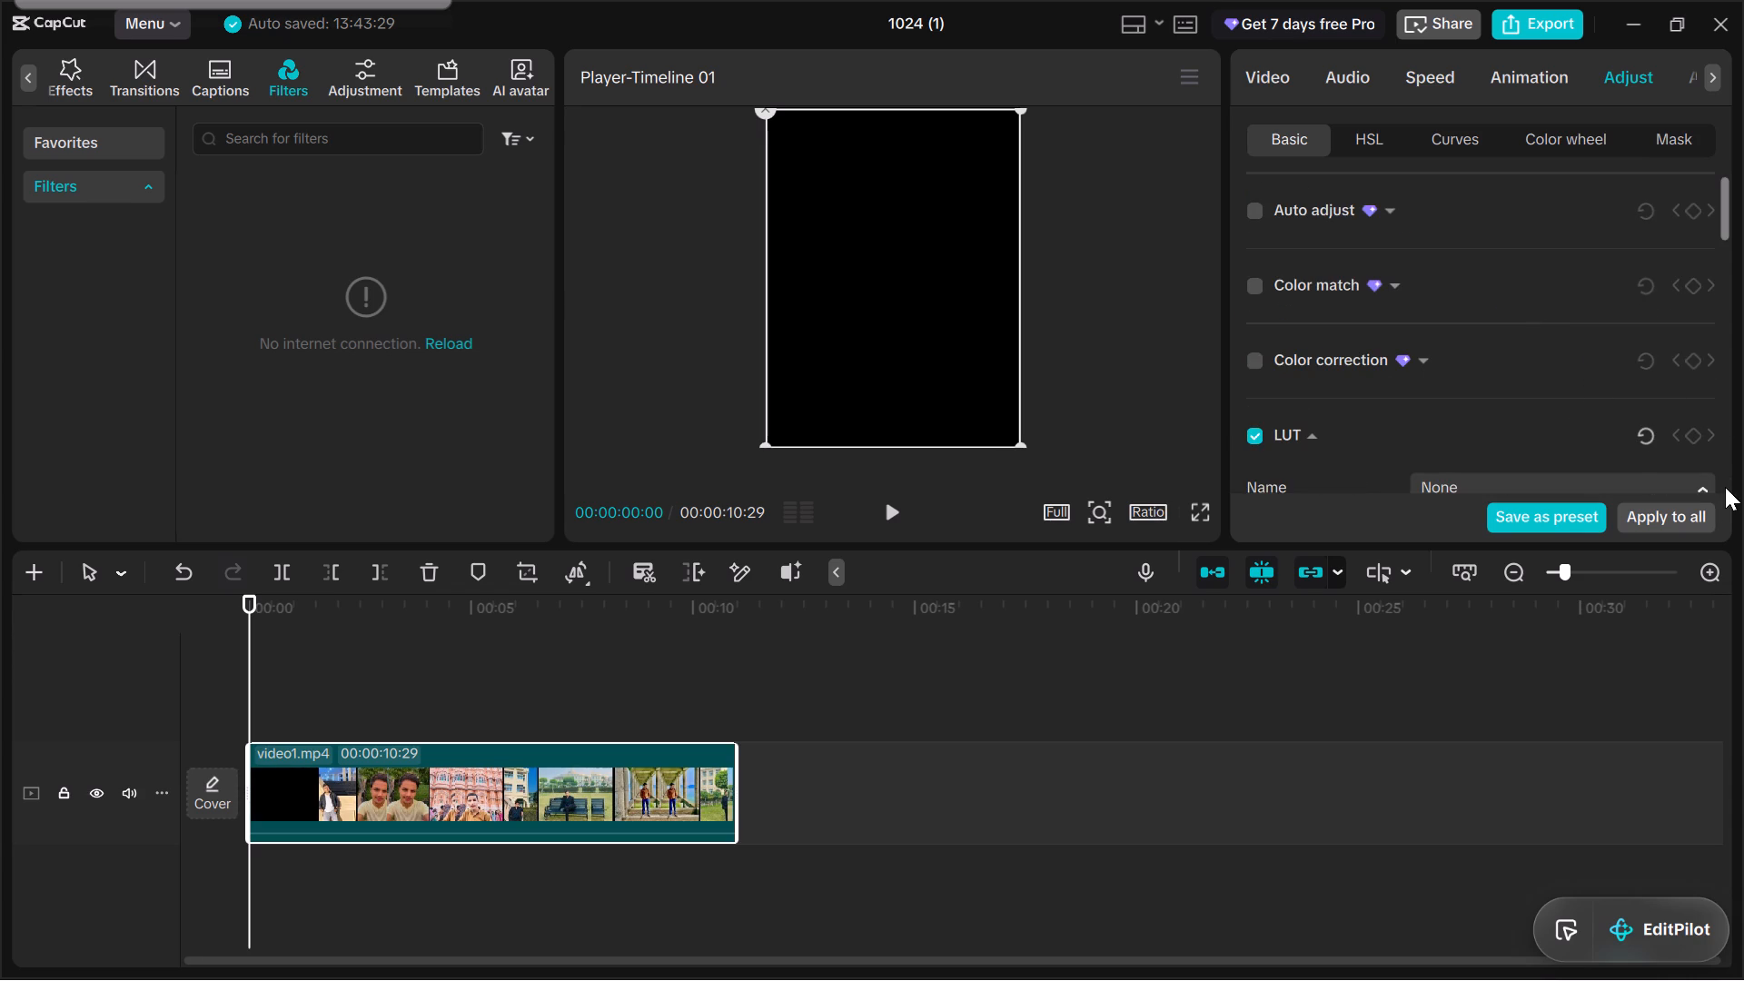
# Examine the clip's Color, Lightness and Effects adjustment sliders, from Temp through to Vignette.
pyautogui.scroll(-4, 1641, 418)
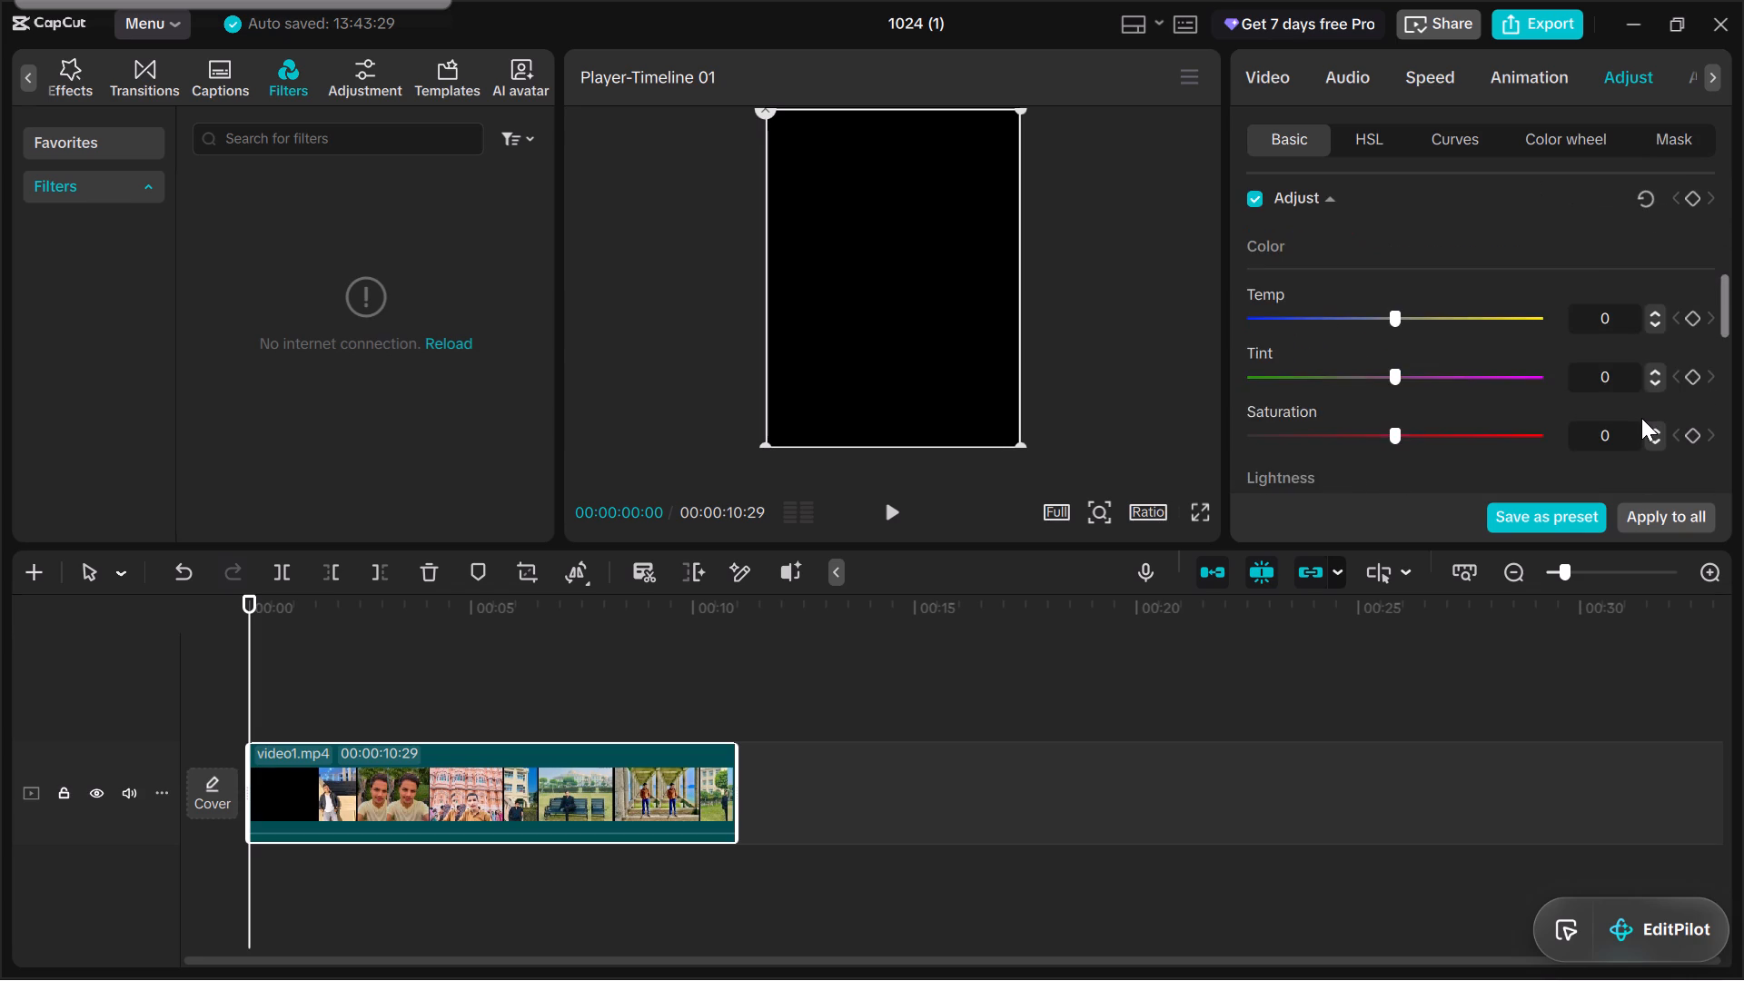
pyautogui.scroll(-5, 1641, 418)
pyautogui.scroll(2, 1641, 418)
pyautogui.scroll(-1, 1641, 418)
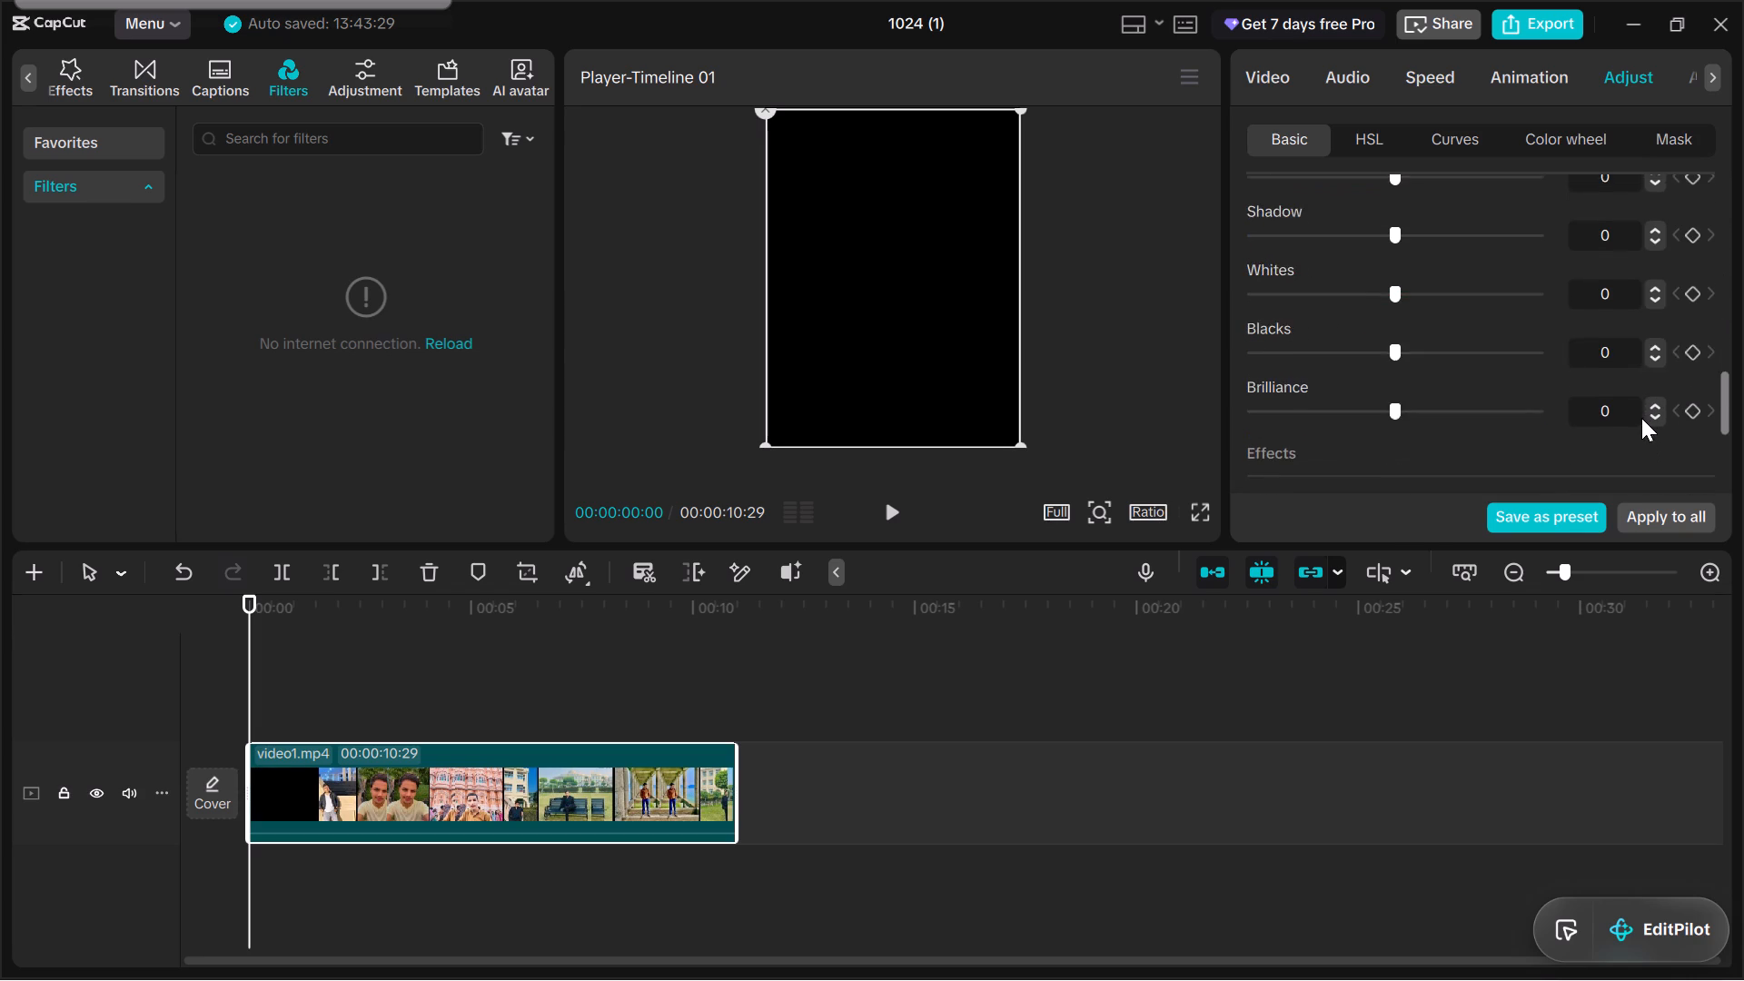
pyautogui.scroll(-8, 1641, 418)
pyautogui.scroll(1, 1641, 418)
pyautogui.scroll(-1, 1641, 418)
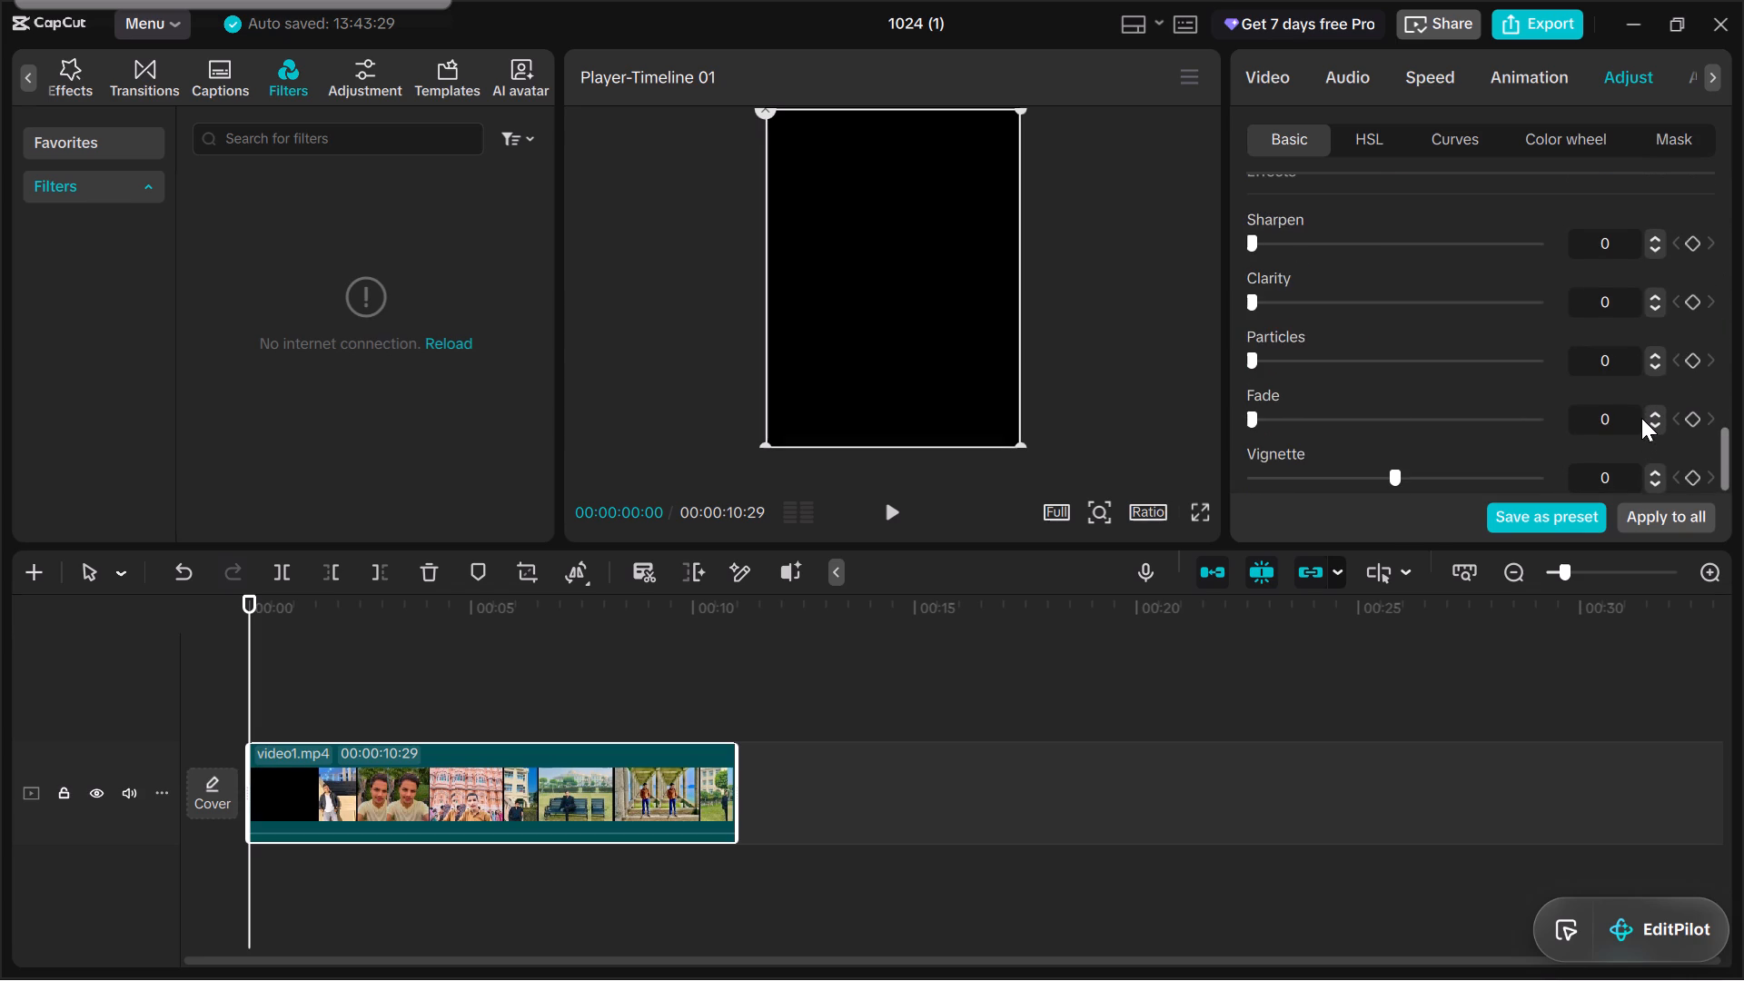
pyautogui.scroll(-3, 1641, 418)
pyautogui.scroll(1, 1641, 418)
pyautogui.scroll(-8, 1641, 418)
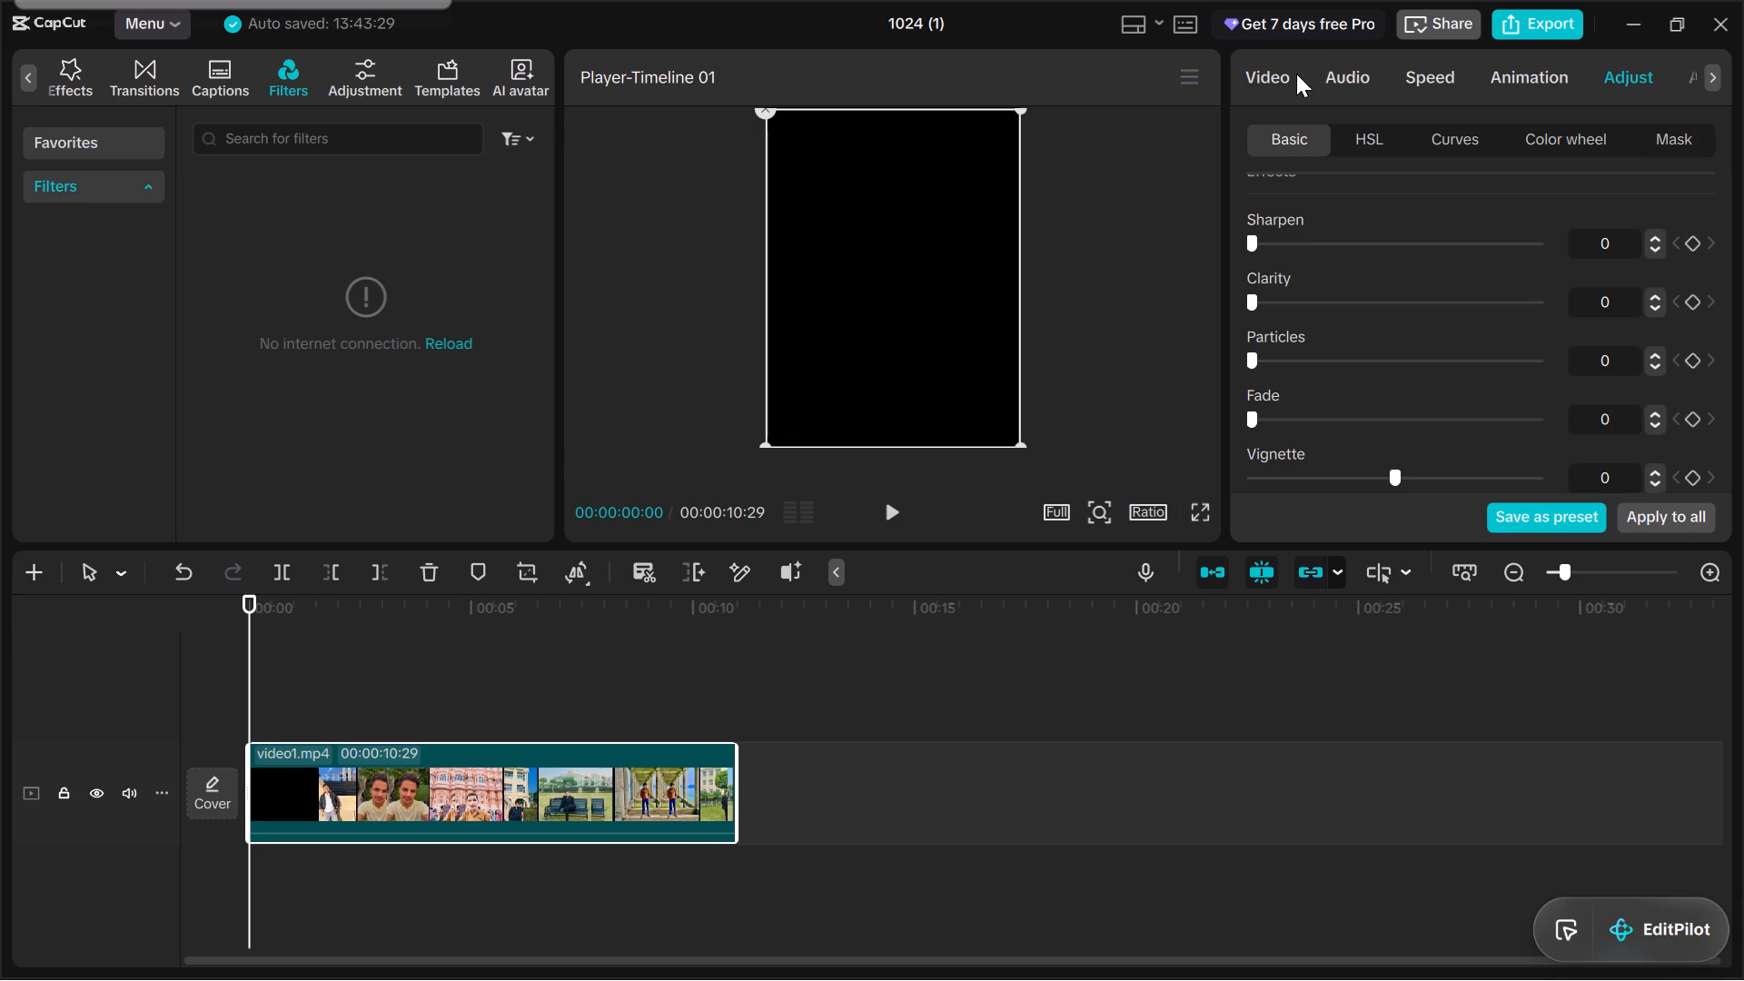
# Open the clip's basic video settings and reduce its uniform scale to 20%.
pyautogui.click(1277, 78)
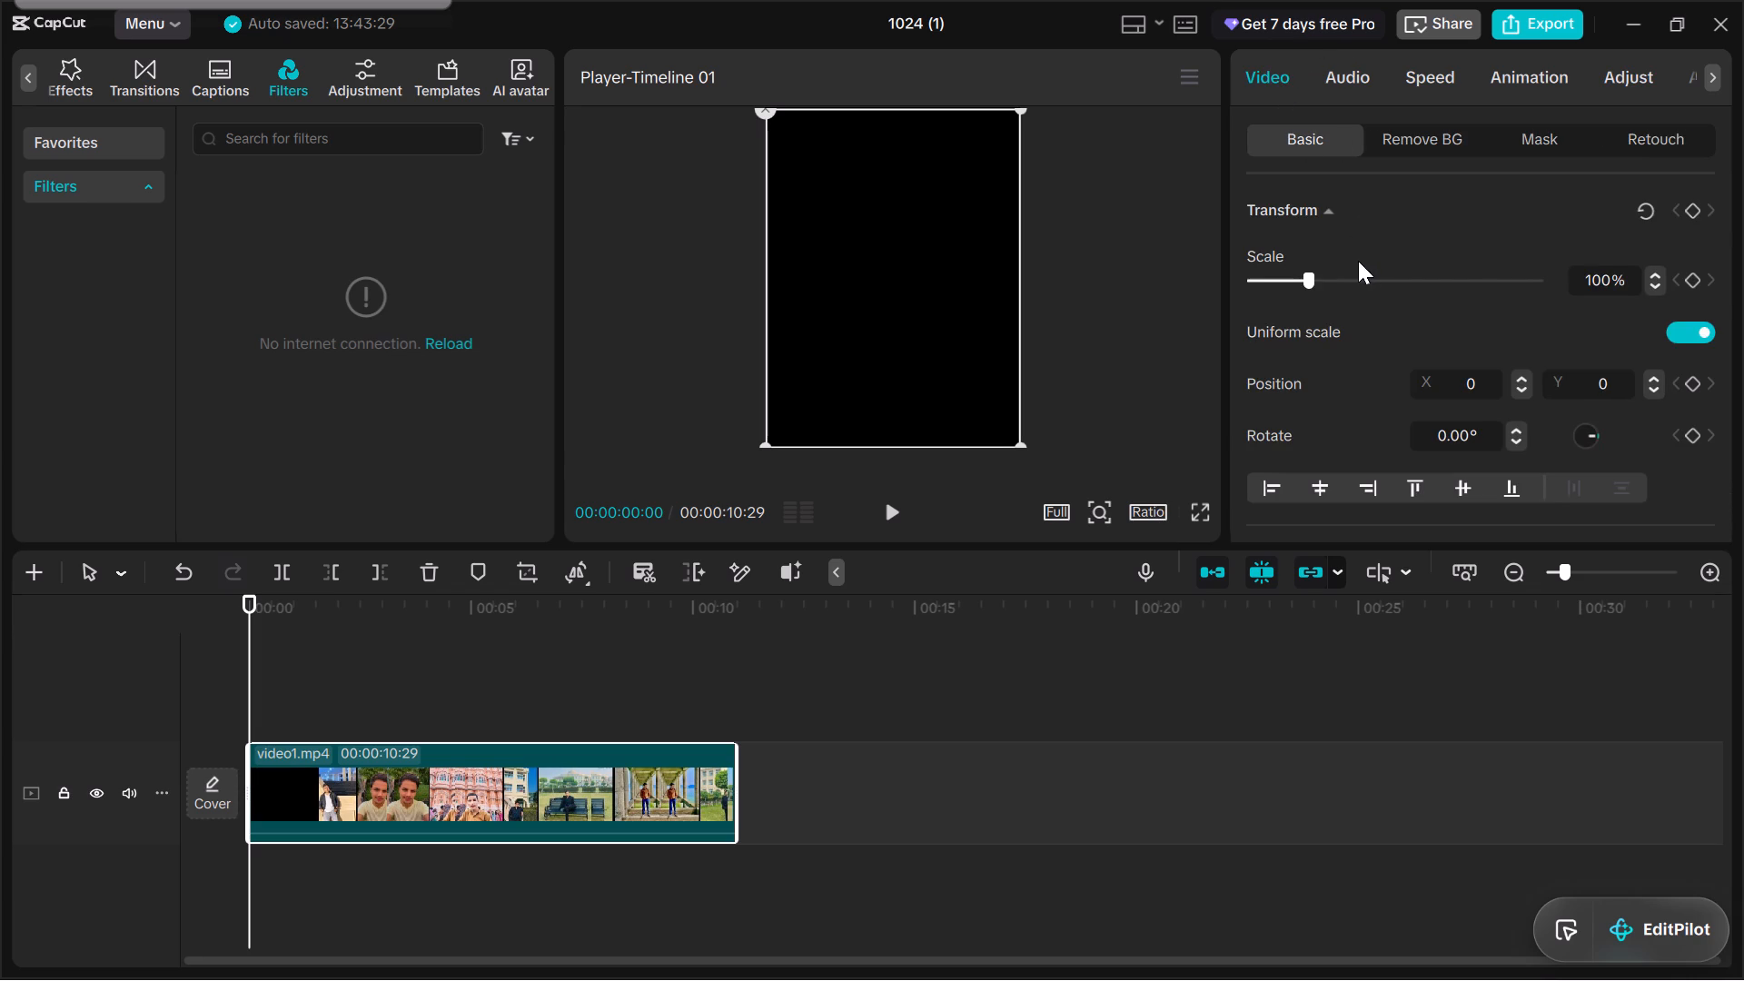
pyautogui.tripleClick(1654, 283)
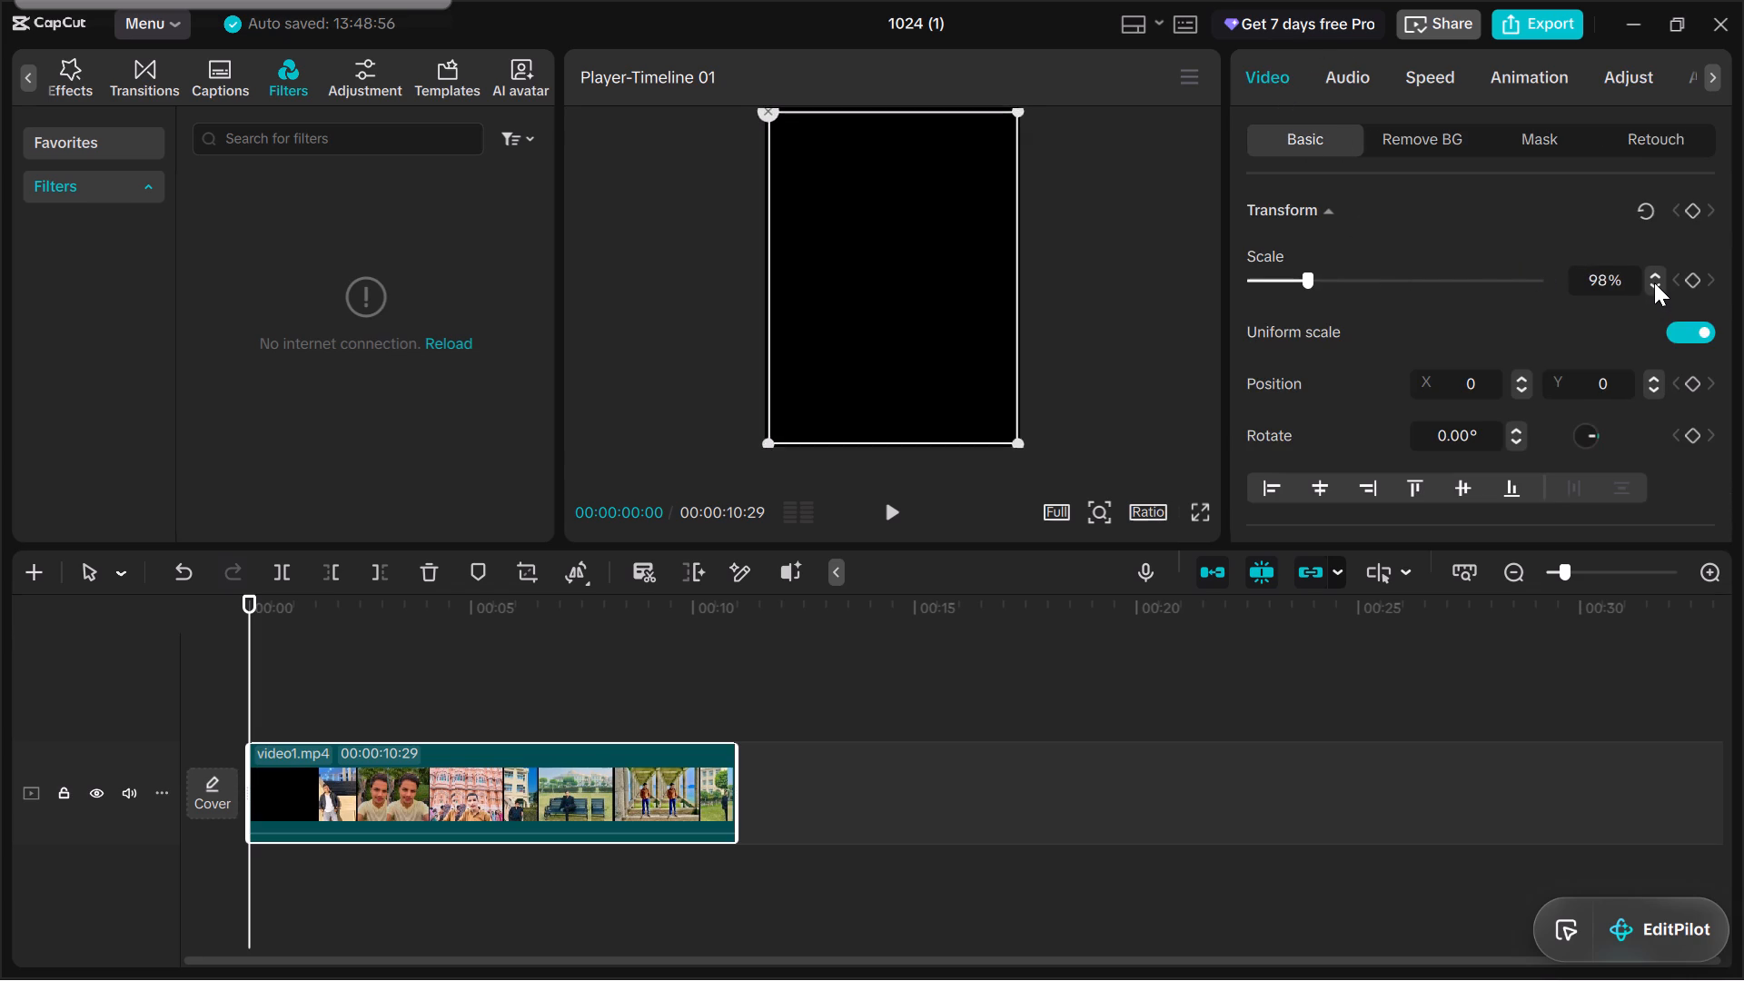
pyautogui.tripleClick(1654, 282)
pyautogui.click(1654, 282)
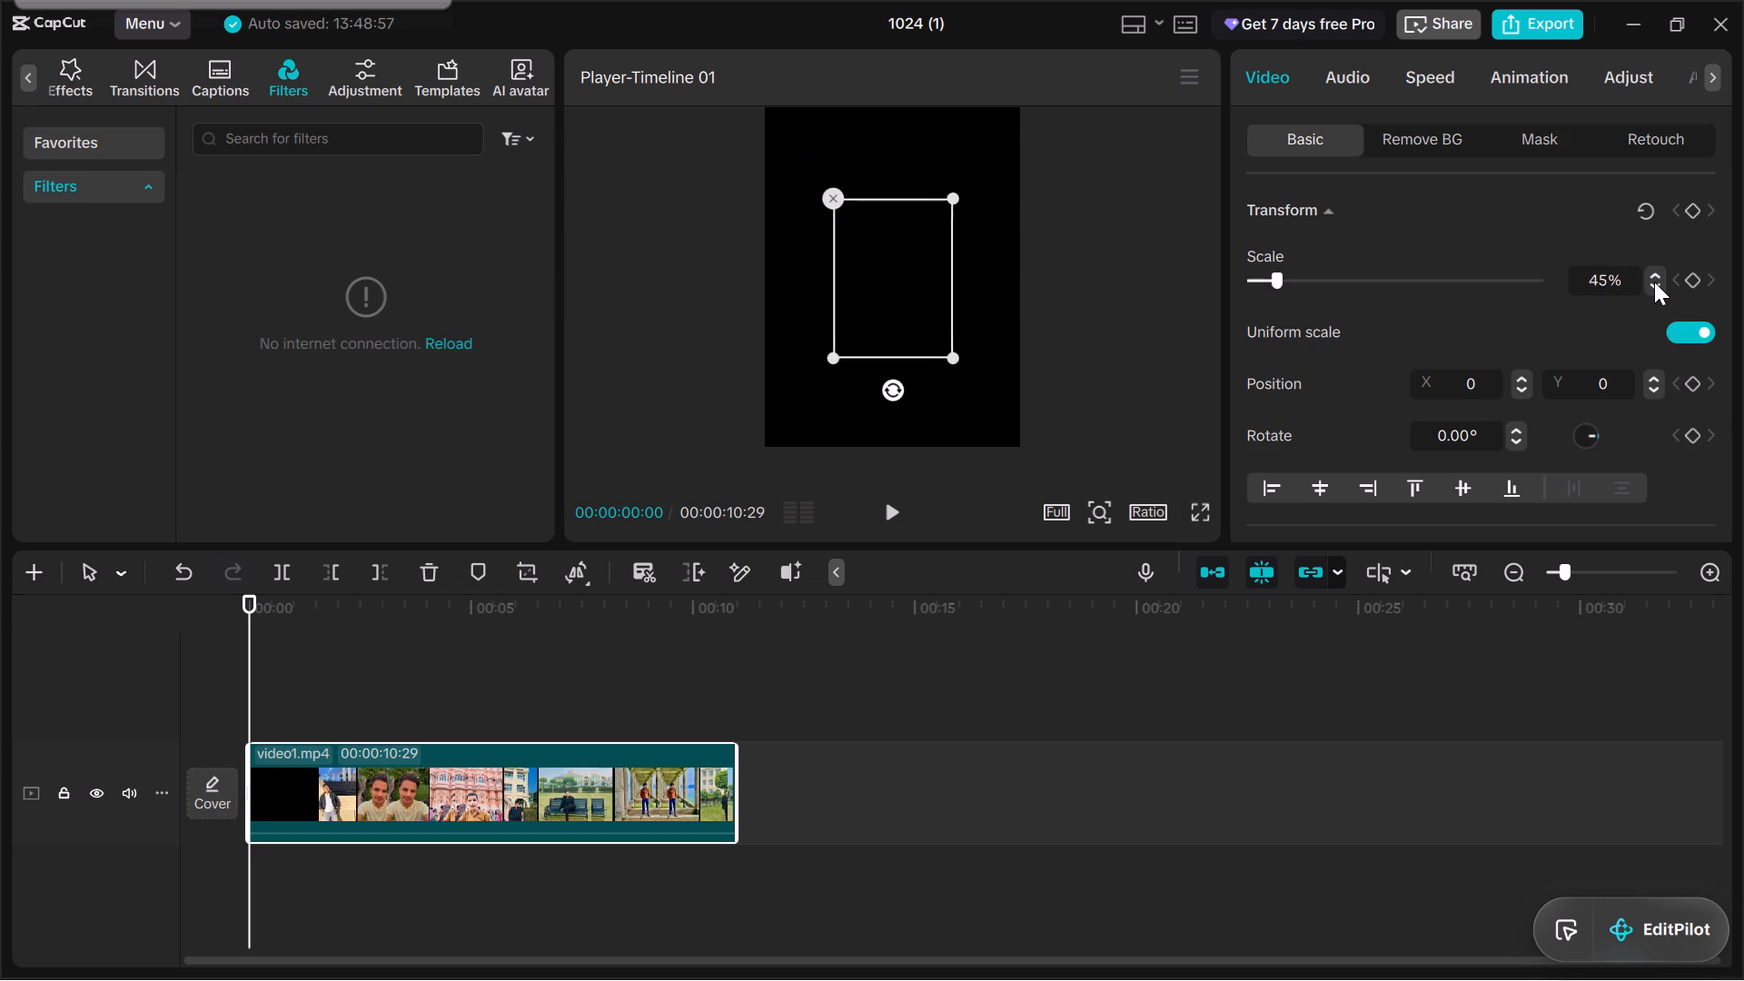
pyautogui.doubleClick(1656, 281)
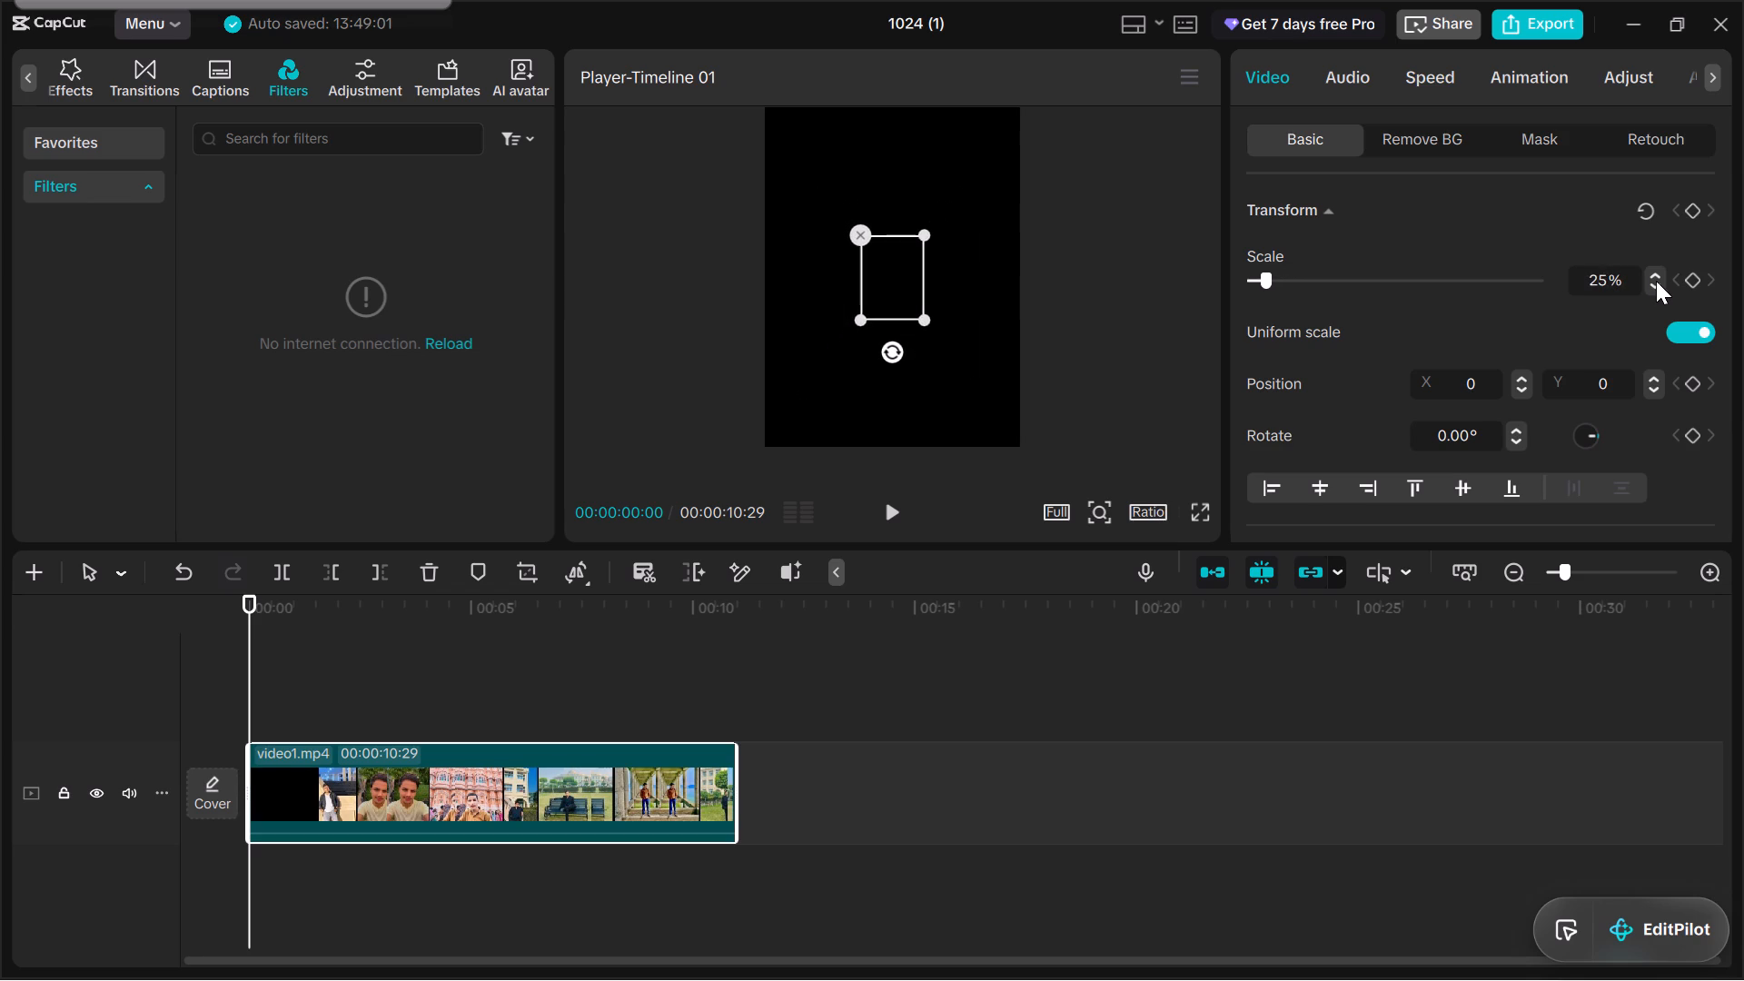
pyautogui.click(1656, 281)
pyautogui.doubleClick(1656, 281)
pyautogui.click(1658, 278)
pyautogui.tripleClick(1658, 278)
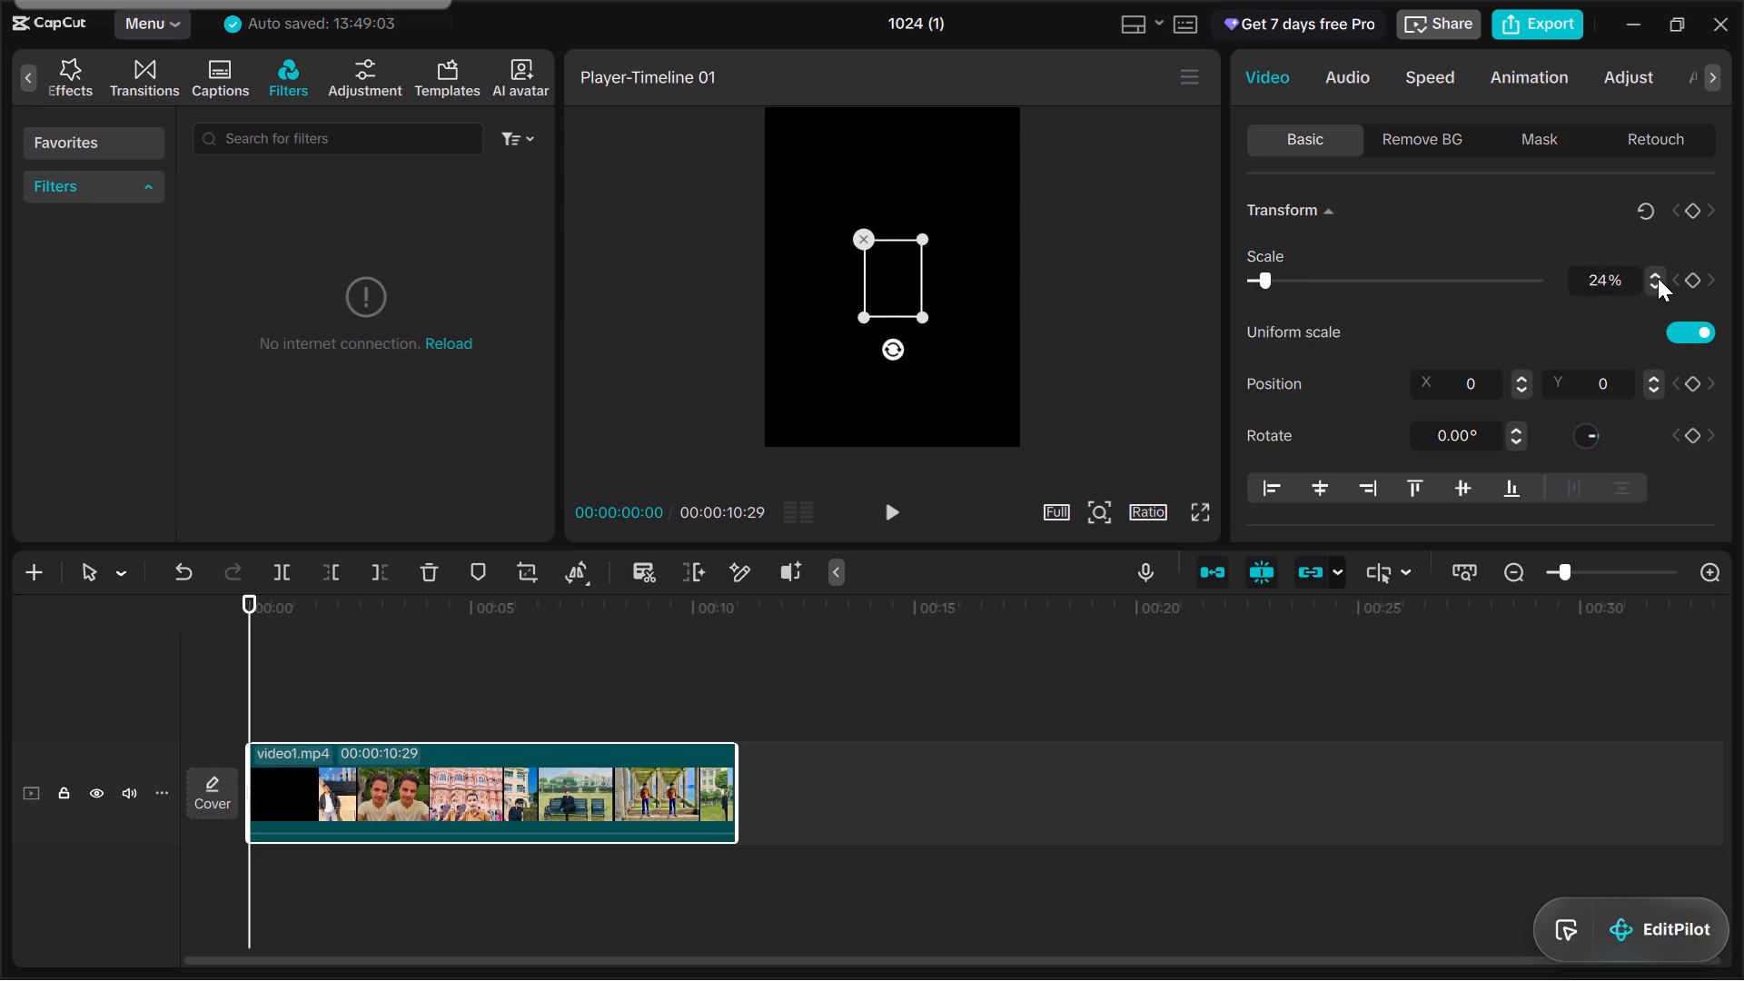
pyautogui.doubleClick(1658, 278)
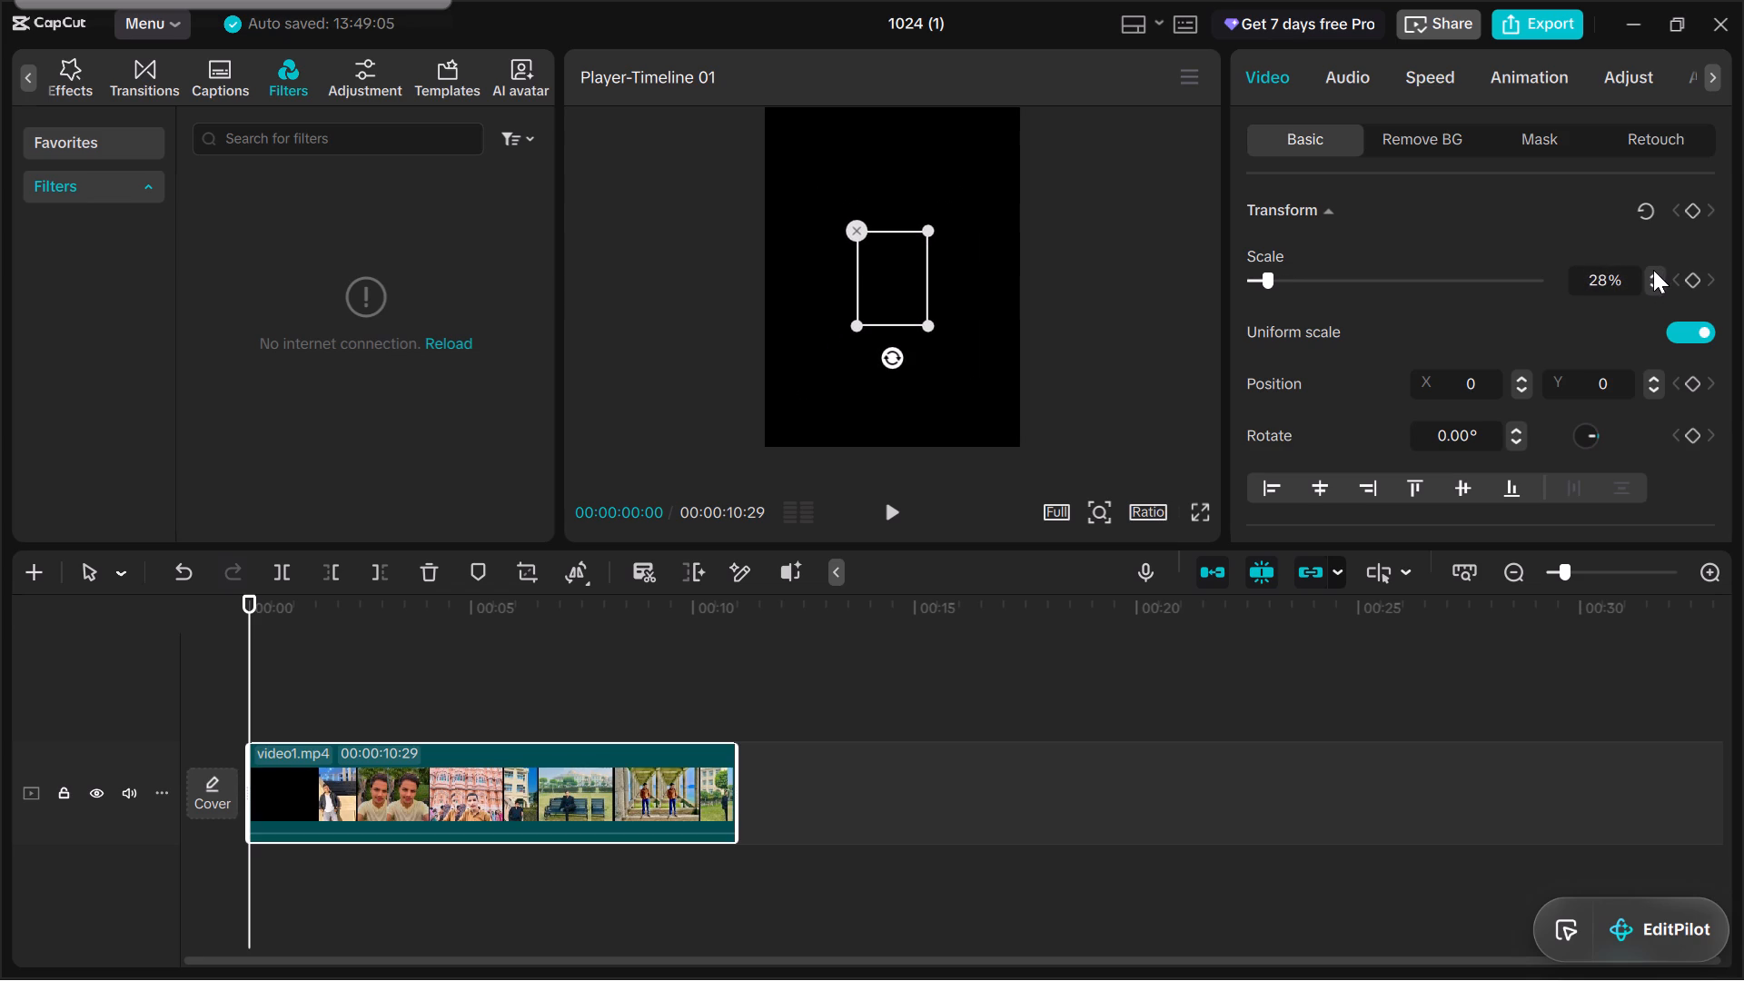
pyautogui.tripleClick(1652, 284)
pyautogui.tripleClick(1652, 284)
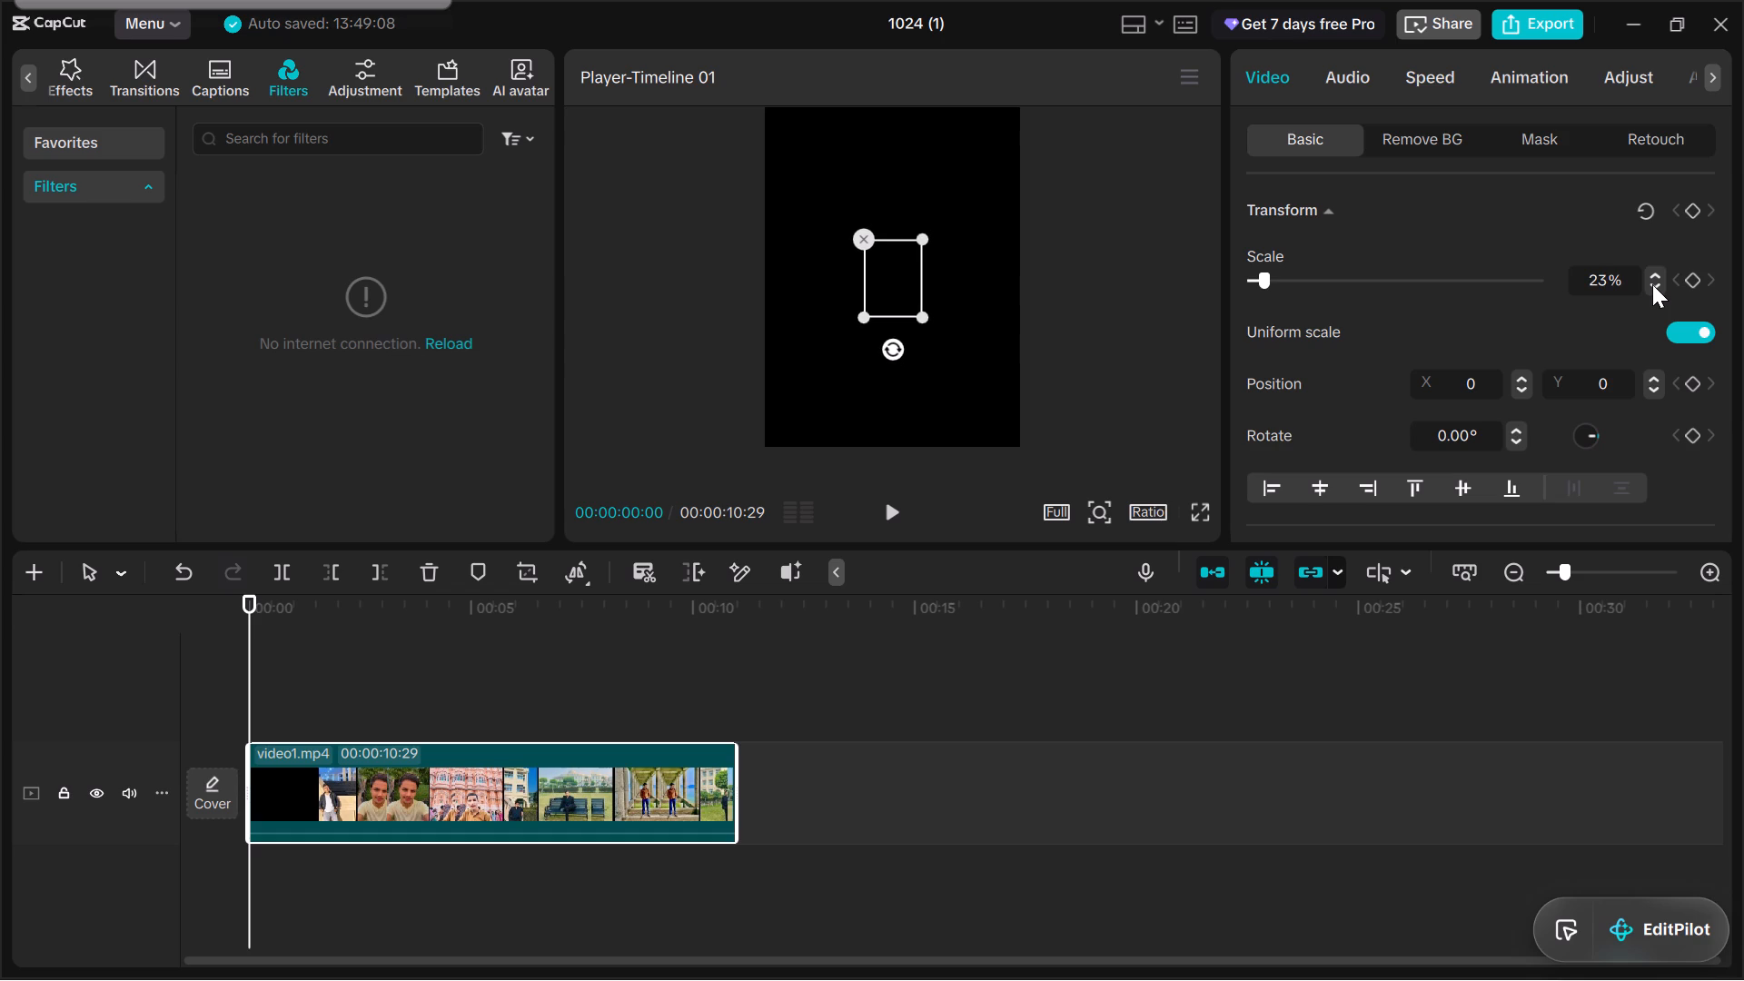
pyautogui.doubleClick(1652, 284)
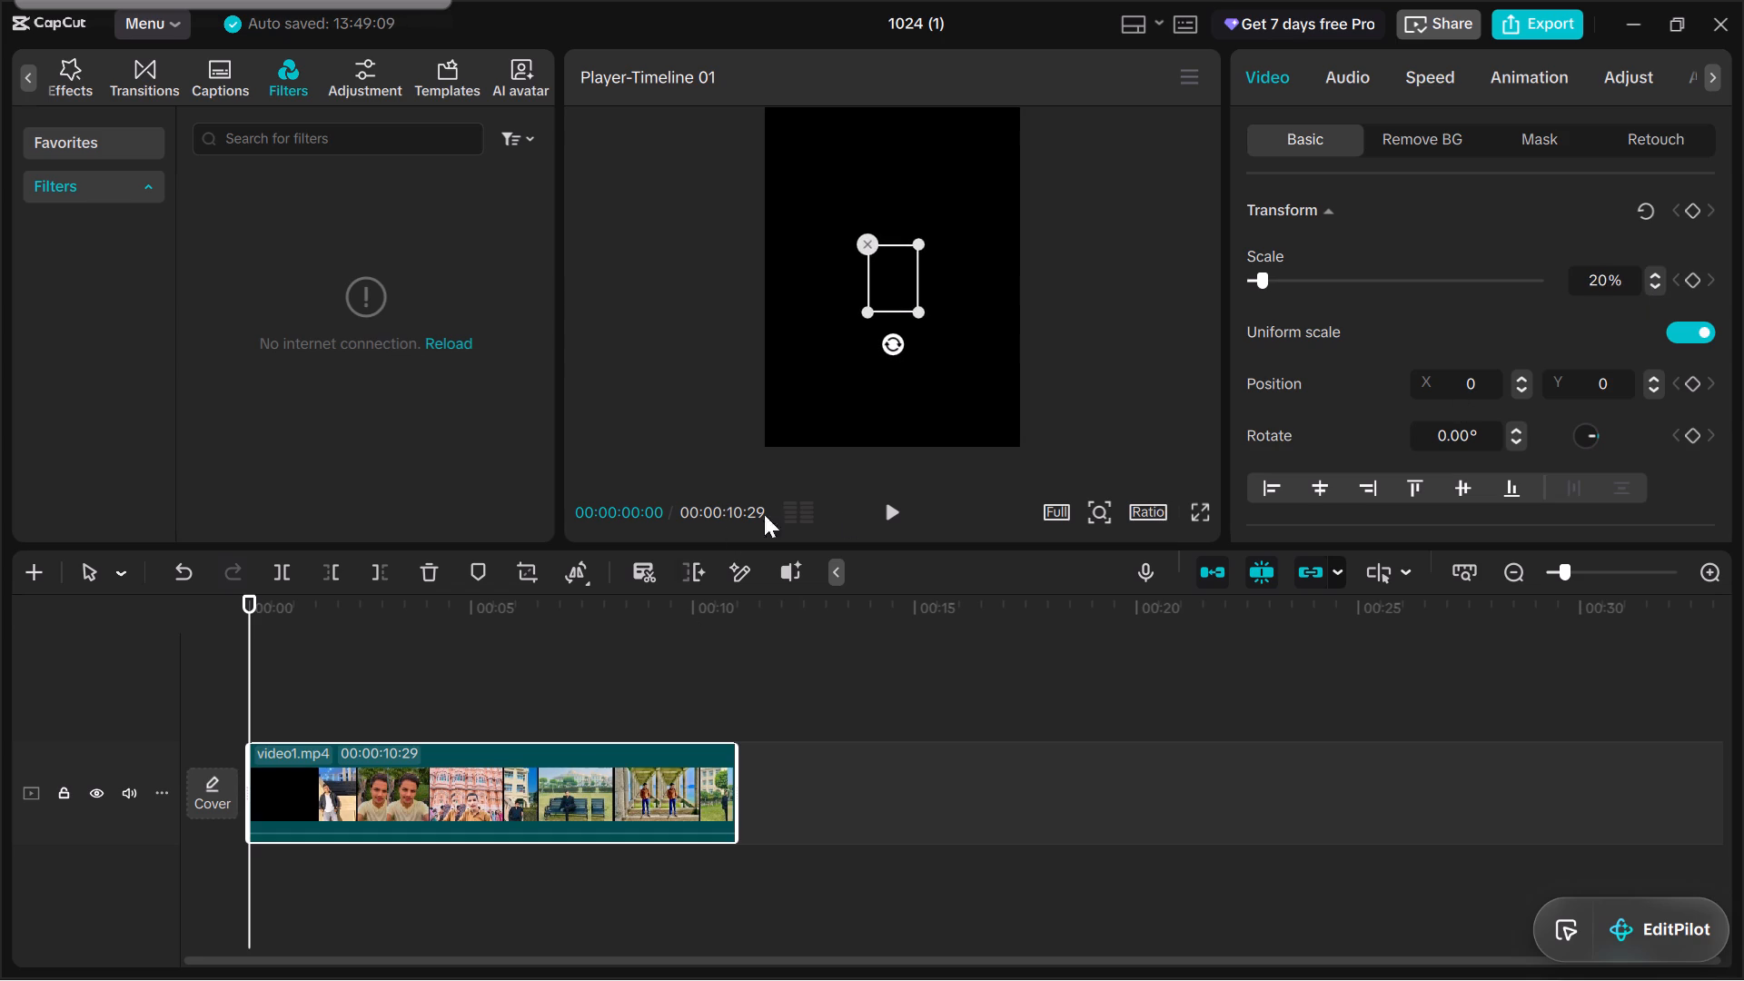
# Play a short part of the scaled-down clip and stop at 00:00:01:23.
pyautogui.click(894, 499)
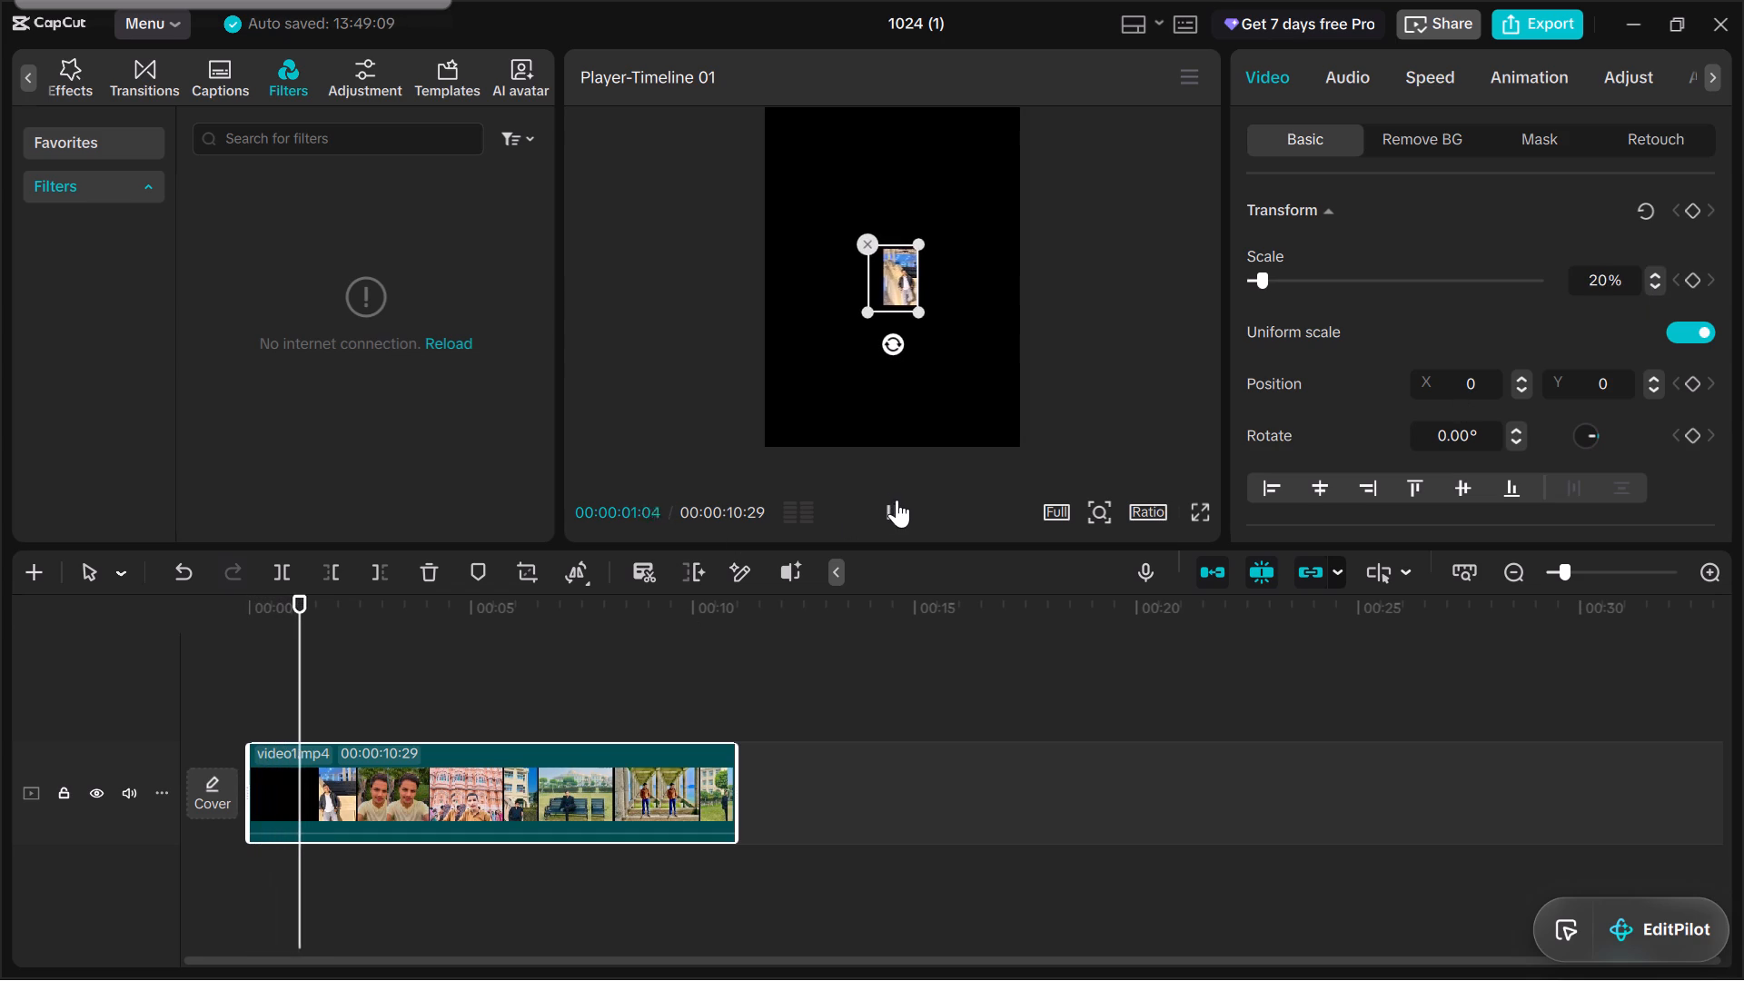
pyautogui.click(897, 500)
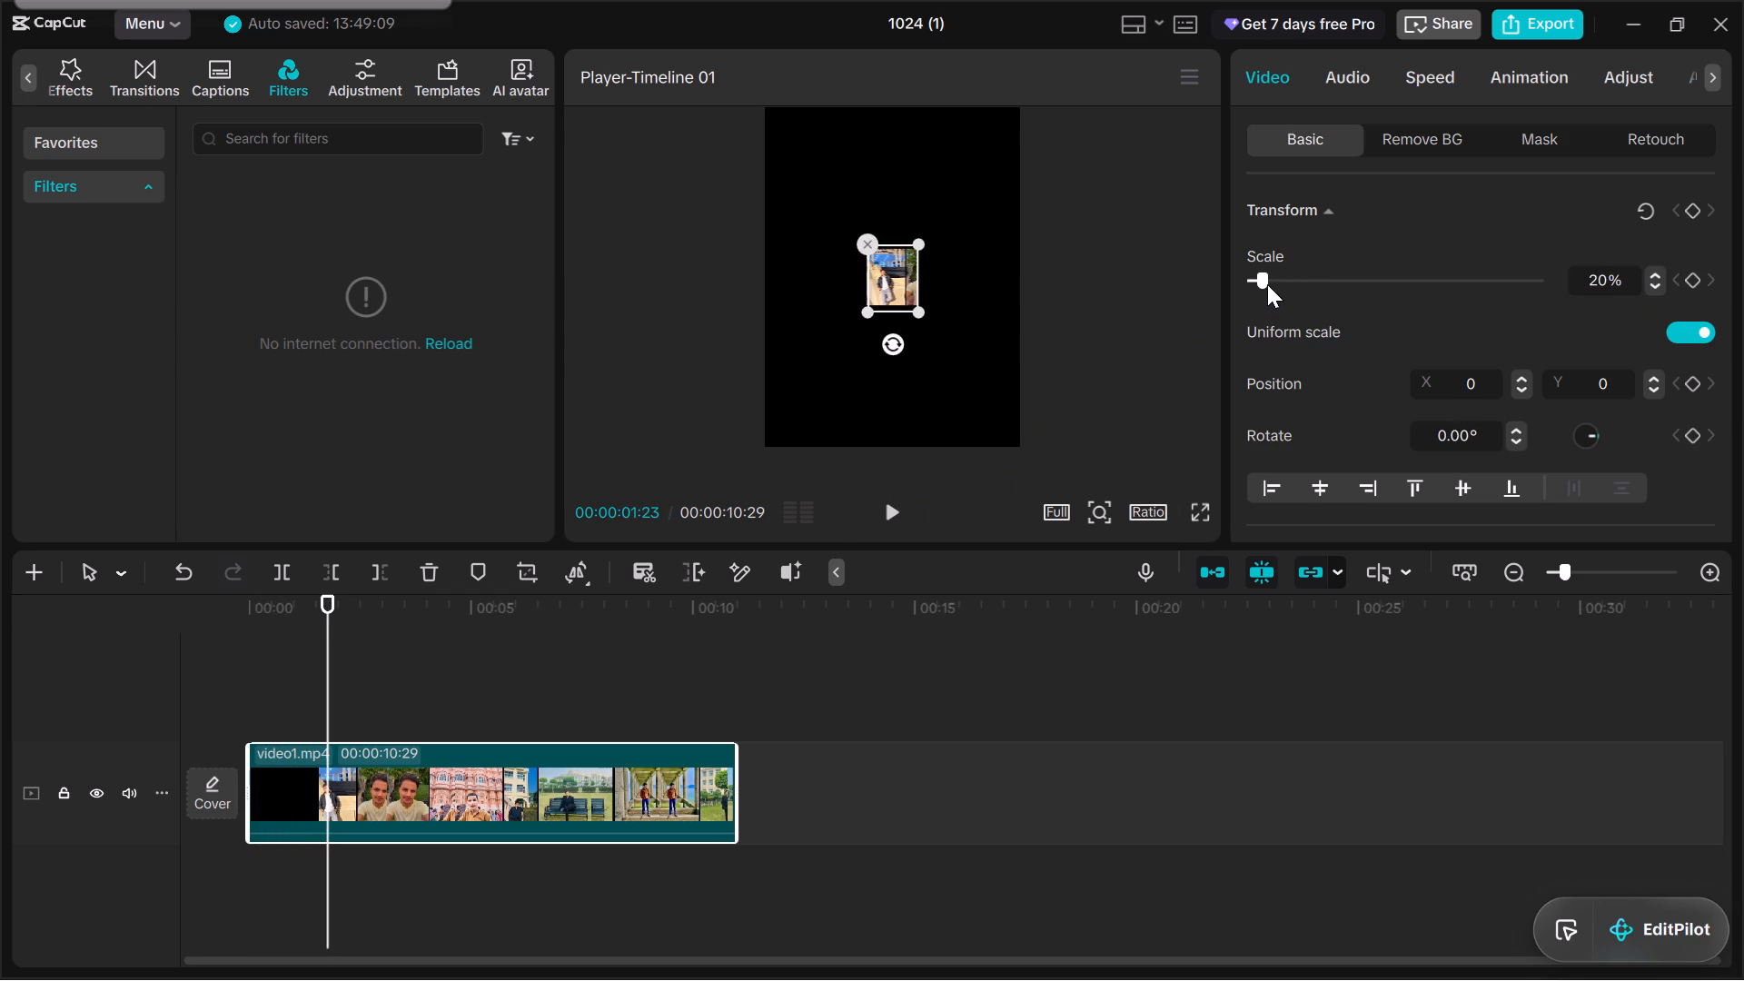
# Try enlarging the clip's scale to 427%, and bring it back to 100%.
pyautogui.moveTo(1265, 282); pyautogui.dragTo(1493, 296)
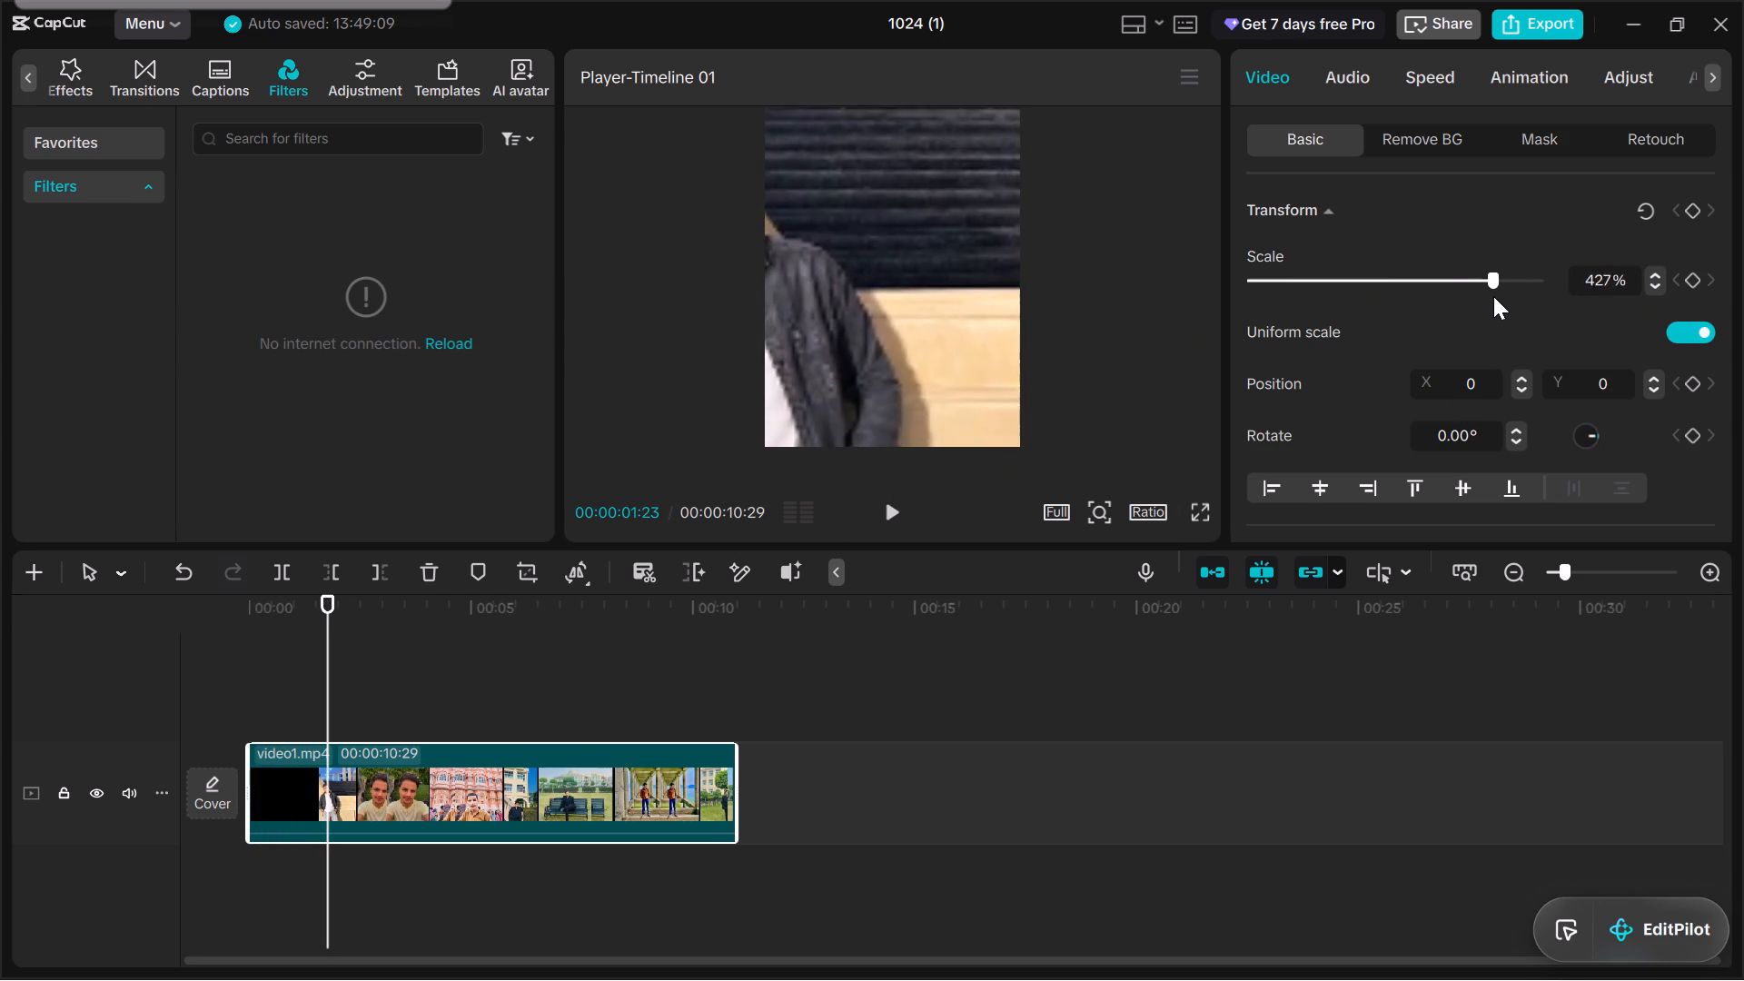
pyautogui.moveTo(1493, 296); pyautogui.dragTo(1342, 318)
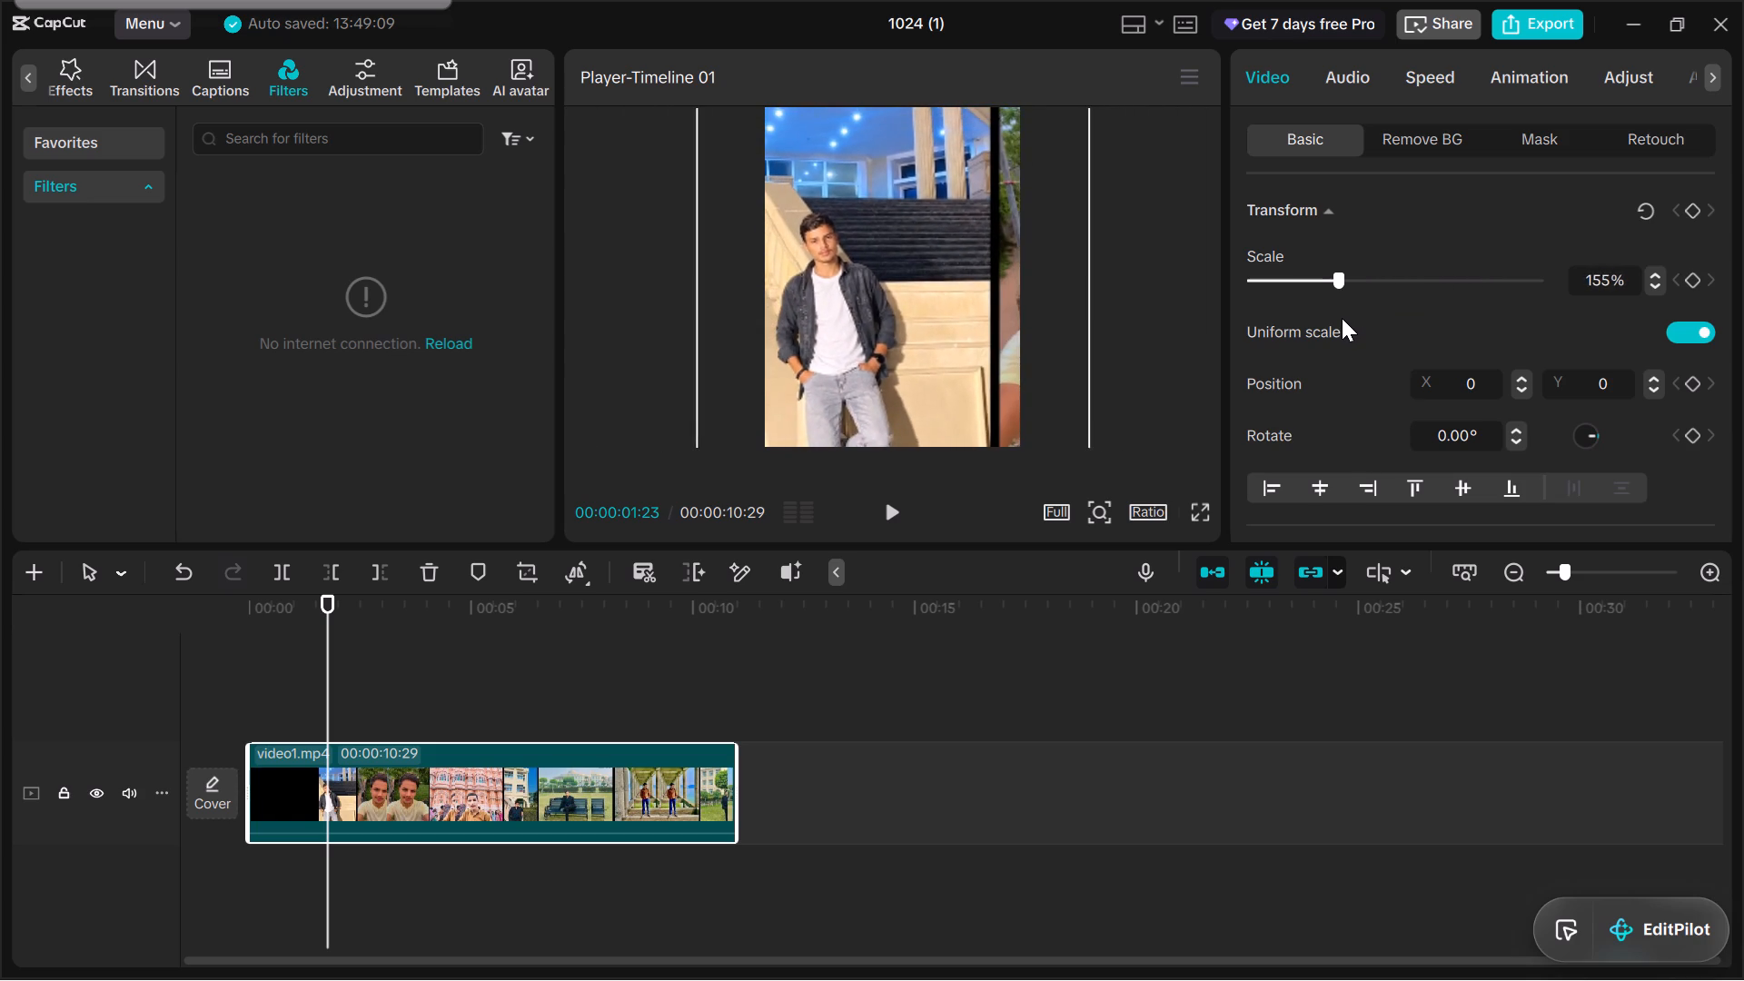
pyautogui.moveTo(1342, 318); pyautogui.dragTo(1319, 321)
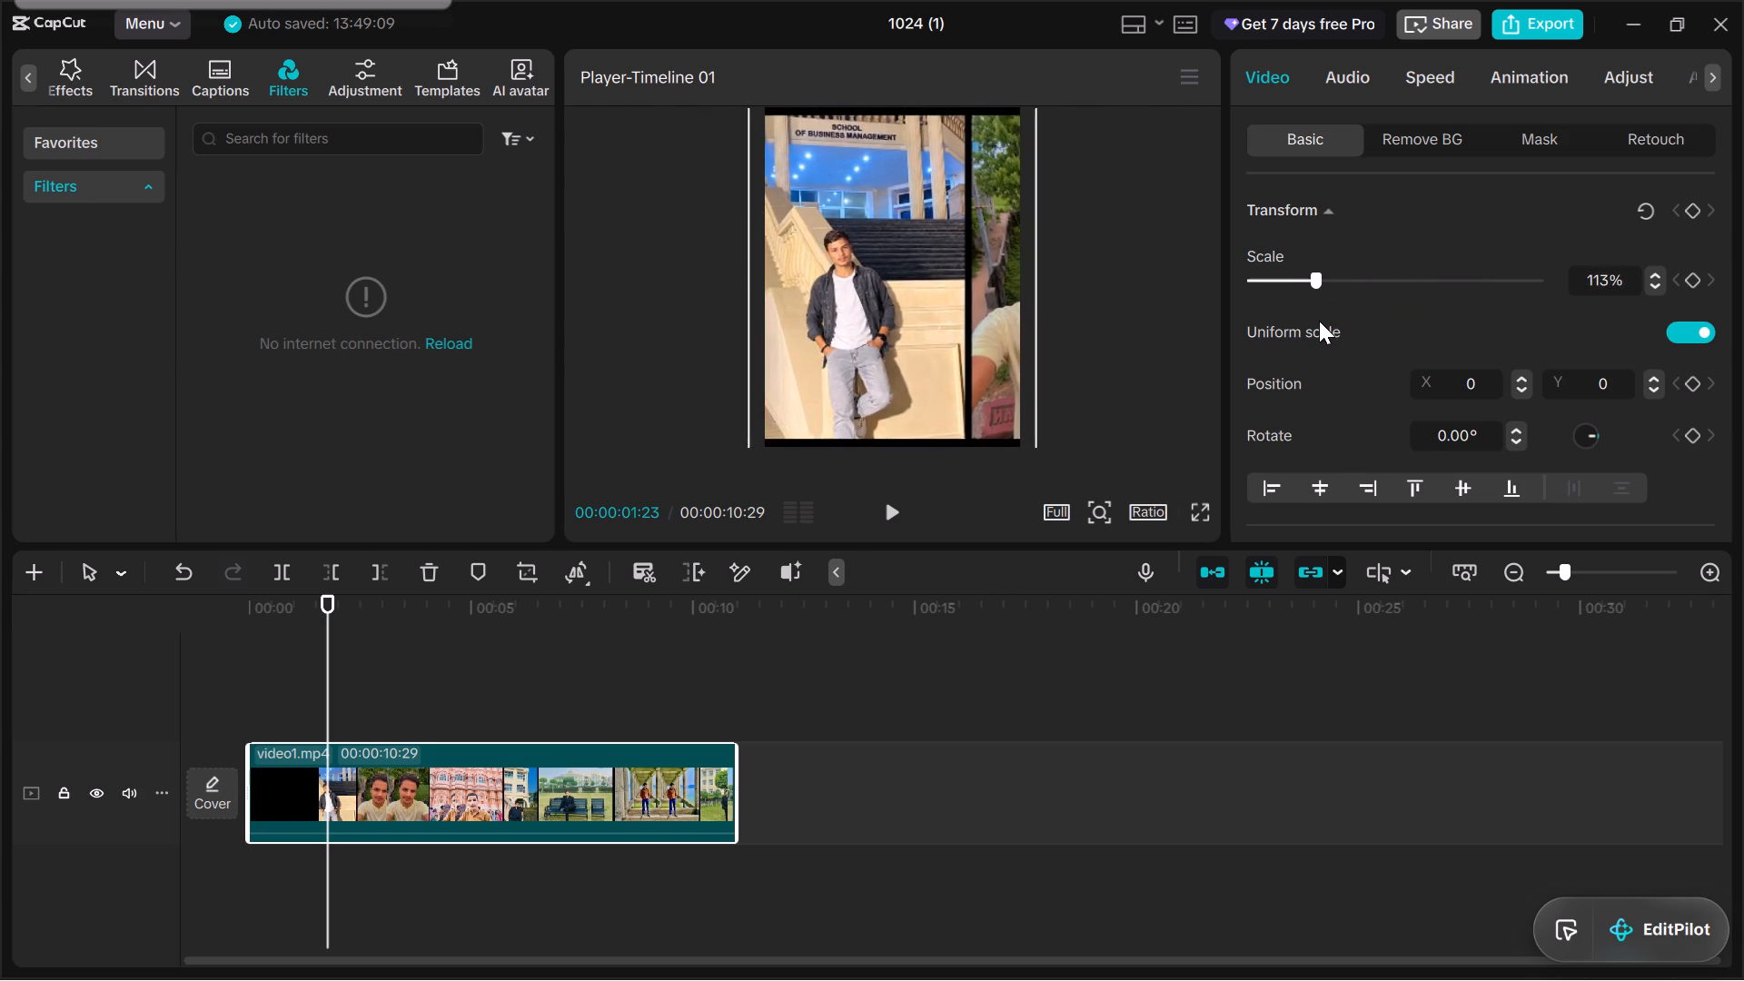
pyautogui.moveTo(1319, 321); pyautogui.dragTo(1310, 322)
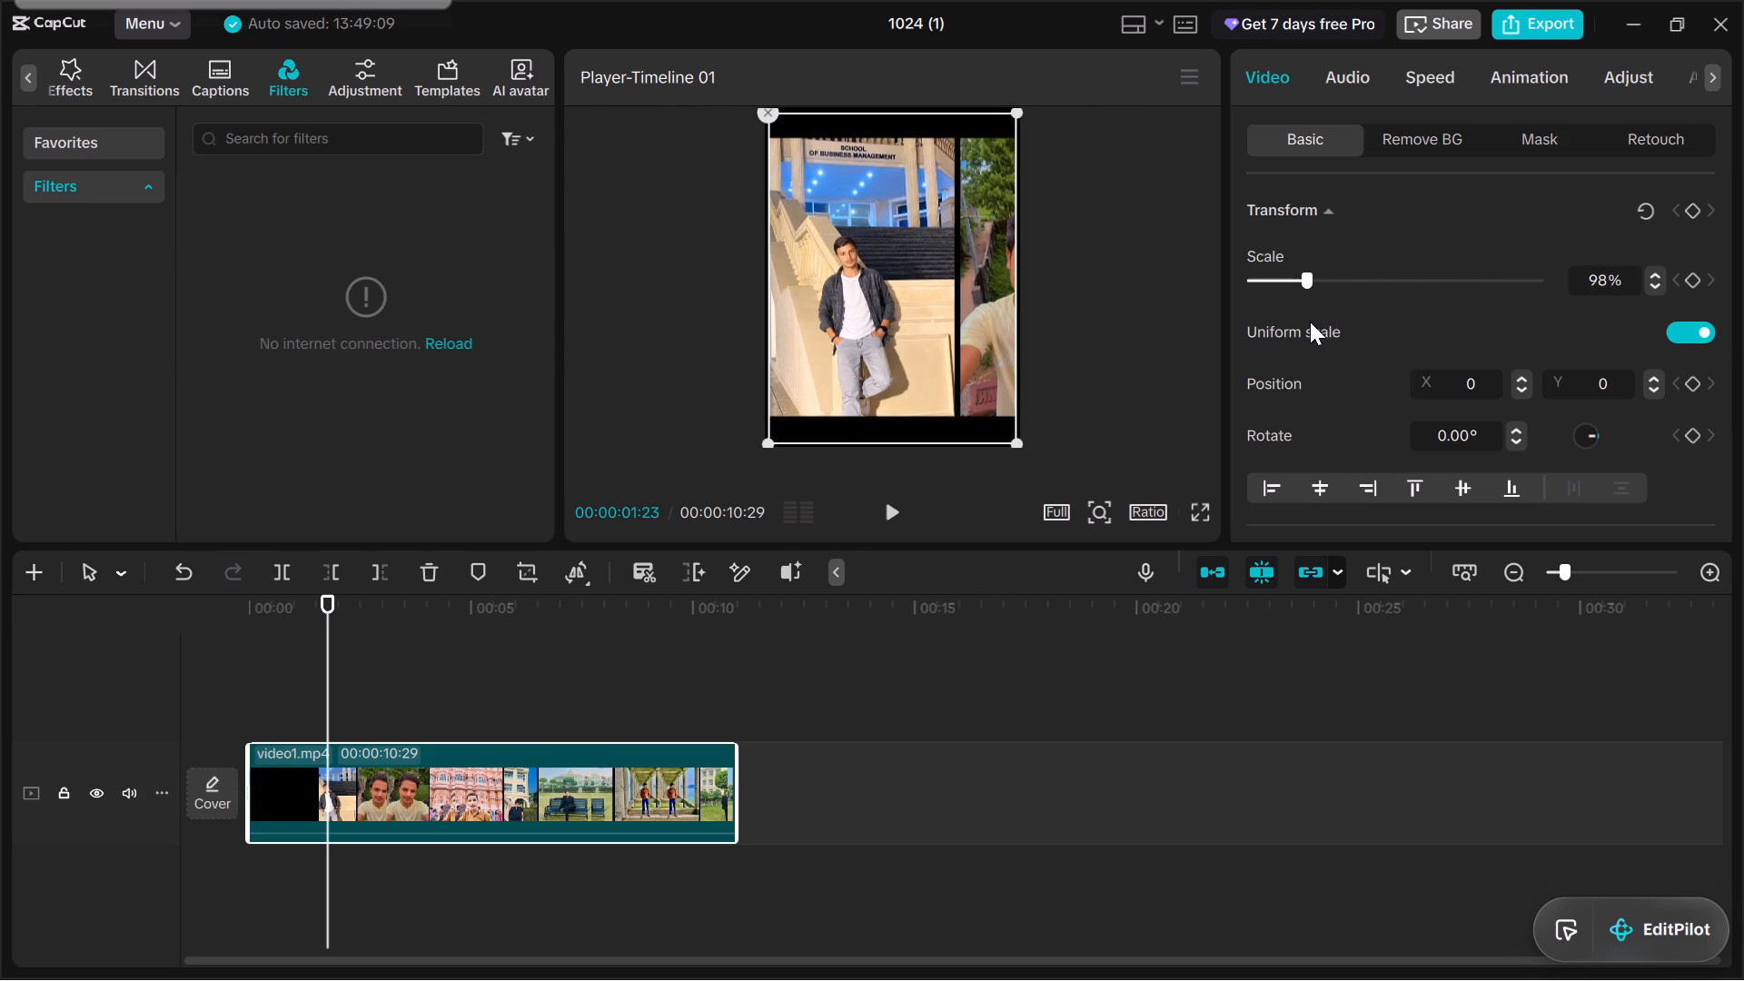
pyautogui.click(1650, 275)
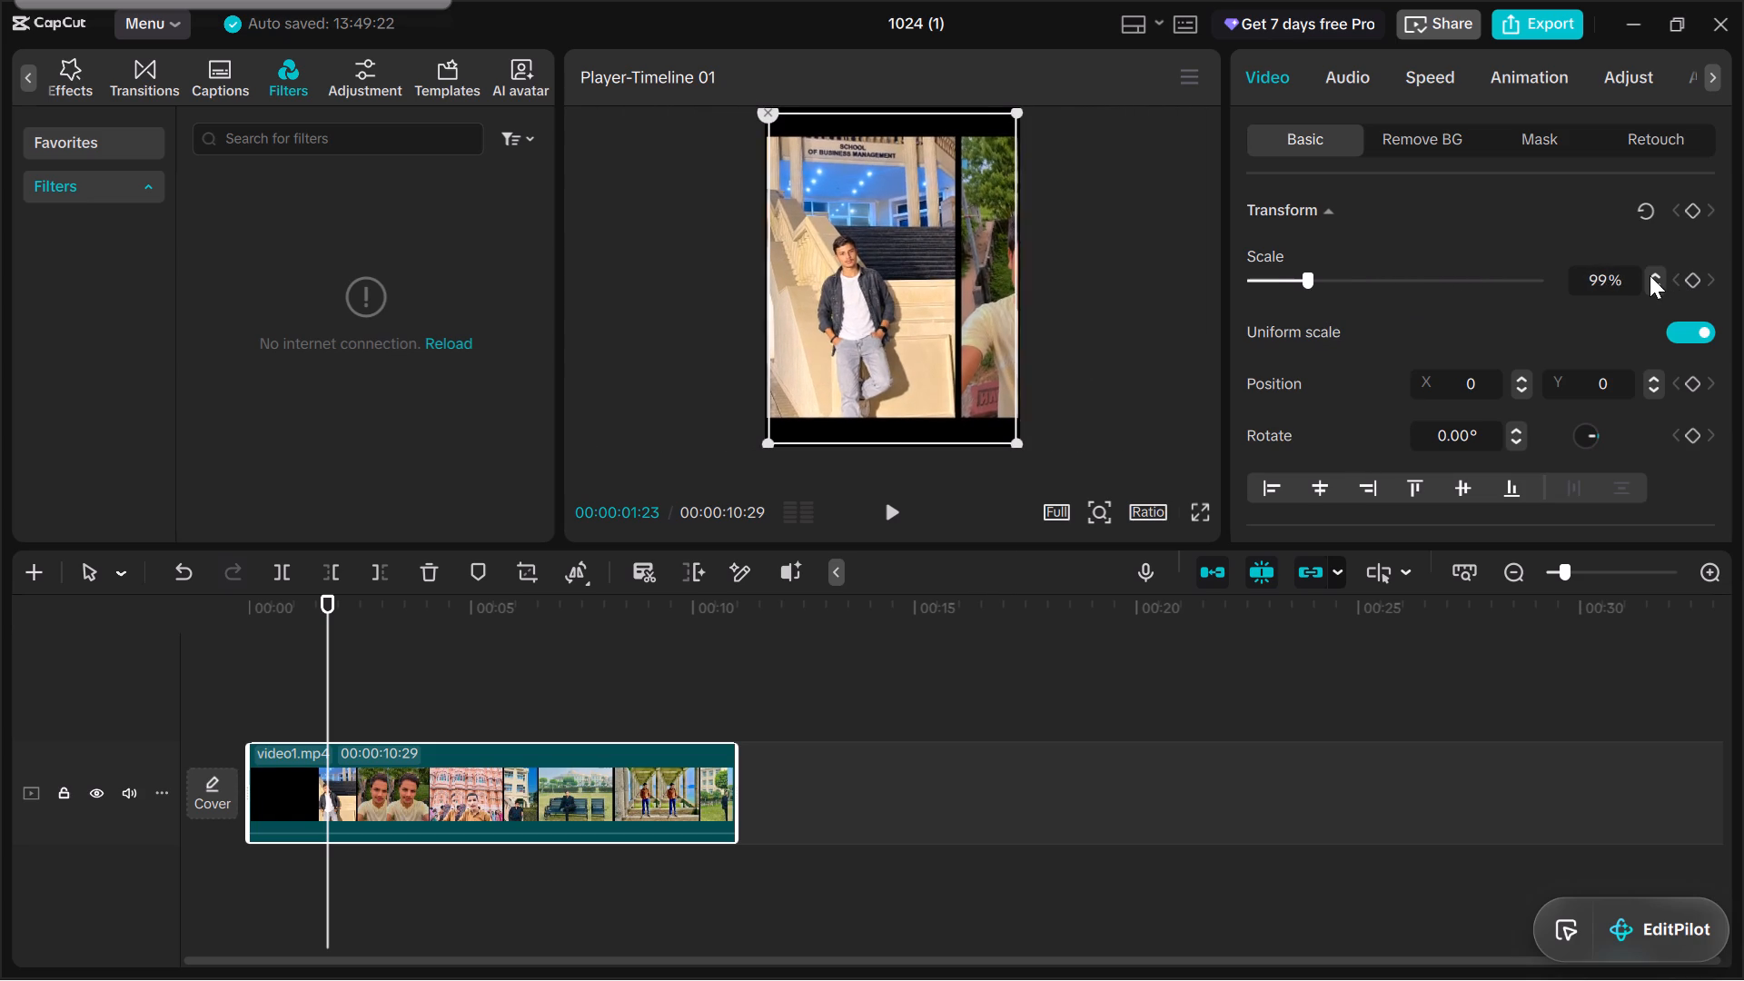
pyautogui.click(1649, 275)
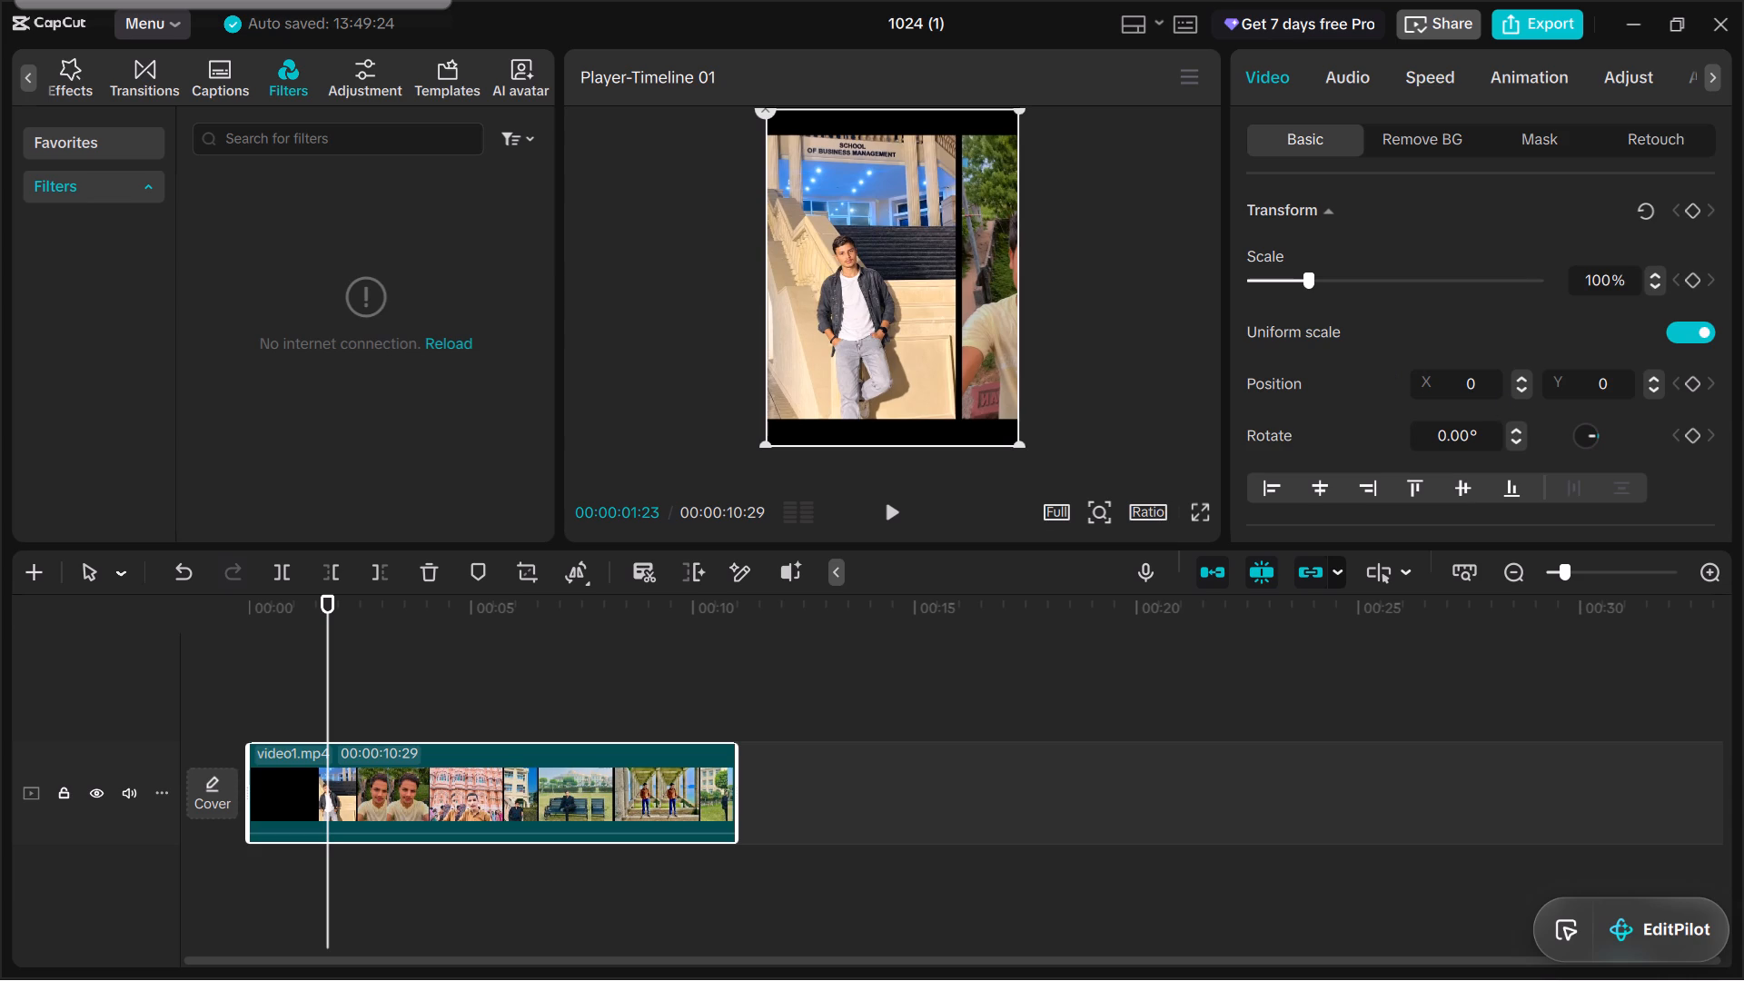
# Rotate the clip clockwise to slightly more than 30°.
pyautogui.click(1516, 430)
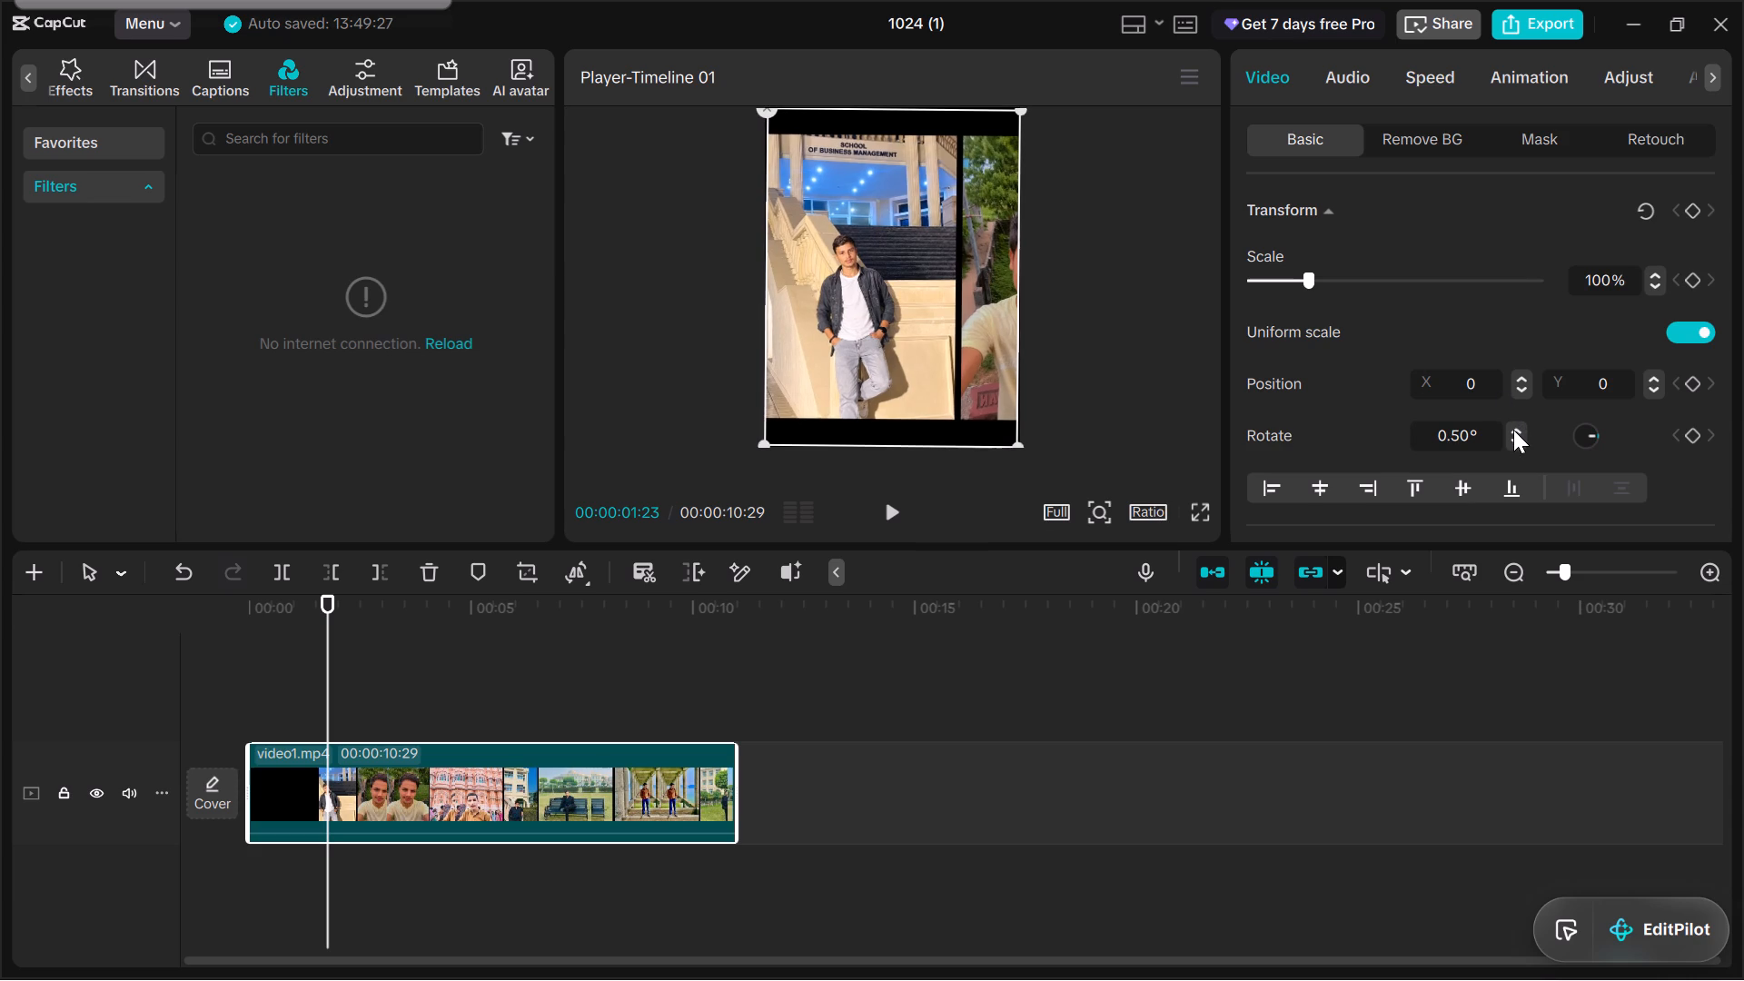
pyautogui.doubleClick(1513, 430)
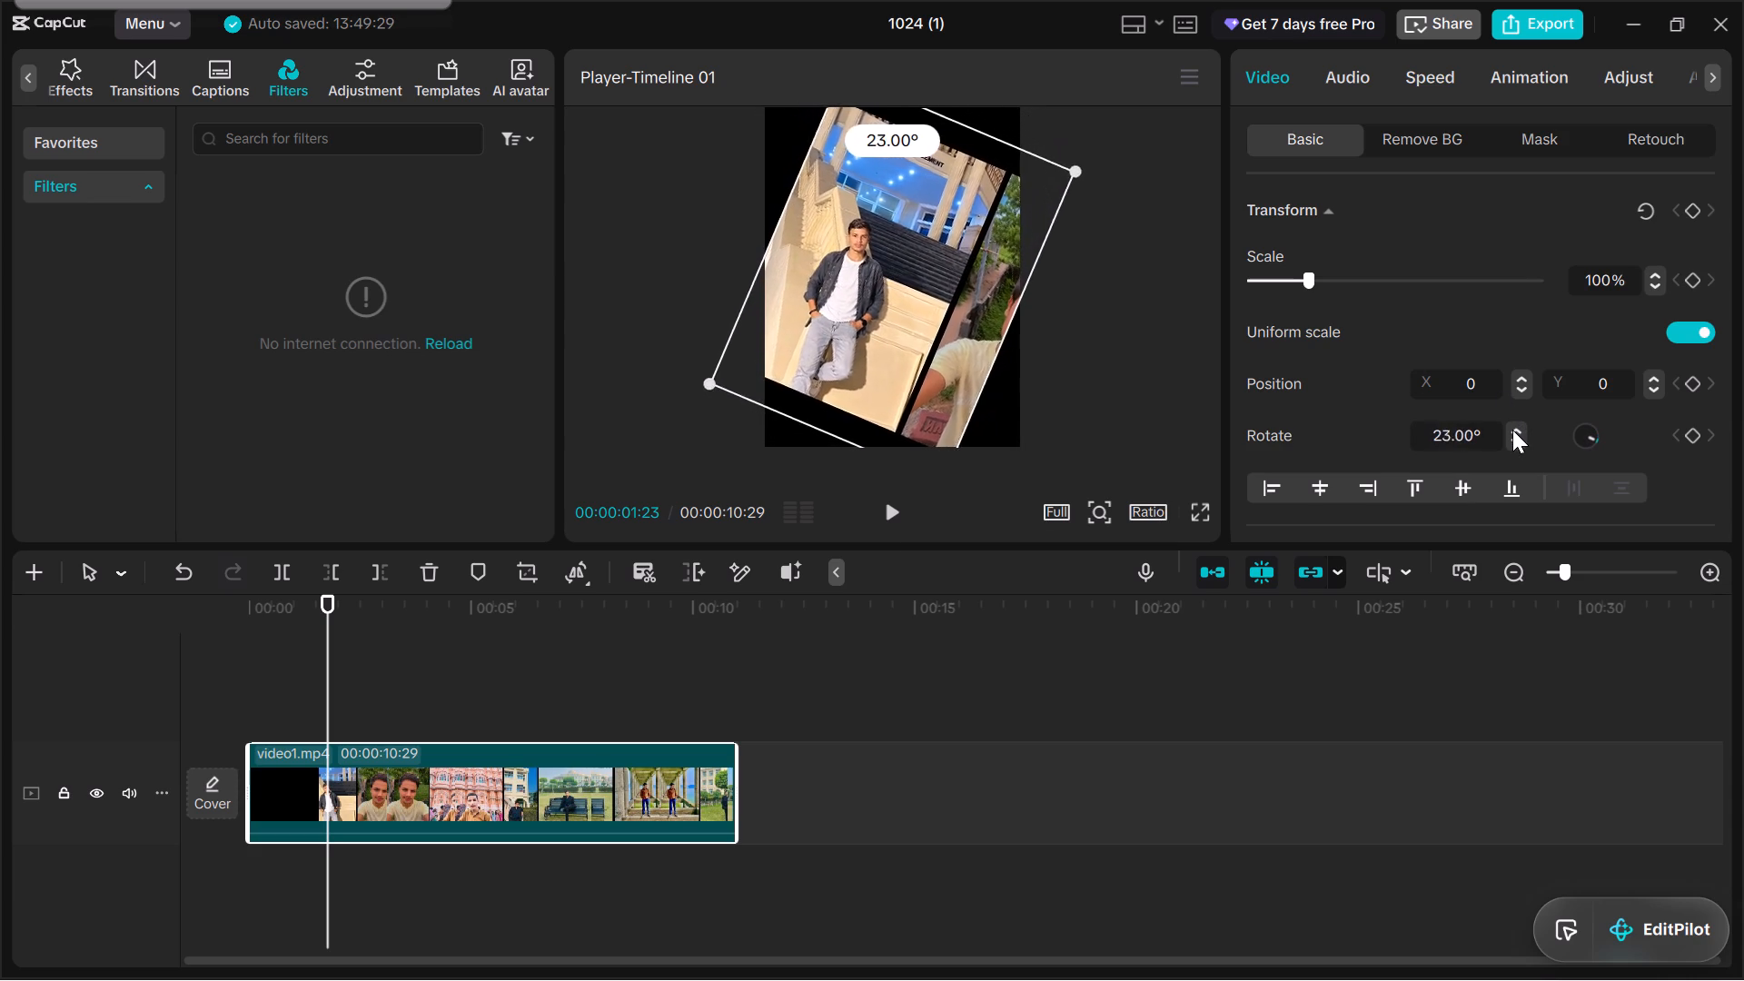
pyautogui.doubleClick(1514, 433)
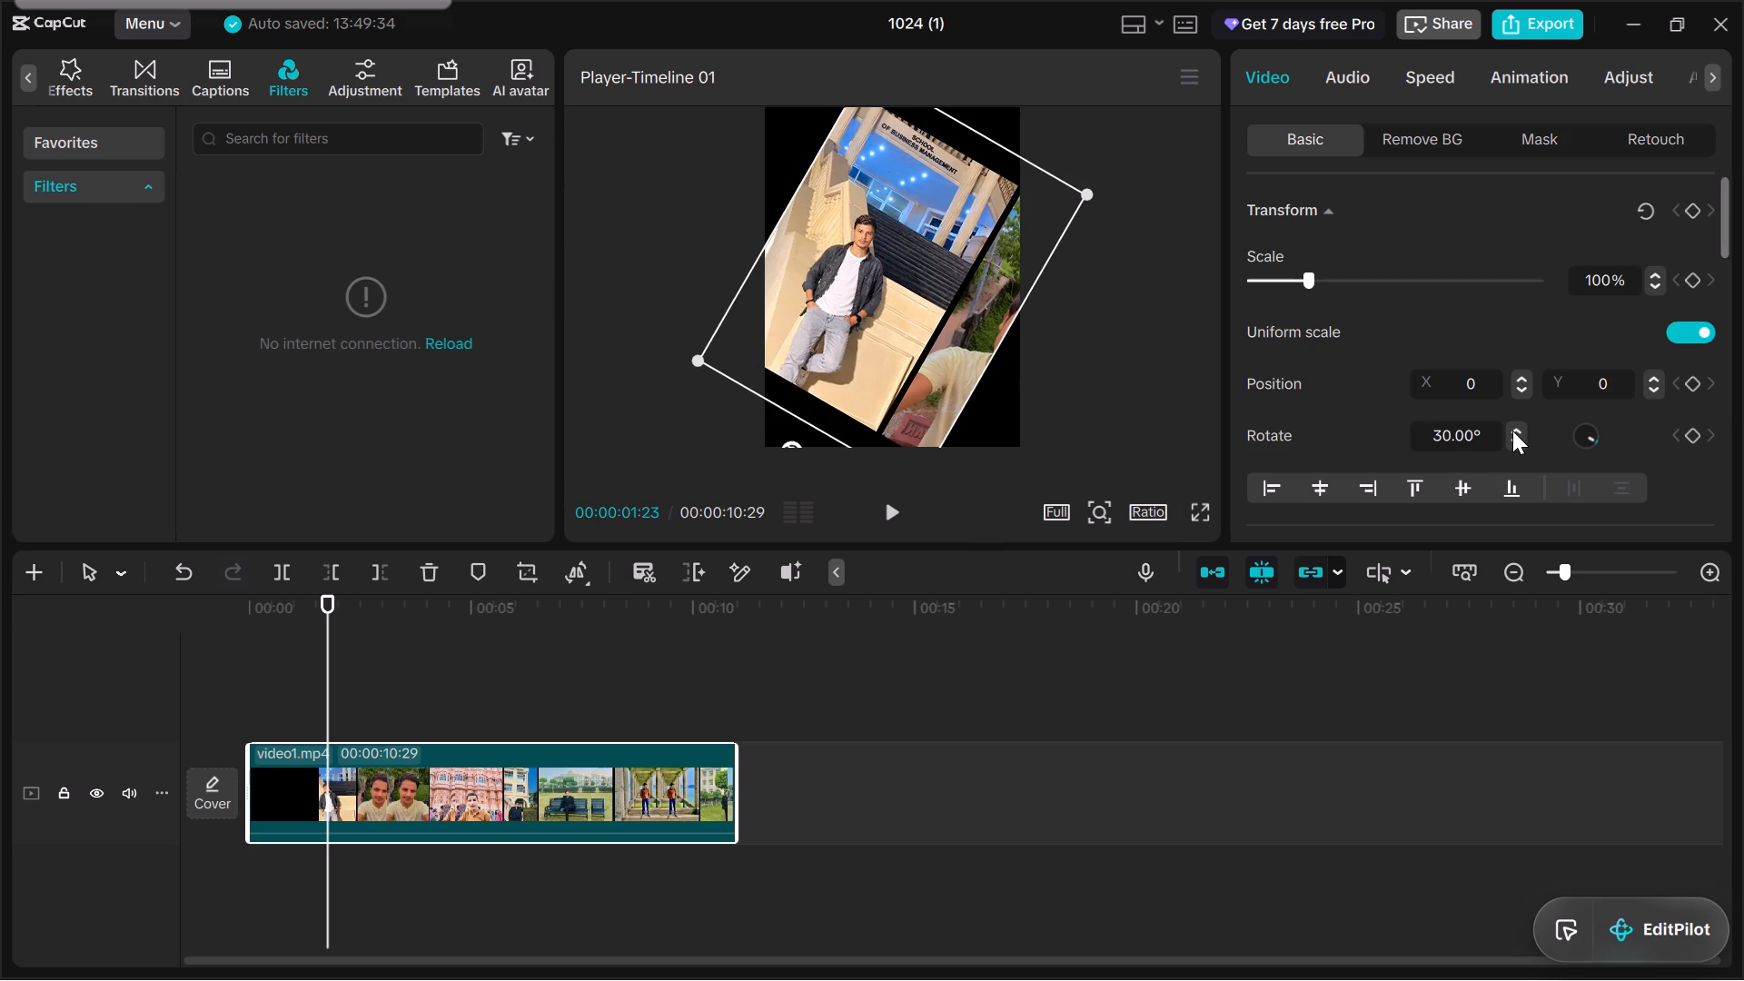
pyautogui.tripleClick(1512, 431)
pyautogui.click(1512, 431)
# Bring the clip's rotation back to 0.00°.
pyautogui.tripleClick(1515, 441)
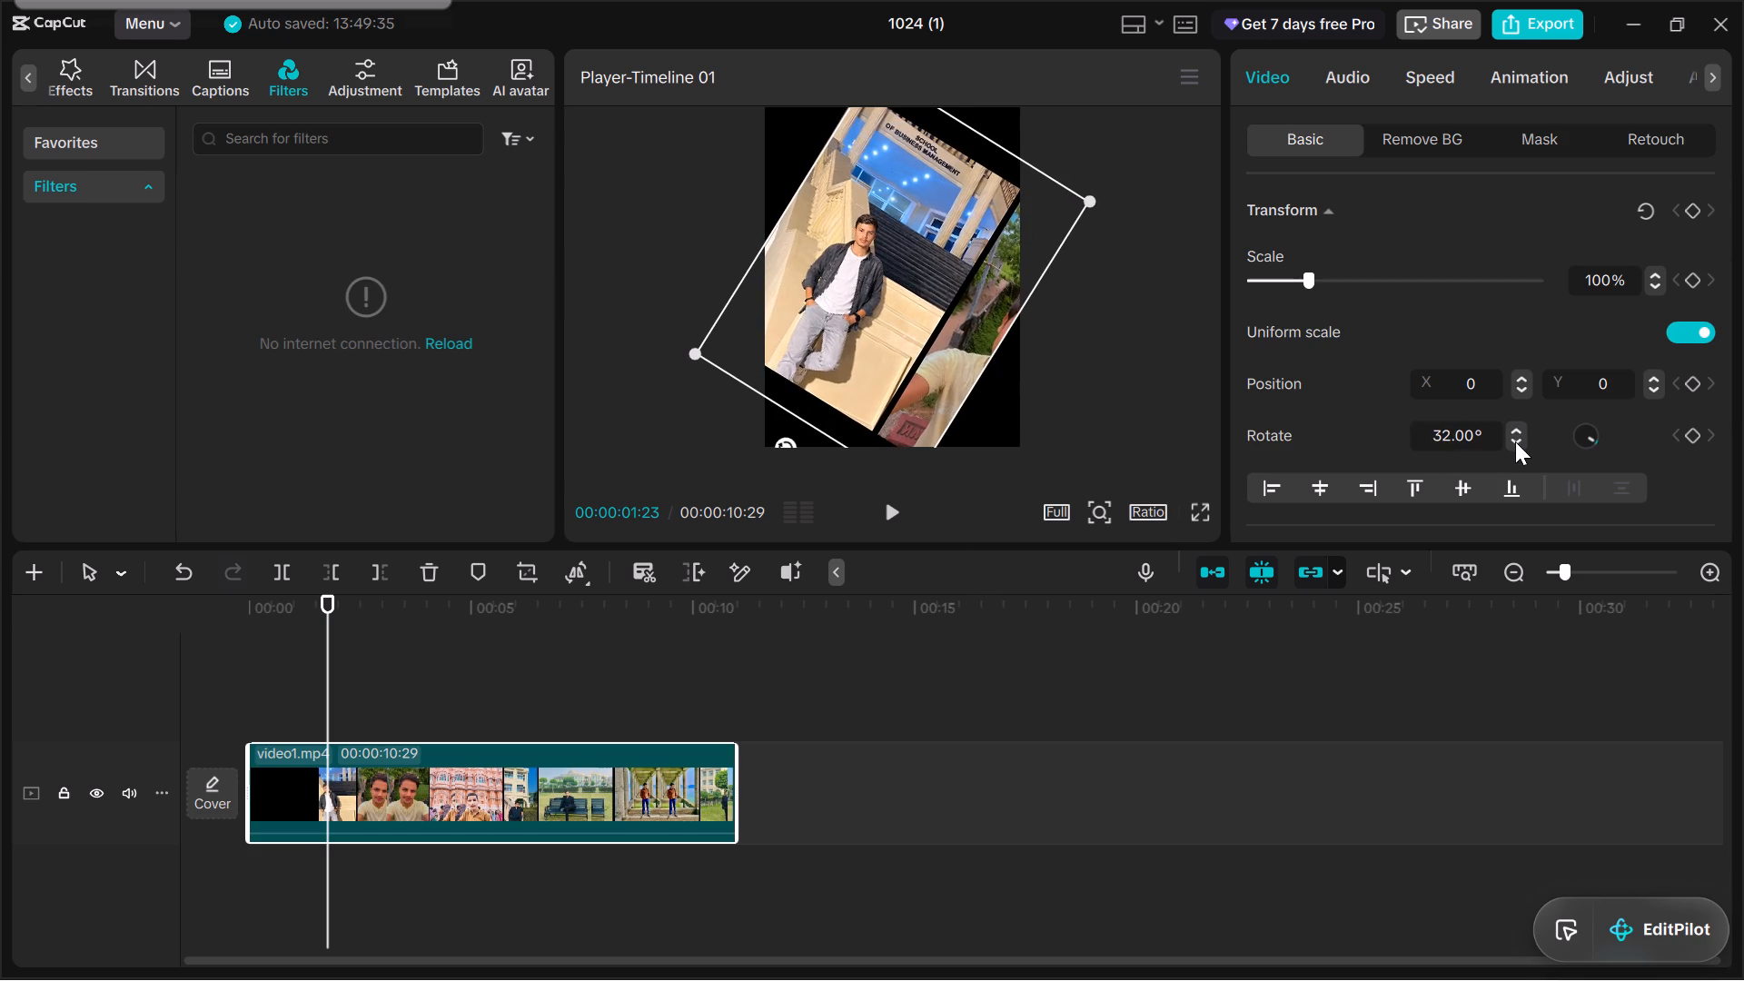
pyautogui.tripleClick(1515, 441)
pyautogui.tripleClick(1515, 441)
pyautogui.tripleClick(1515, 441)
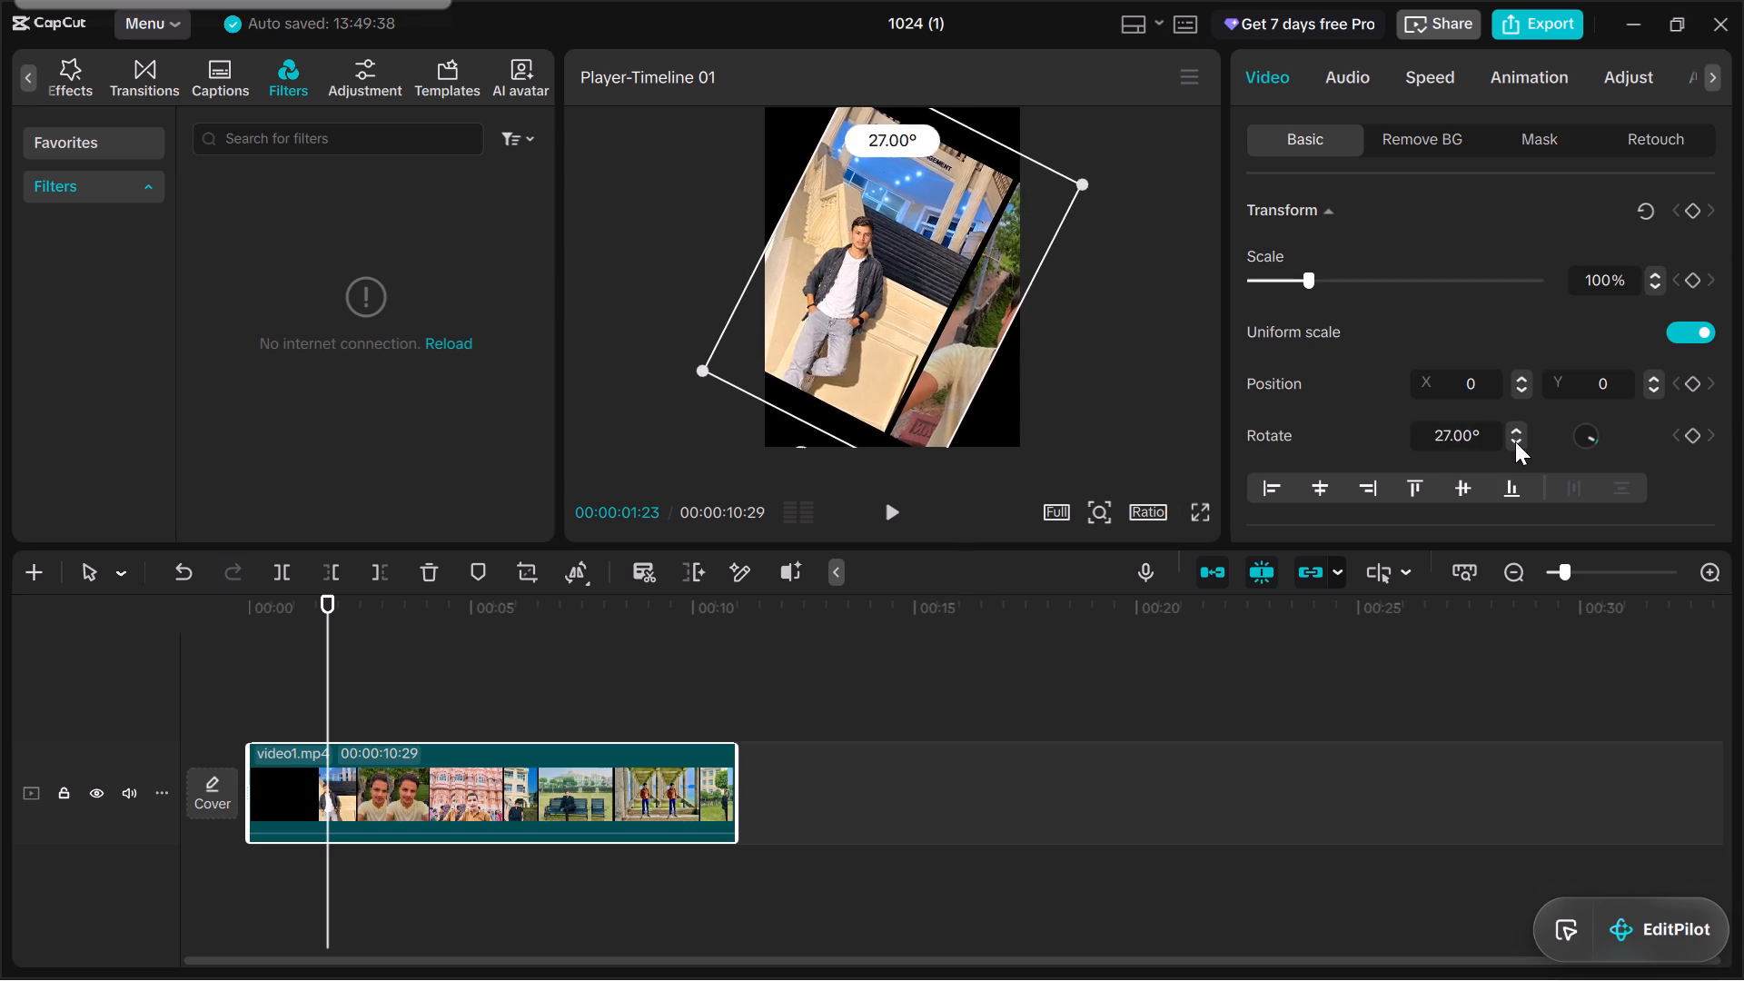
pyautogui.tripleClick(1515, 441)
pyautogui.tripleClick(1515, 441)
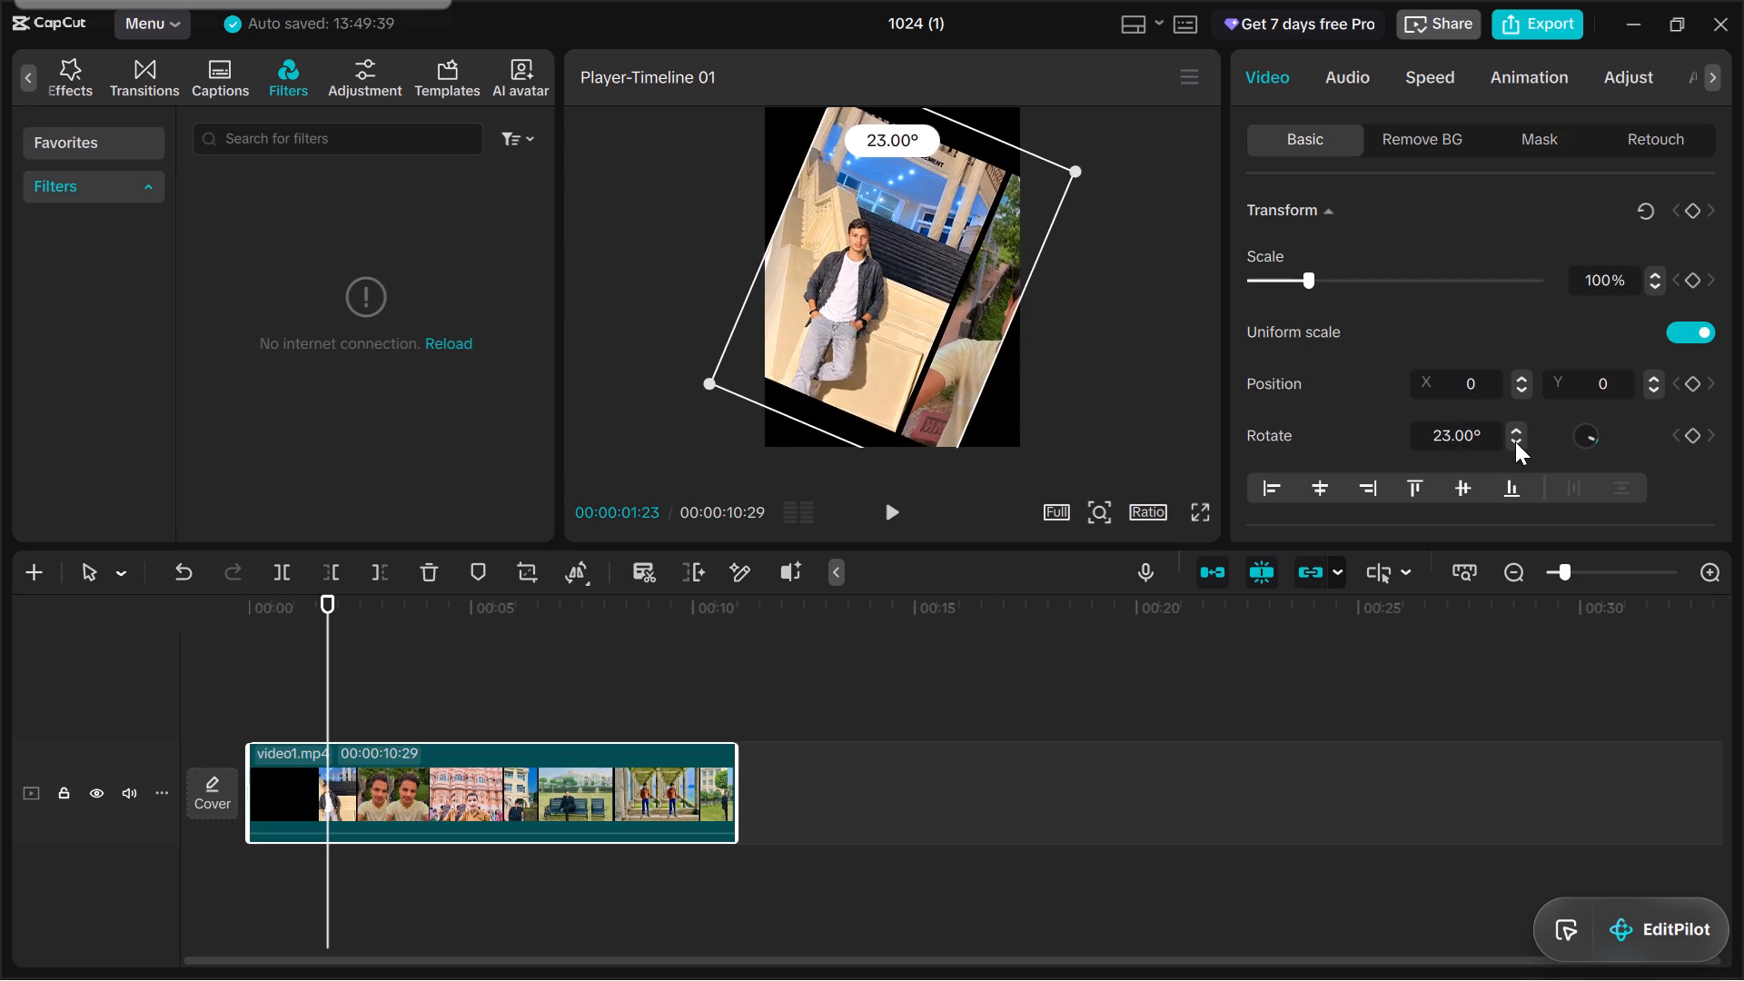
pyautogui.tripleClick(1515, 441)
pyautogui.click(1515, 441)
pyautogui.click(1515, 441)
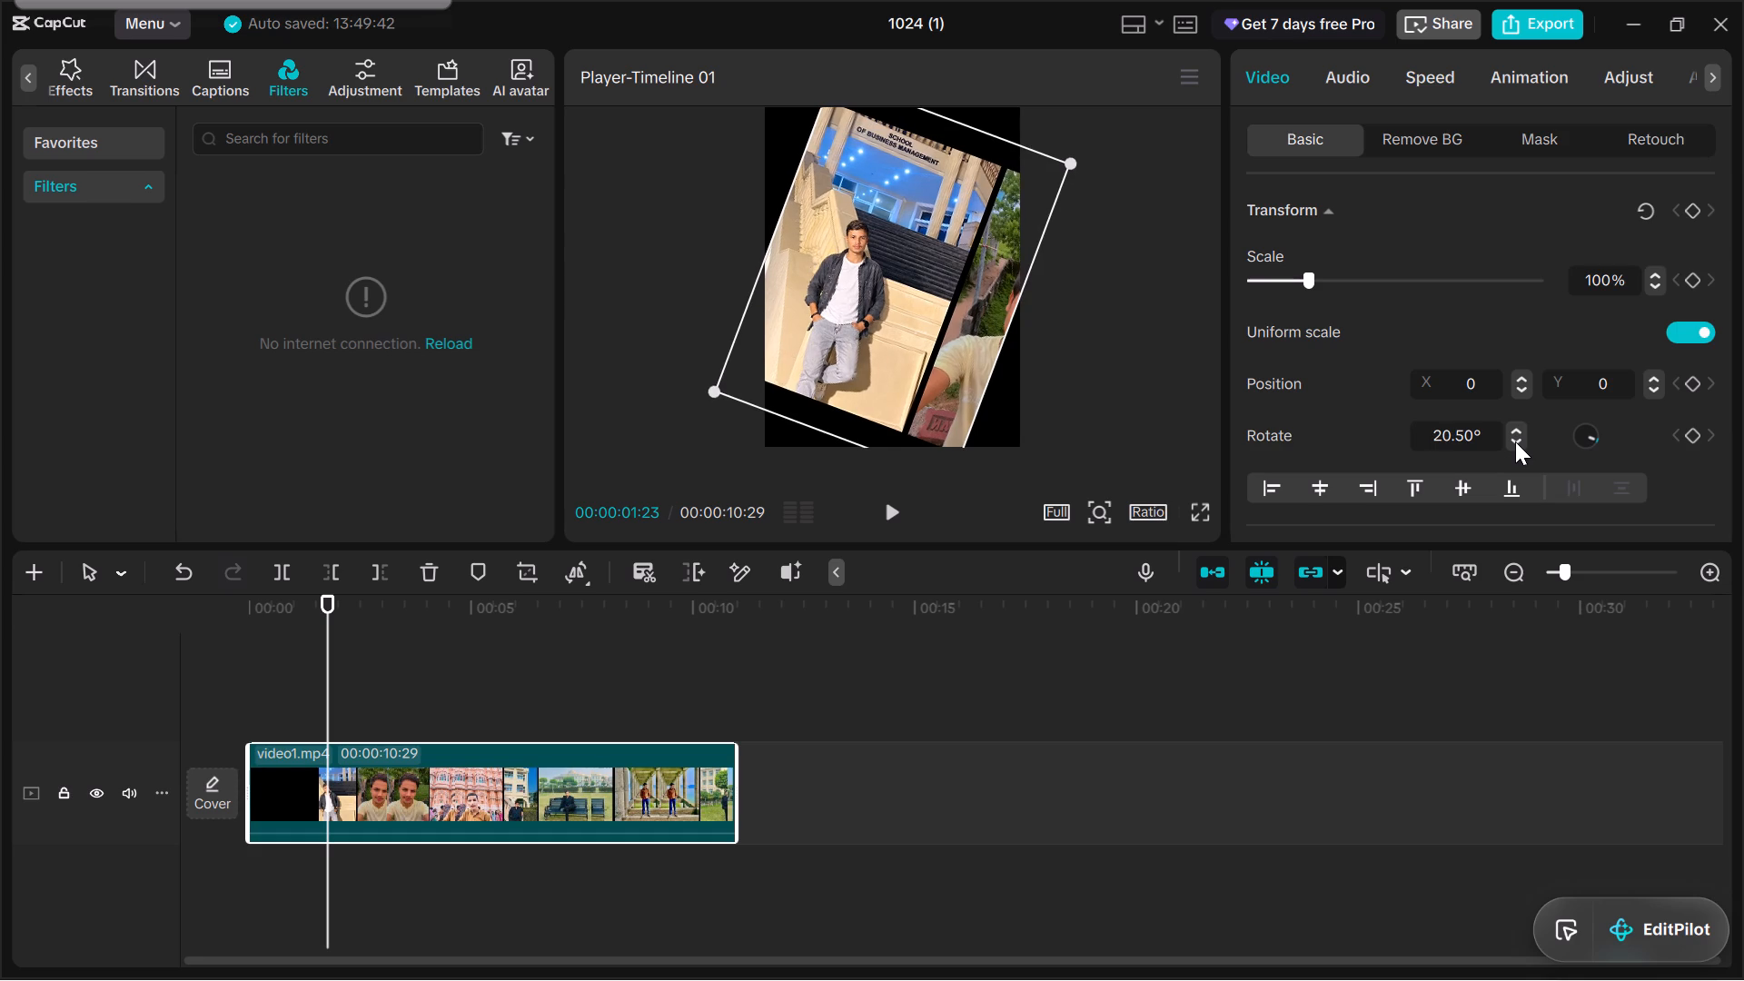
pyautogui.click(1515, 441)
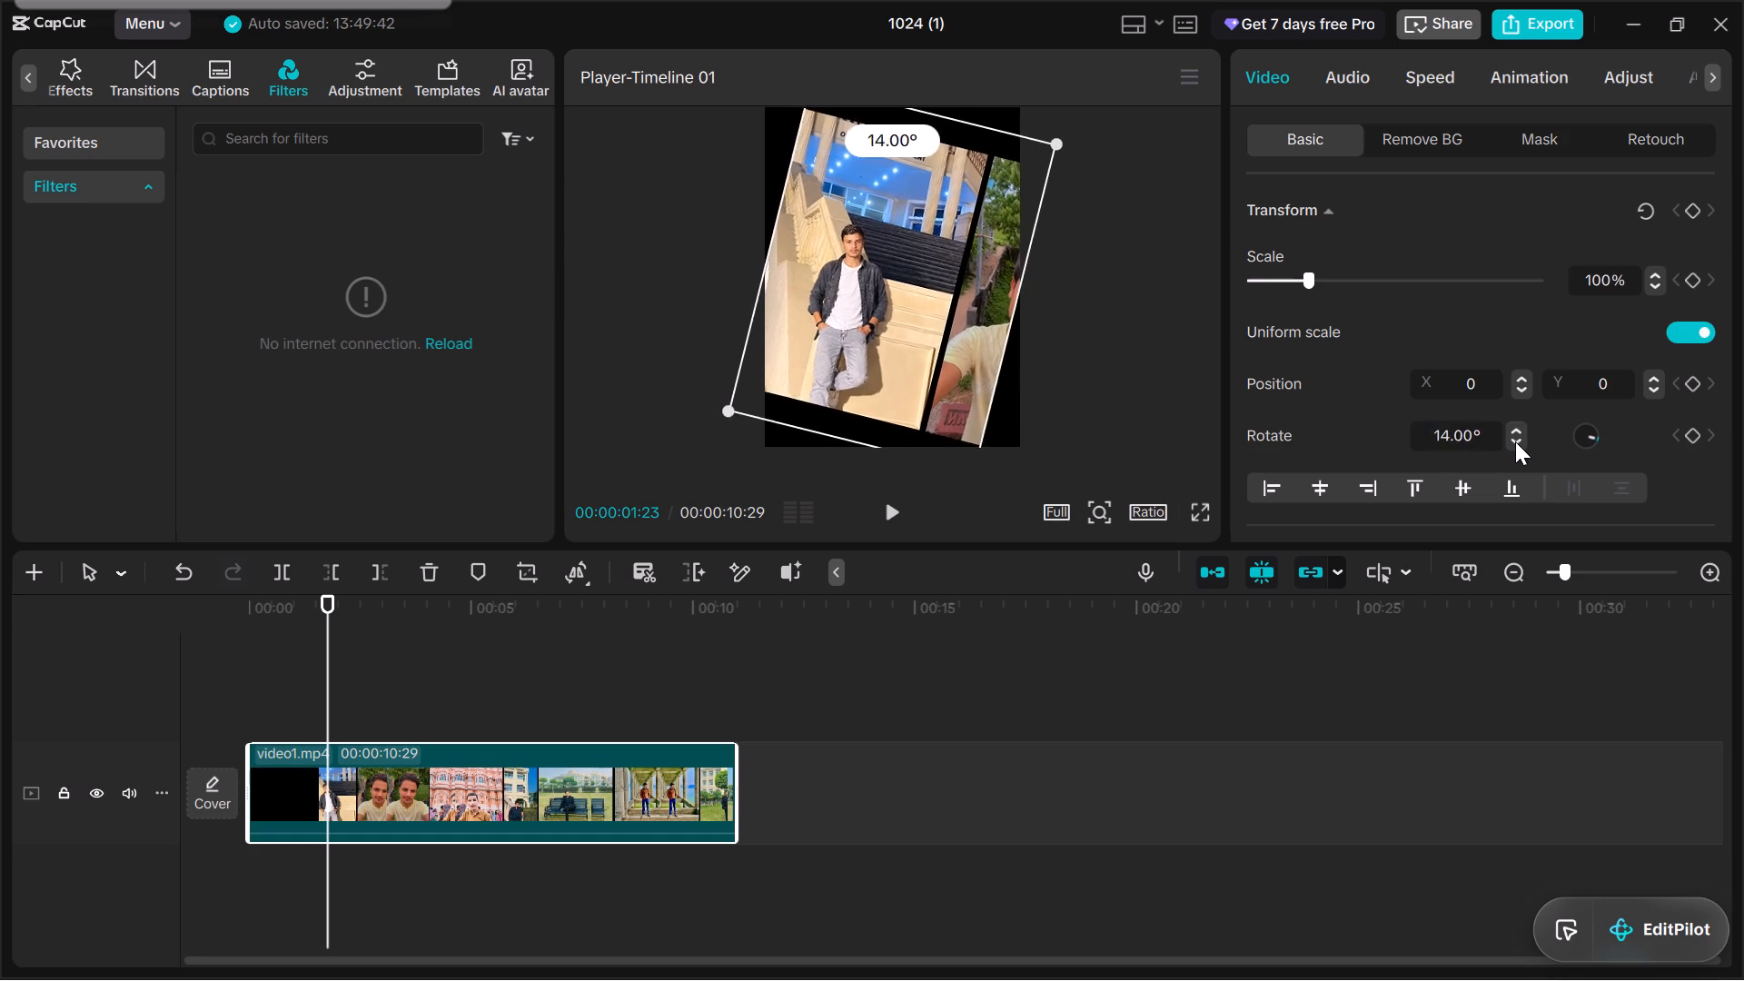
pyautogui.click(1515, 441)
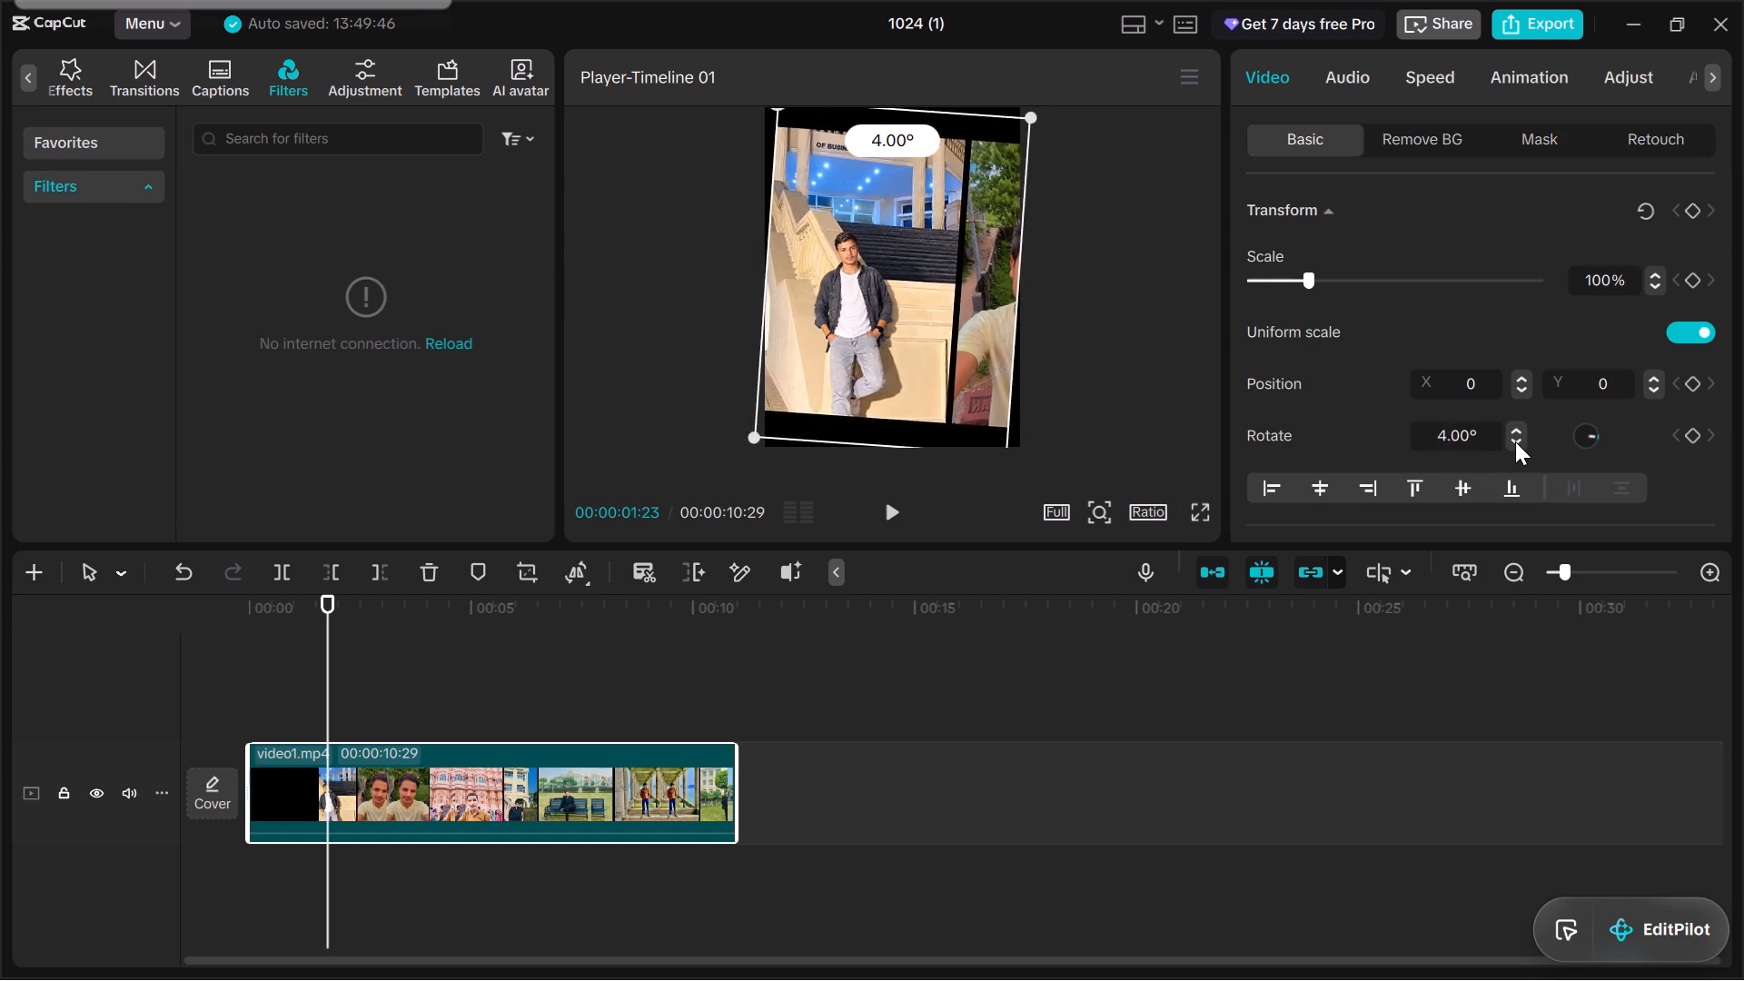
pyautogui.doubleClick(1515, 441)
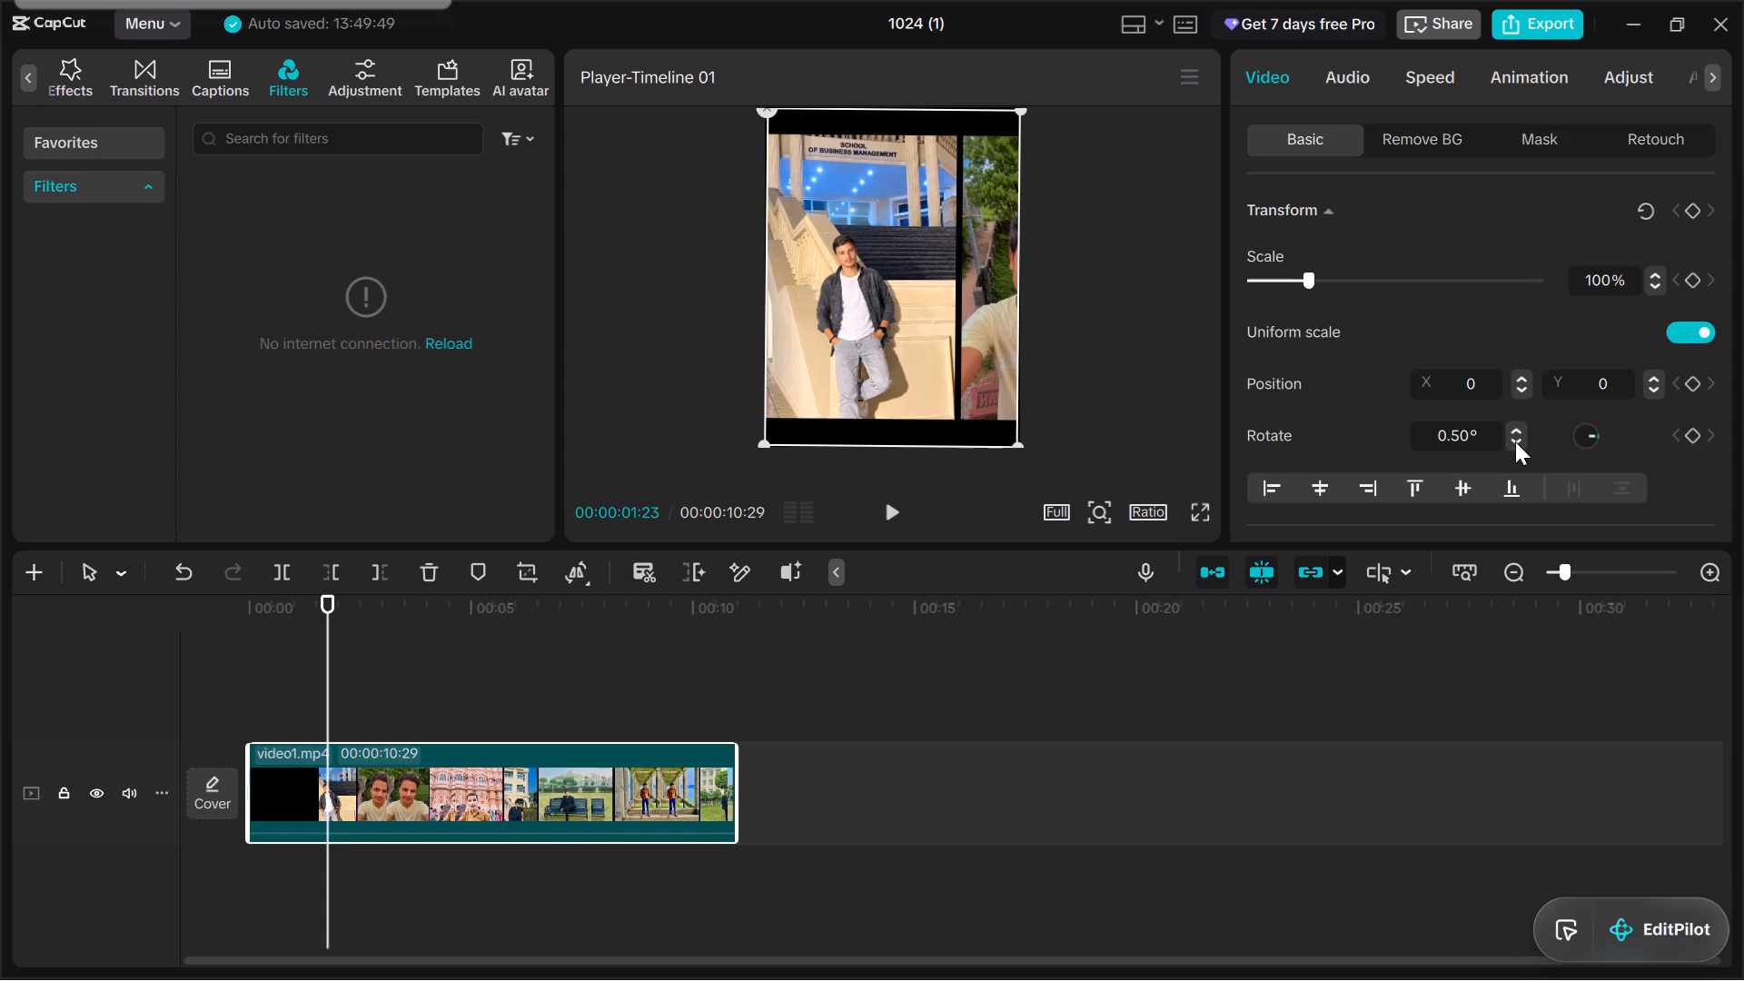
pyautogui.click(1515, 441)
# Examine the remaining basic video options for the clip, from Stabilize and Enhance quality through Motion blur and Canvas.
pyautogui.scroll(-11, 1508, 413)
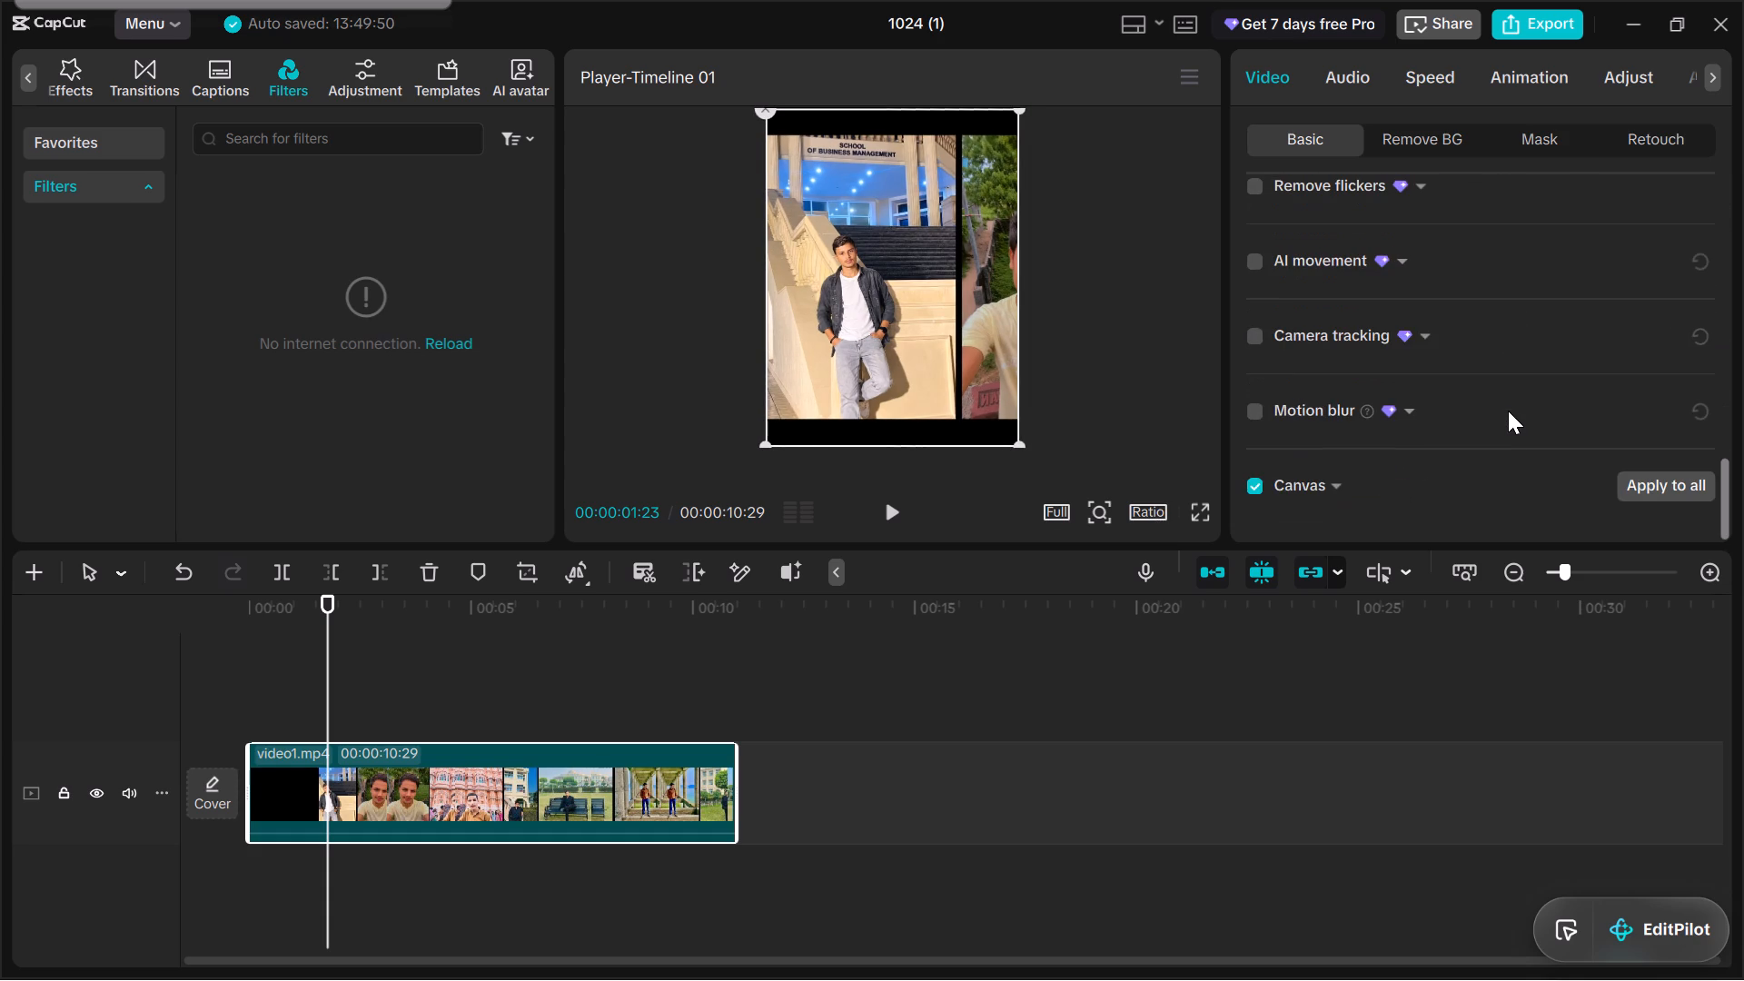
pyautogui.scroll(-3, 1508, 410)
pyautogui.scroll(7, 1508, 409)
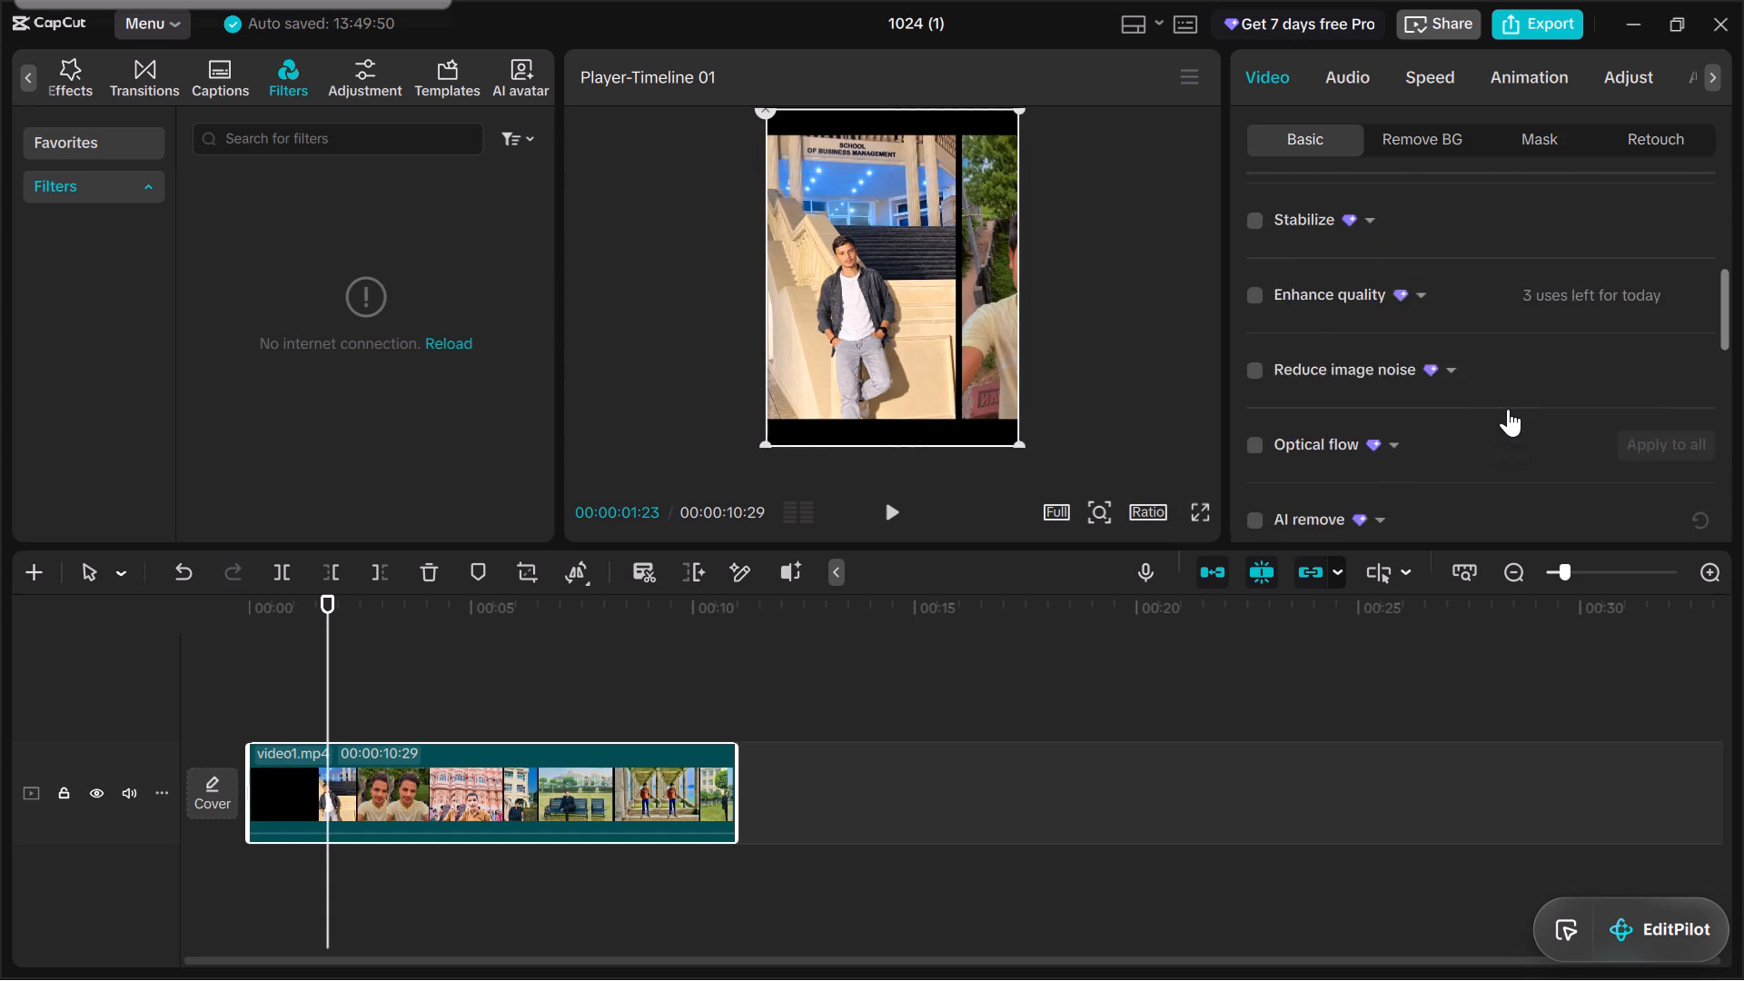
pyautogui.scroll(8, 1508, 409)
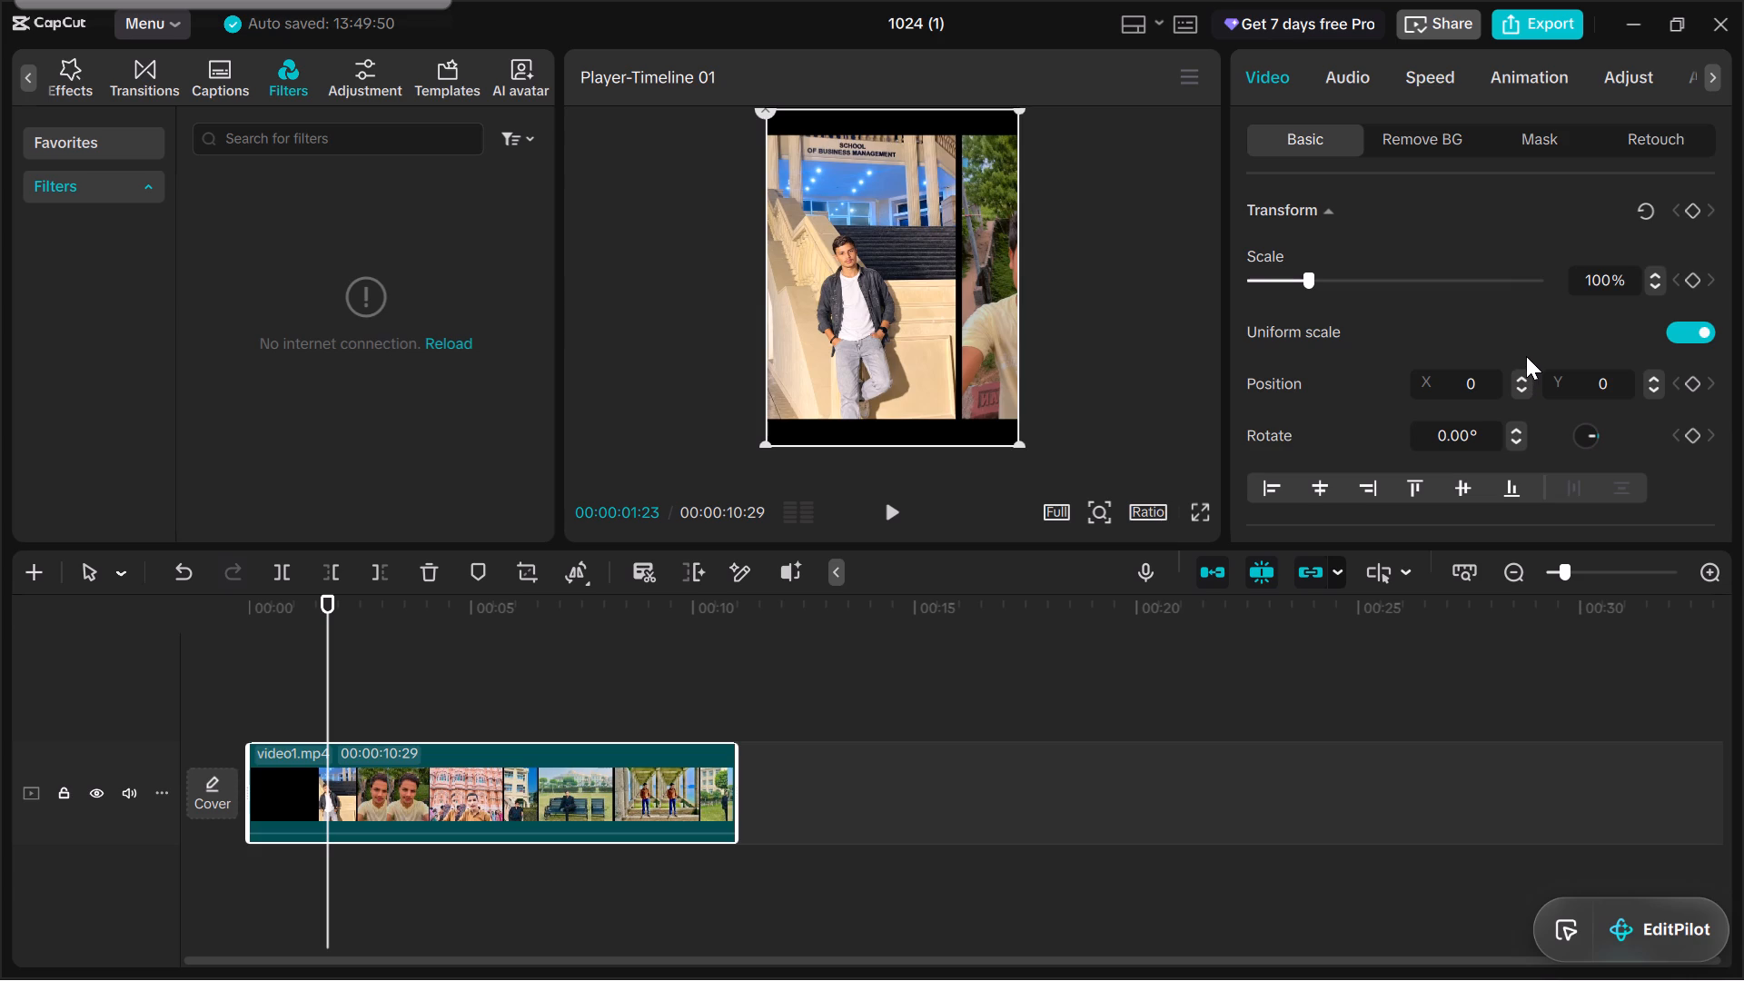
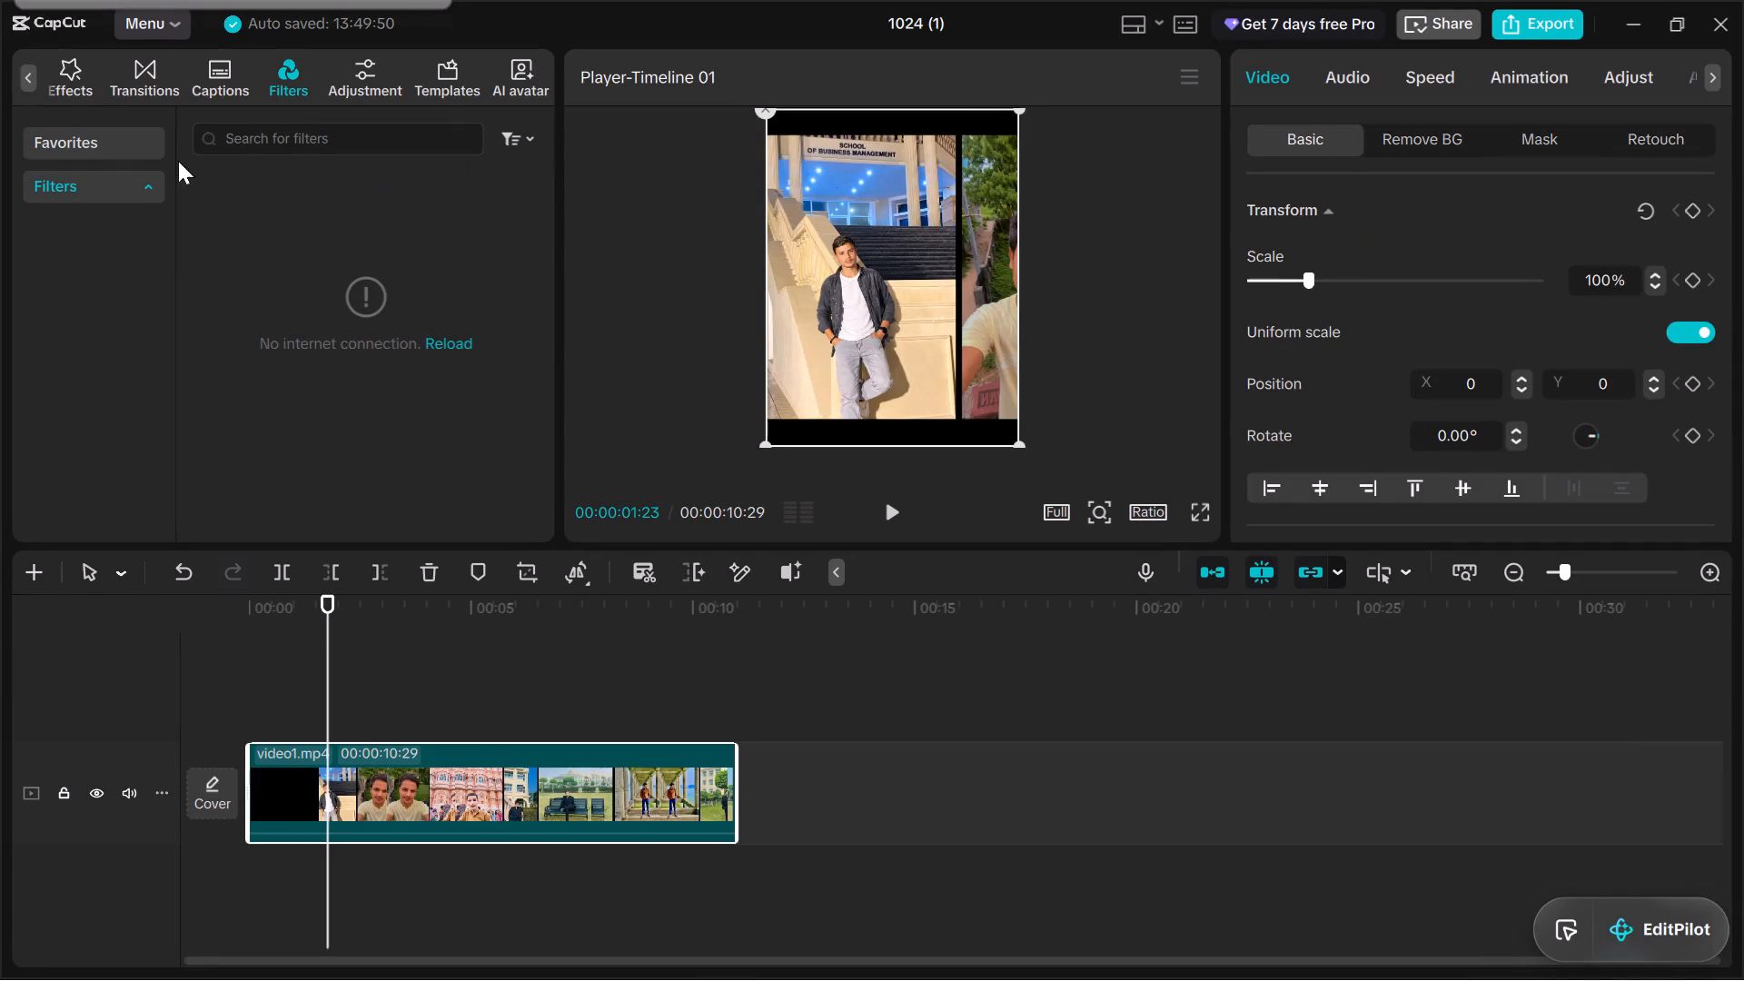
# Search the video effects library for "player 3".
pyautogui.click(76, 90)
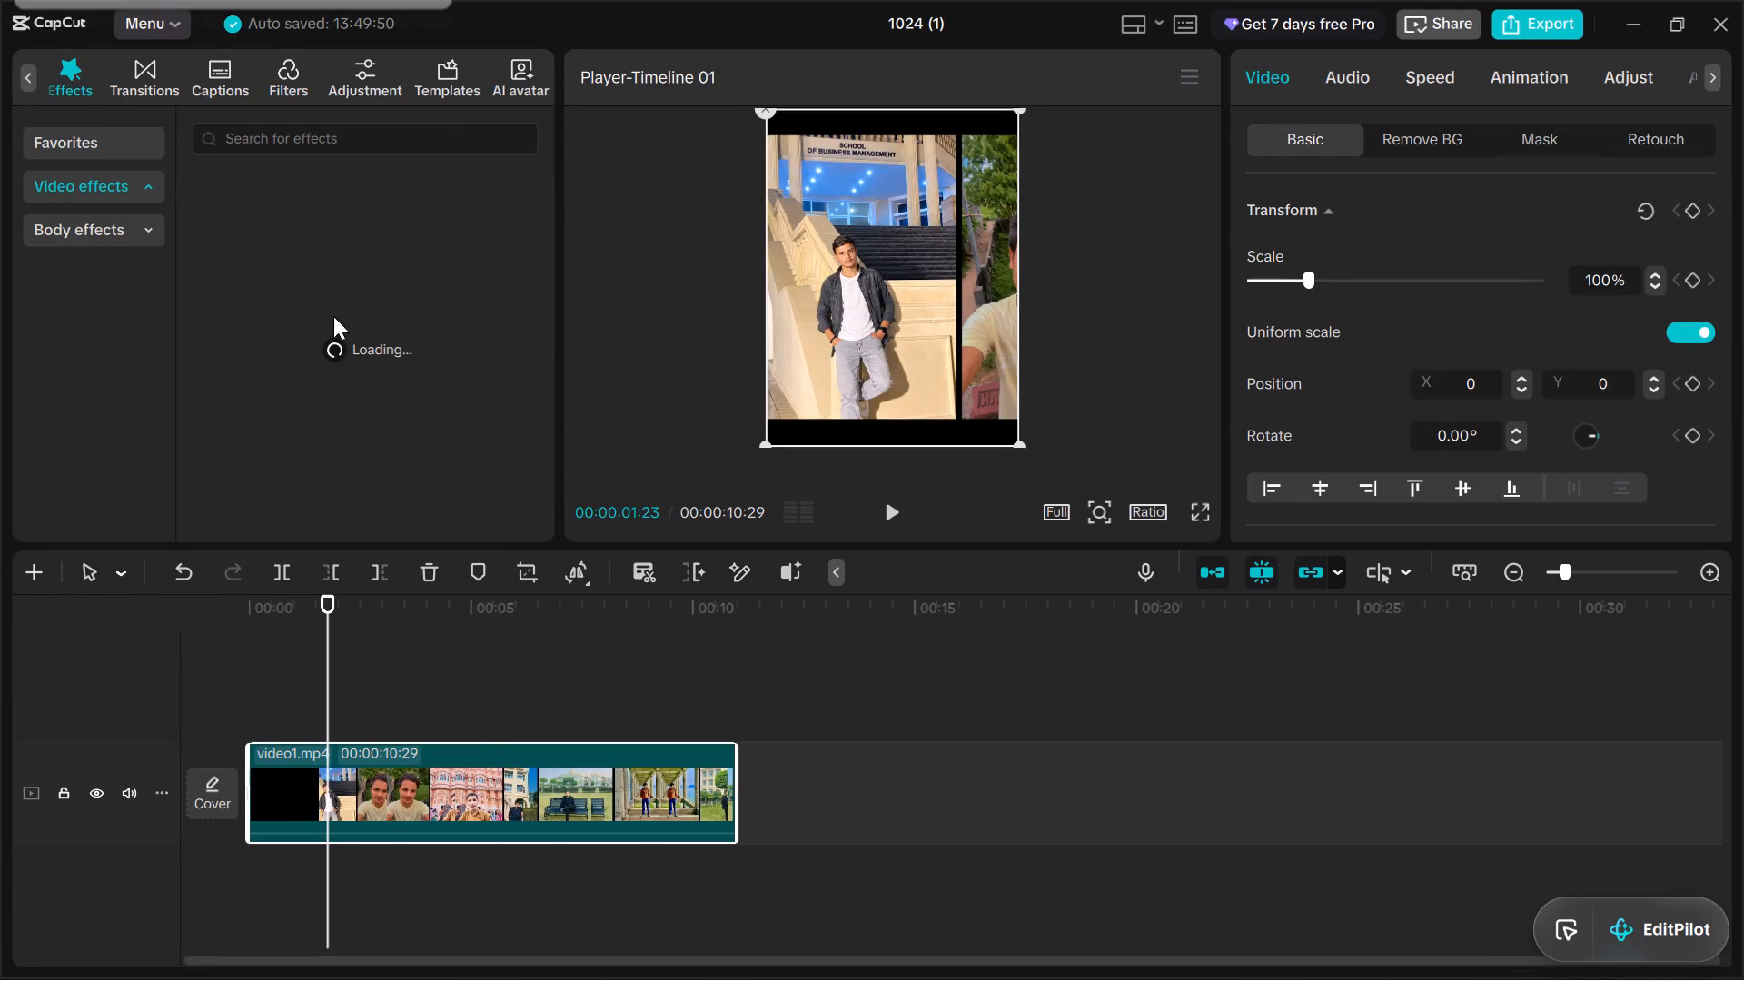
pyautogui.click(345, 145)
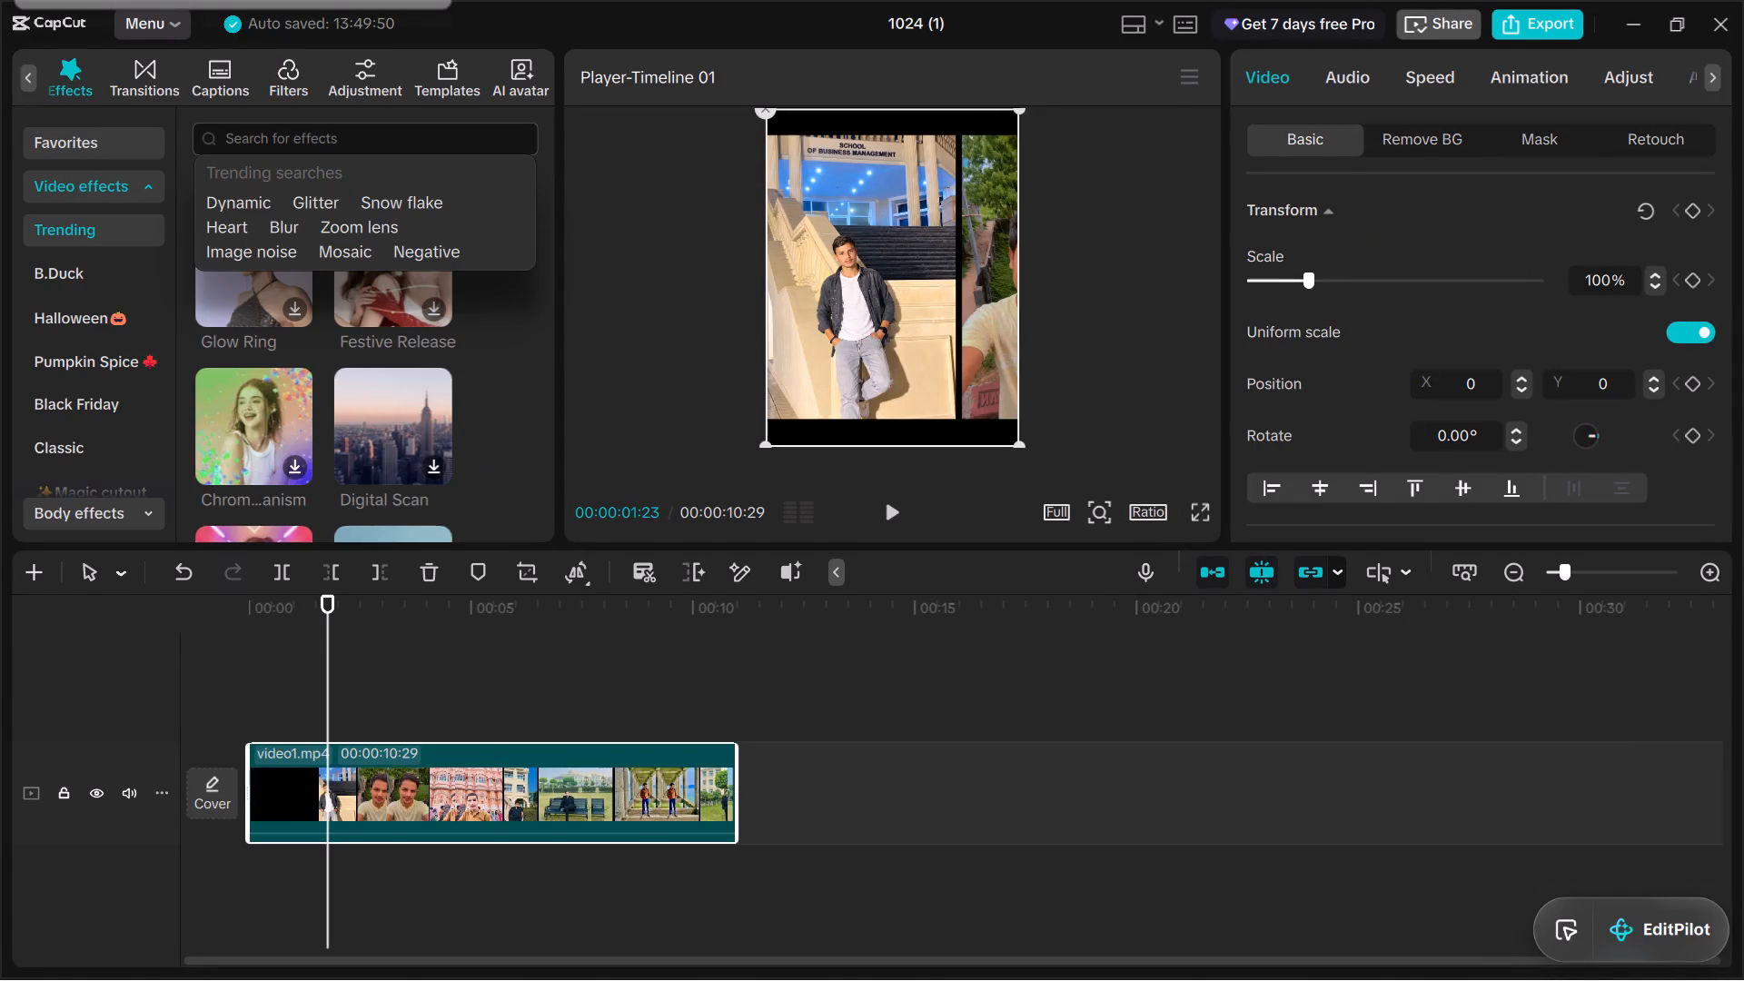
pyautogui.write('player 3')
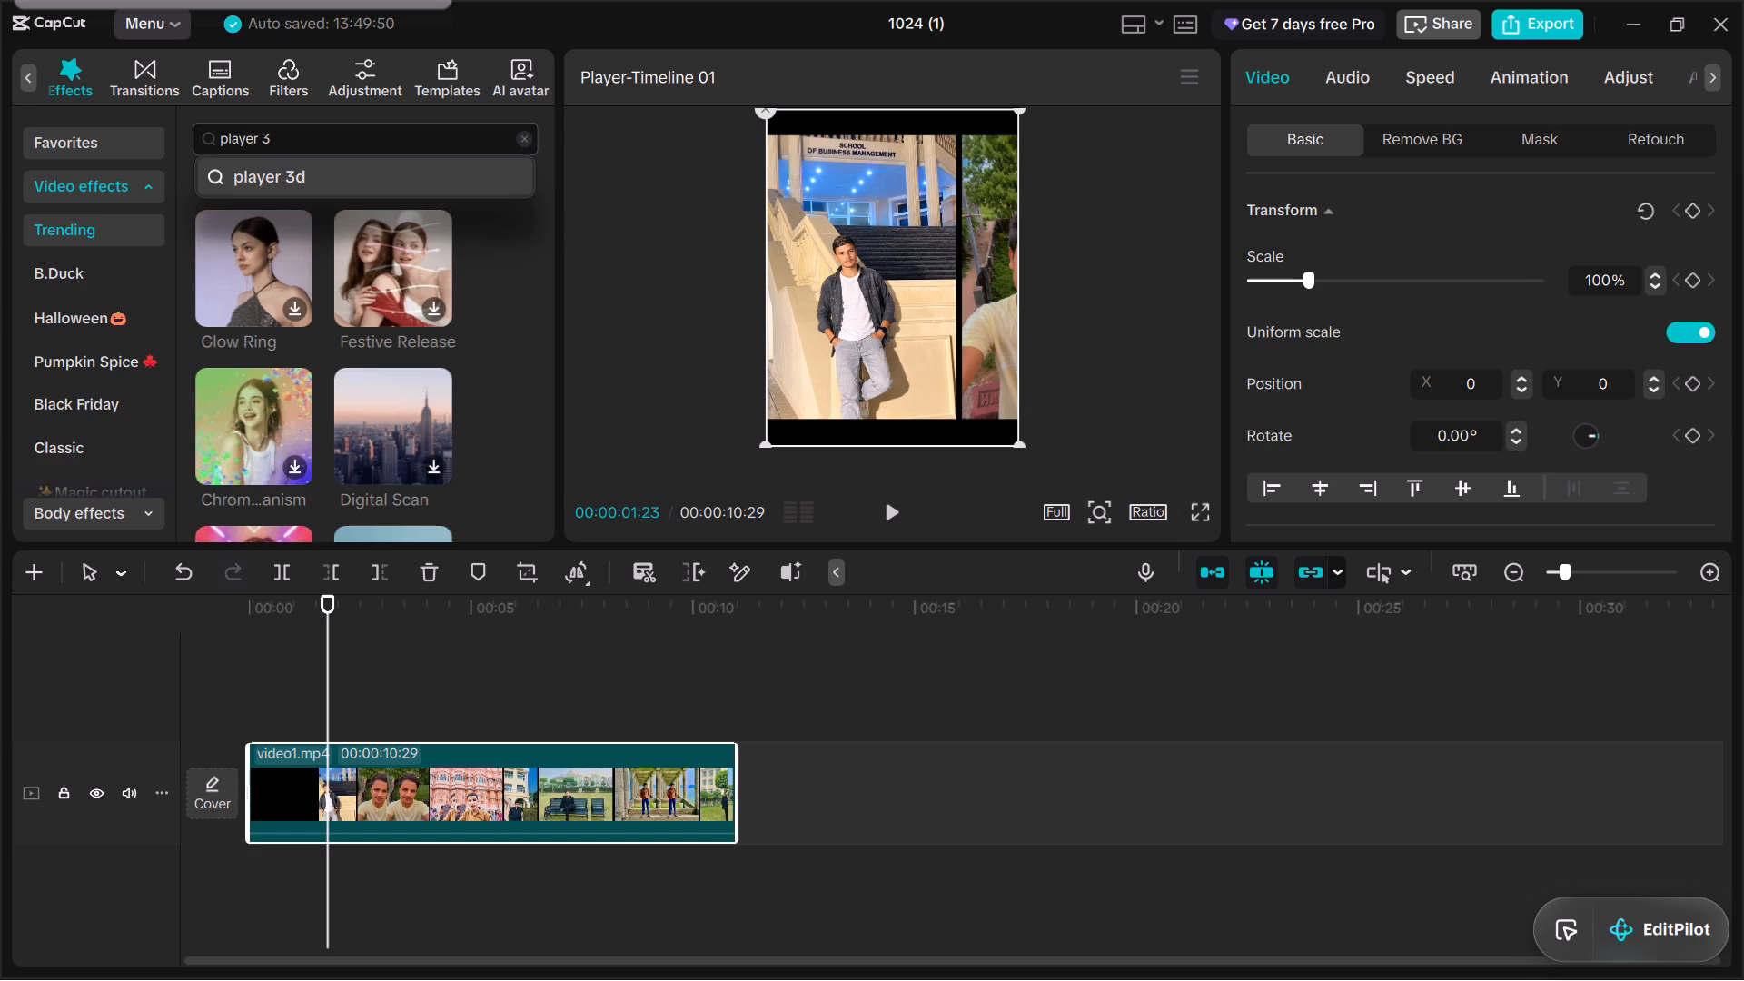
pyautogui.press('Return')
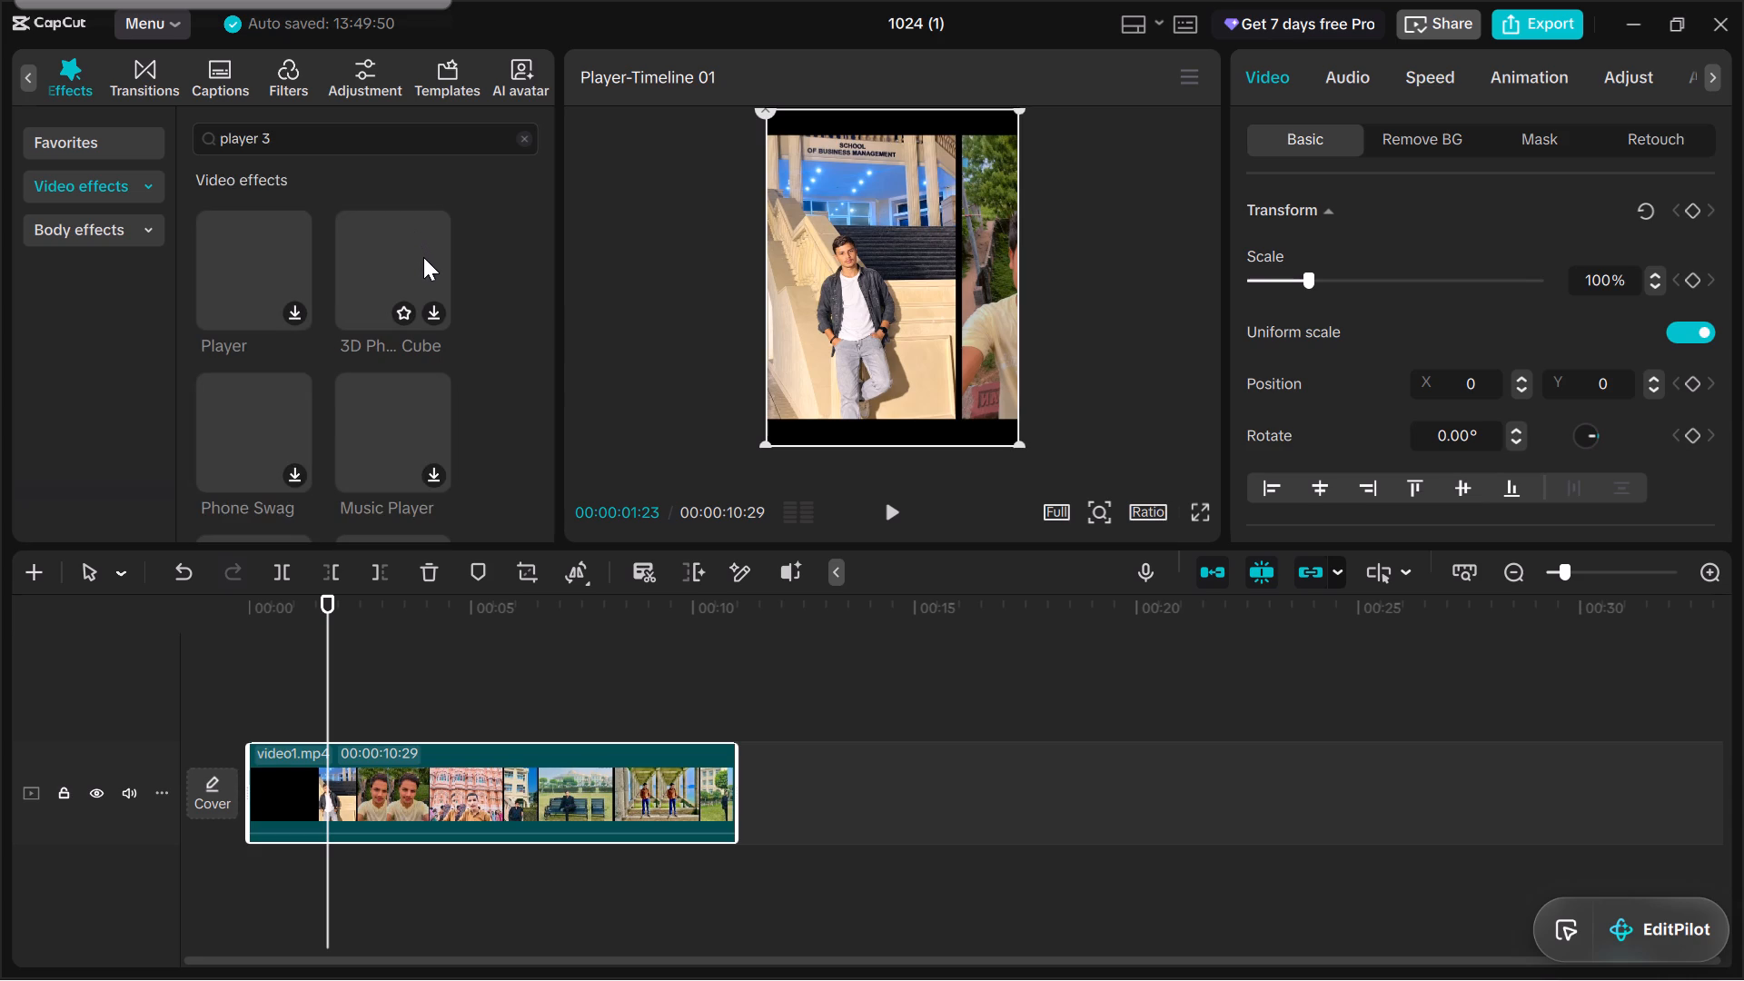
# Look through the matching video effects and load the Player 2 effect for preview on the video.
pyautogui.scroll(1, 423, 257)
pyautogui.scroll(-3, 423, 258)
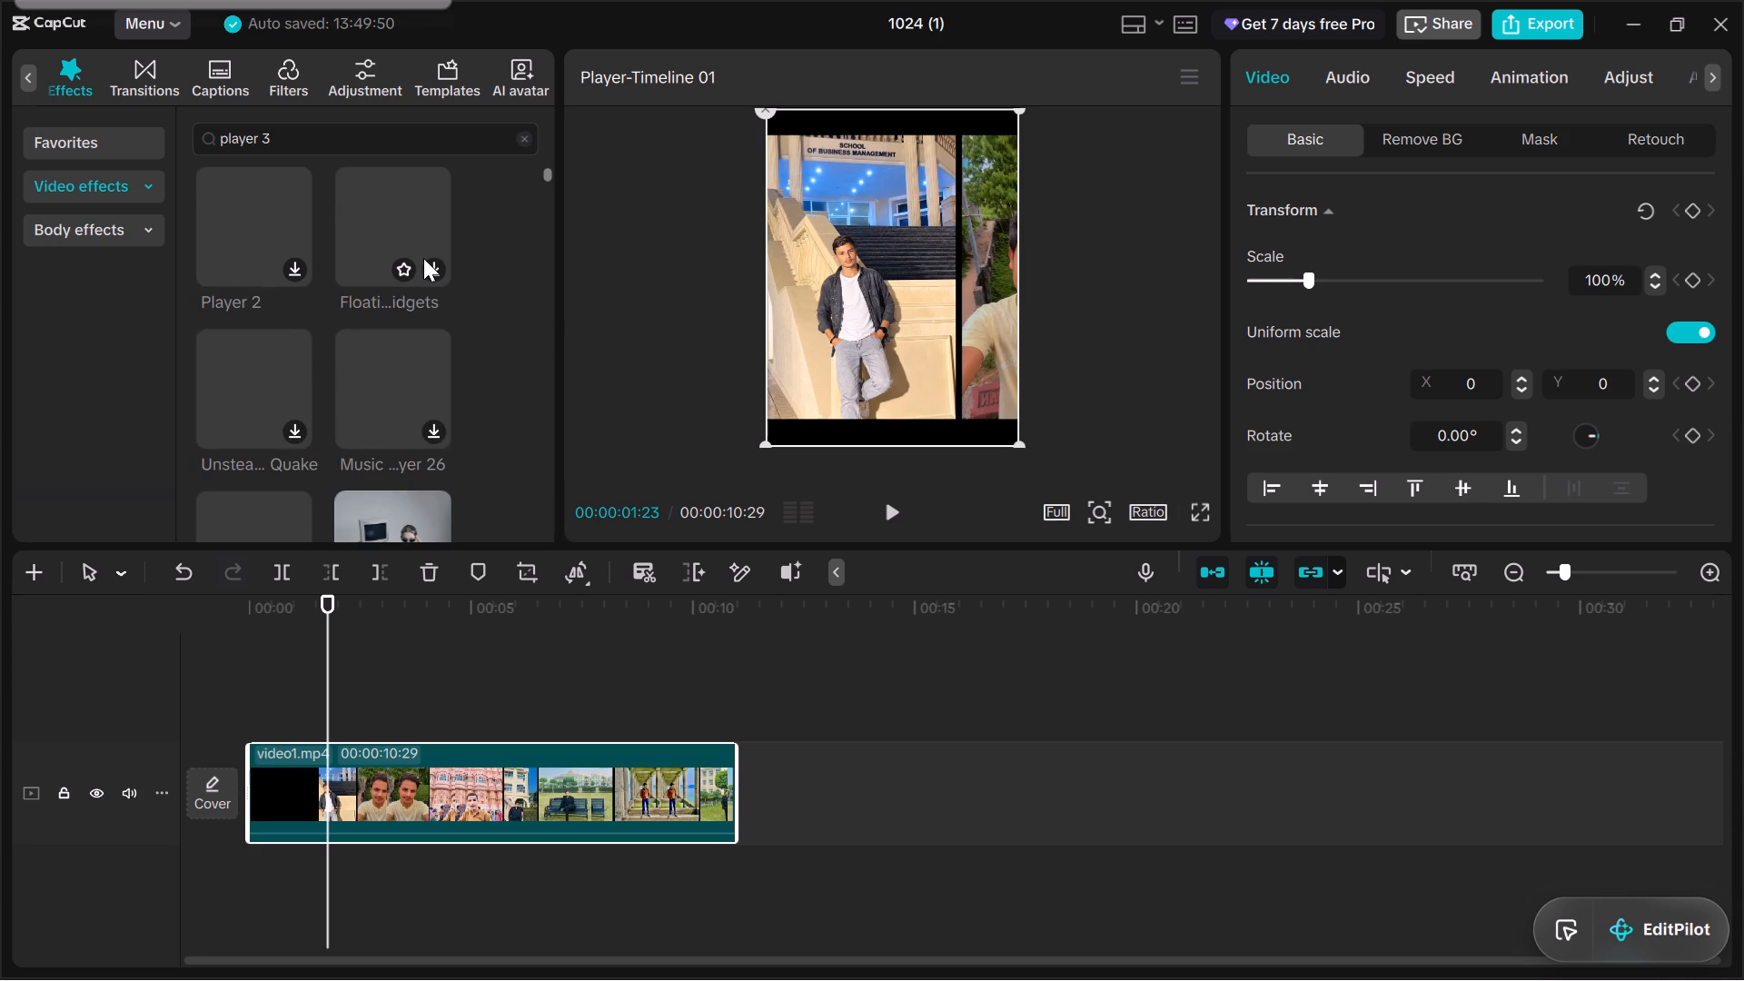
pyautogui.scroll(-2, 423, 258)
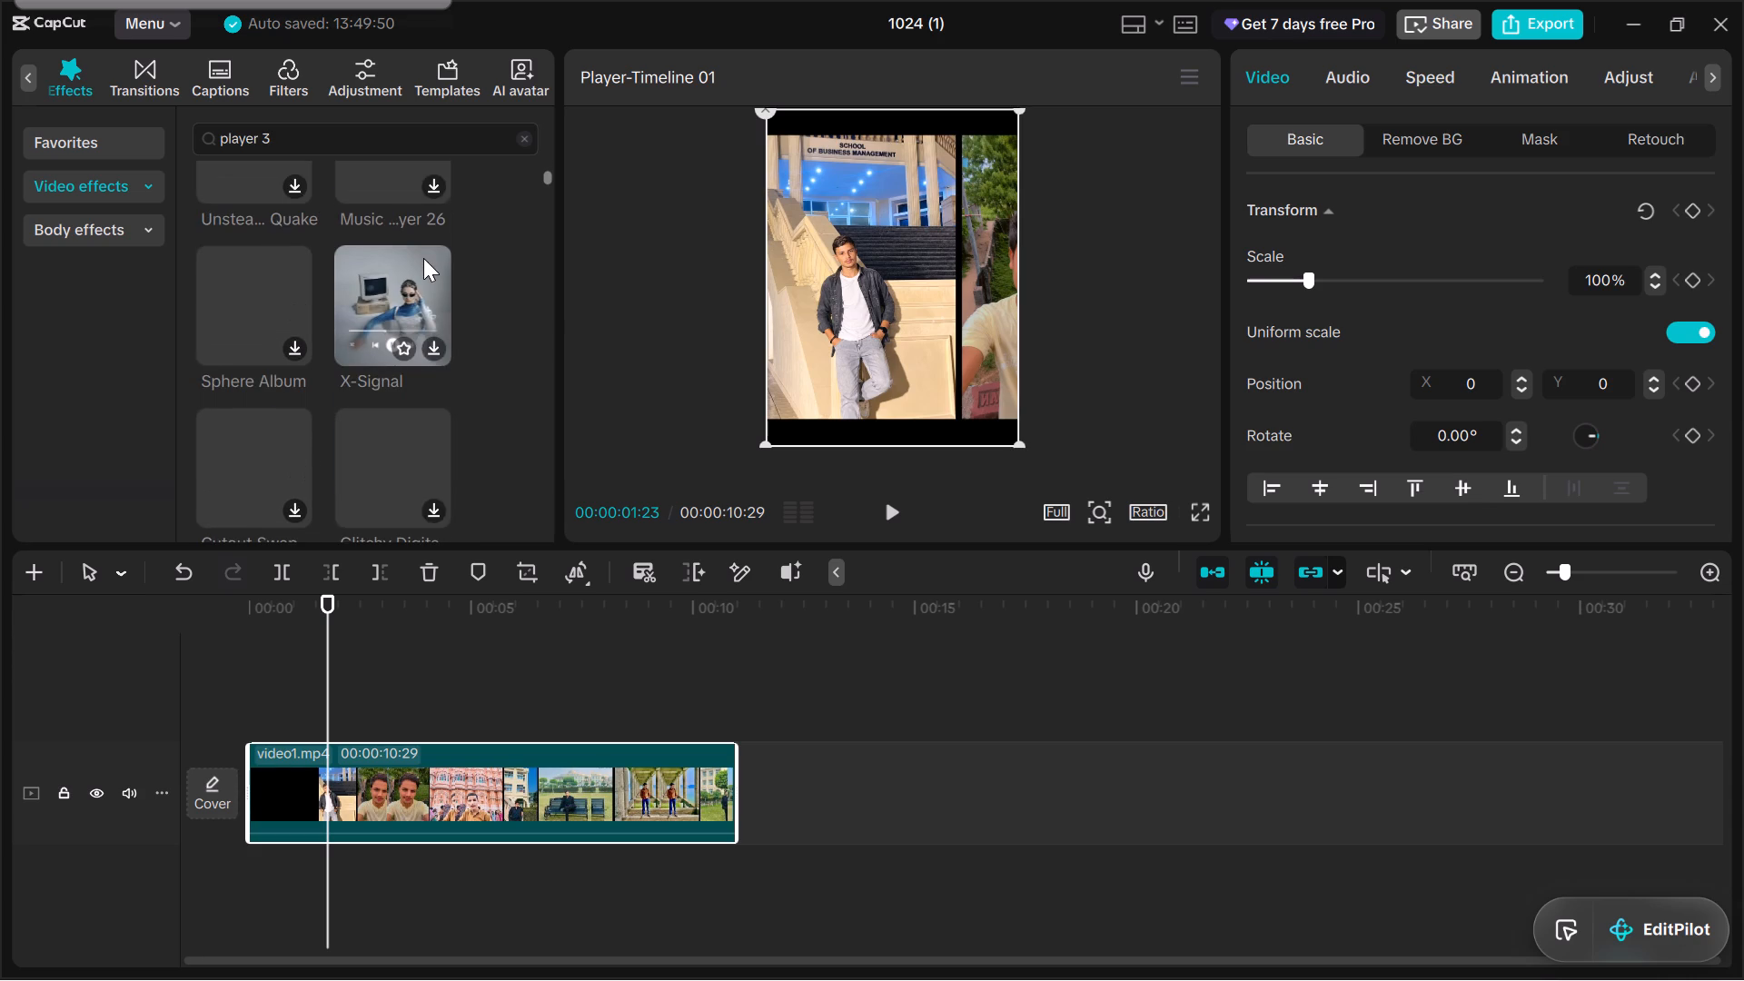
pyautogui.scroll(2, 423, 258)
pyautogui.click(297, 272)
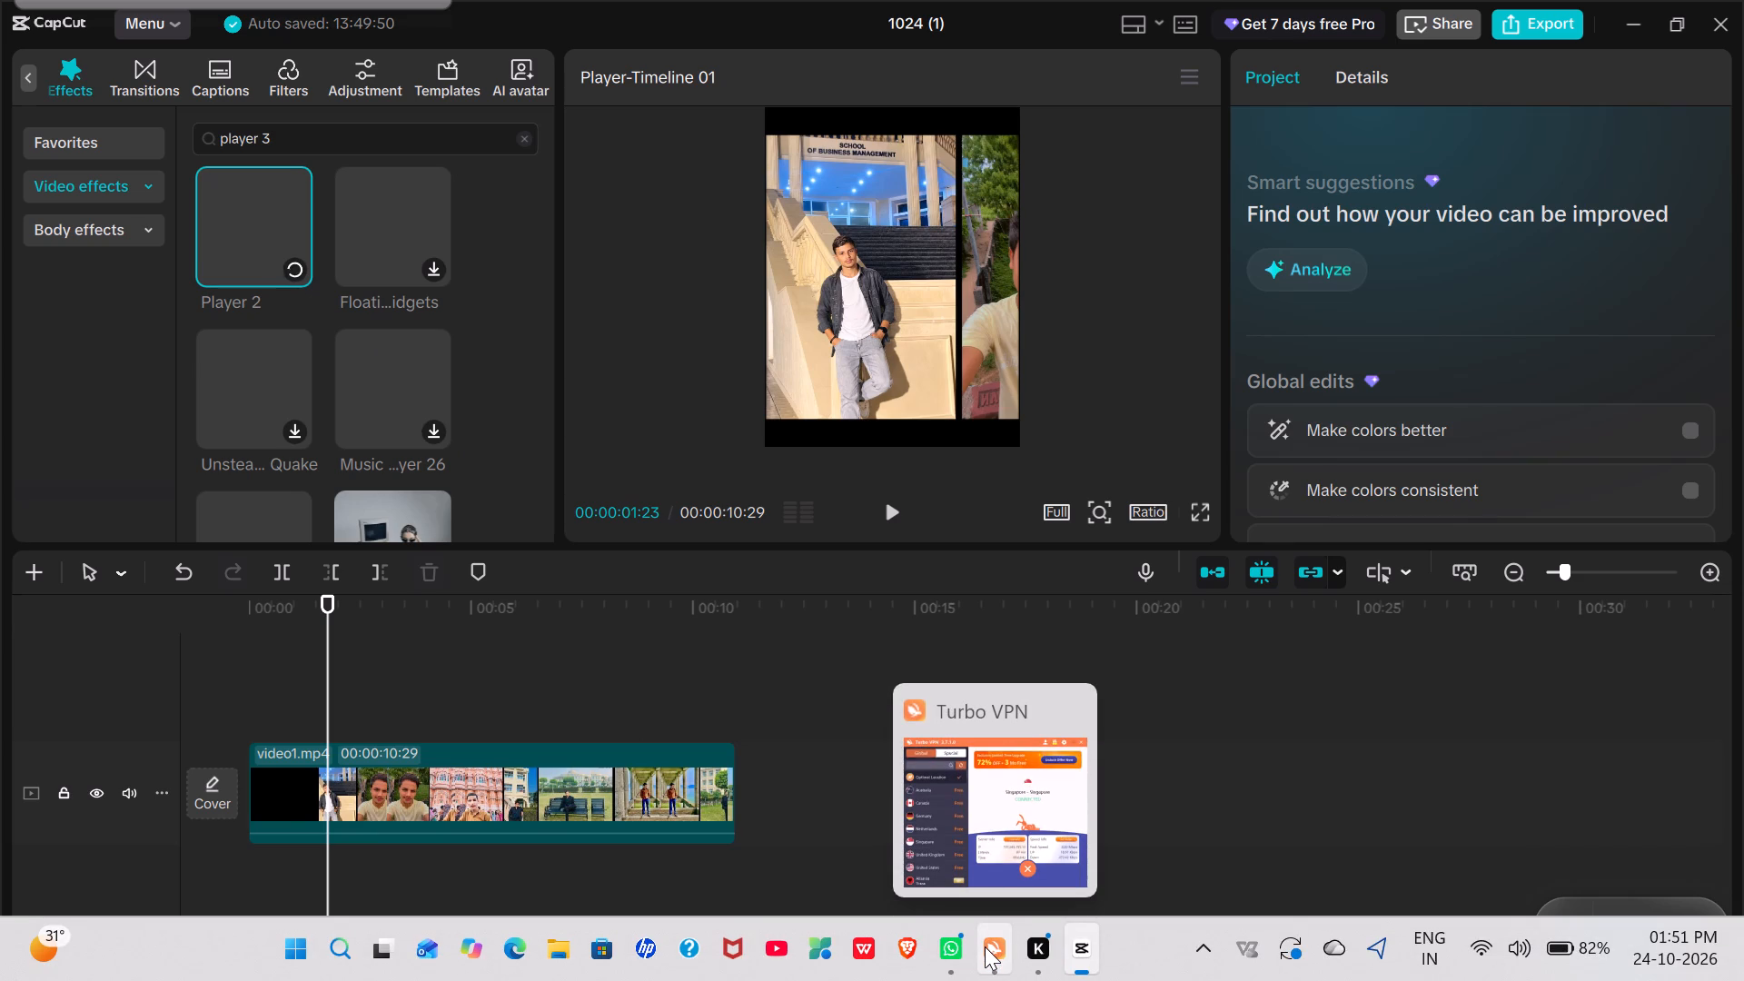
# Switch to the Turbo VPN window.
pyautogui.click(985, 946)
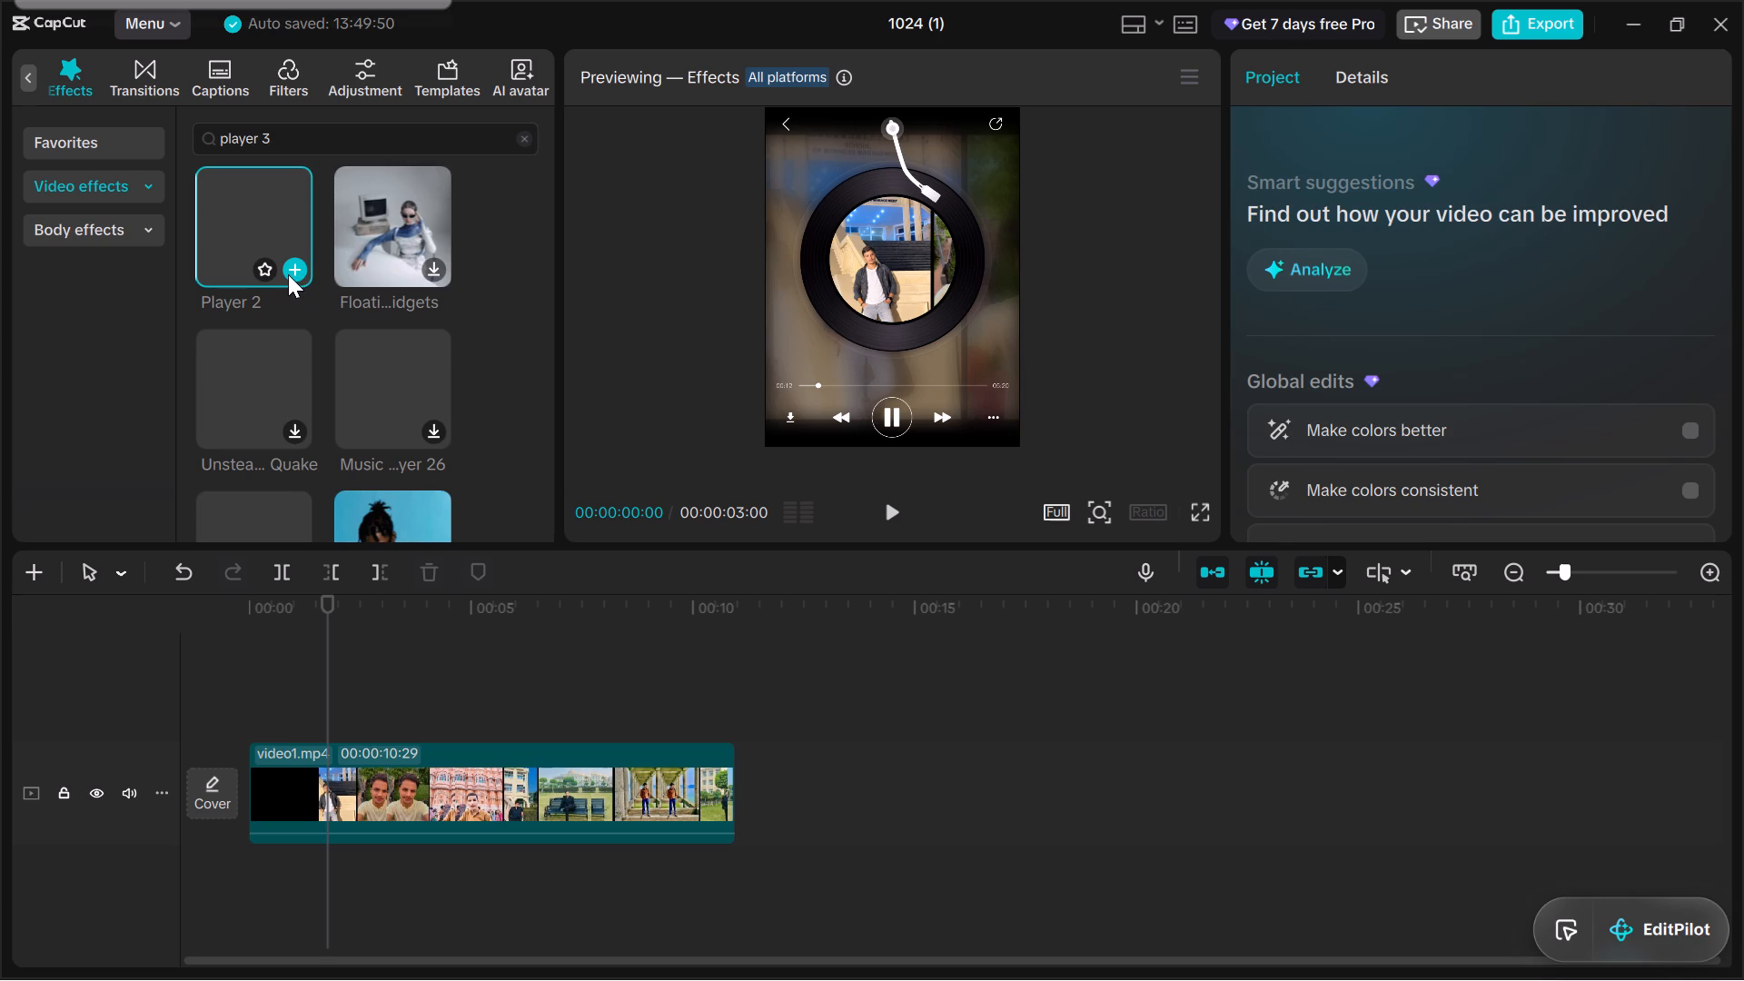
# Examine the rest of the "player 3" video effects for a suitable player-style effect.
pyautogui.scroll(8, 293, 267)
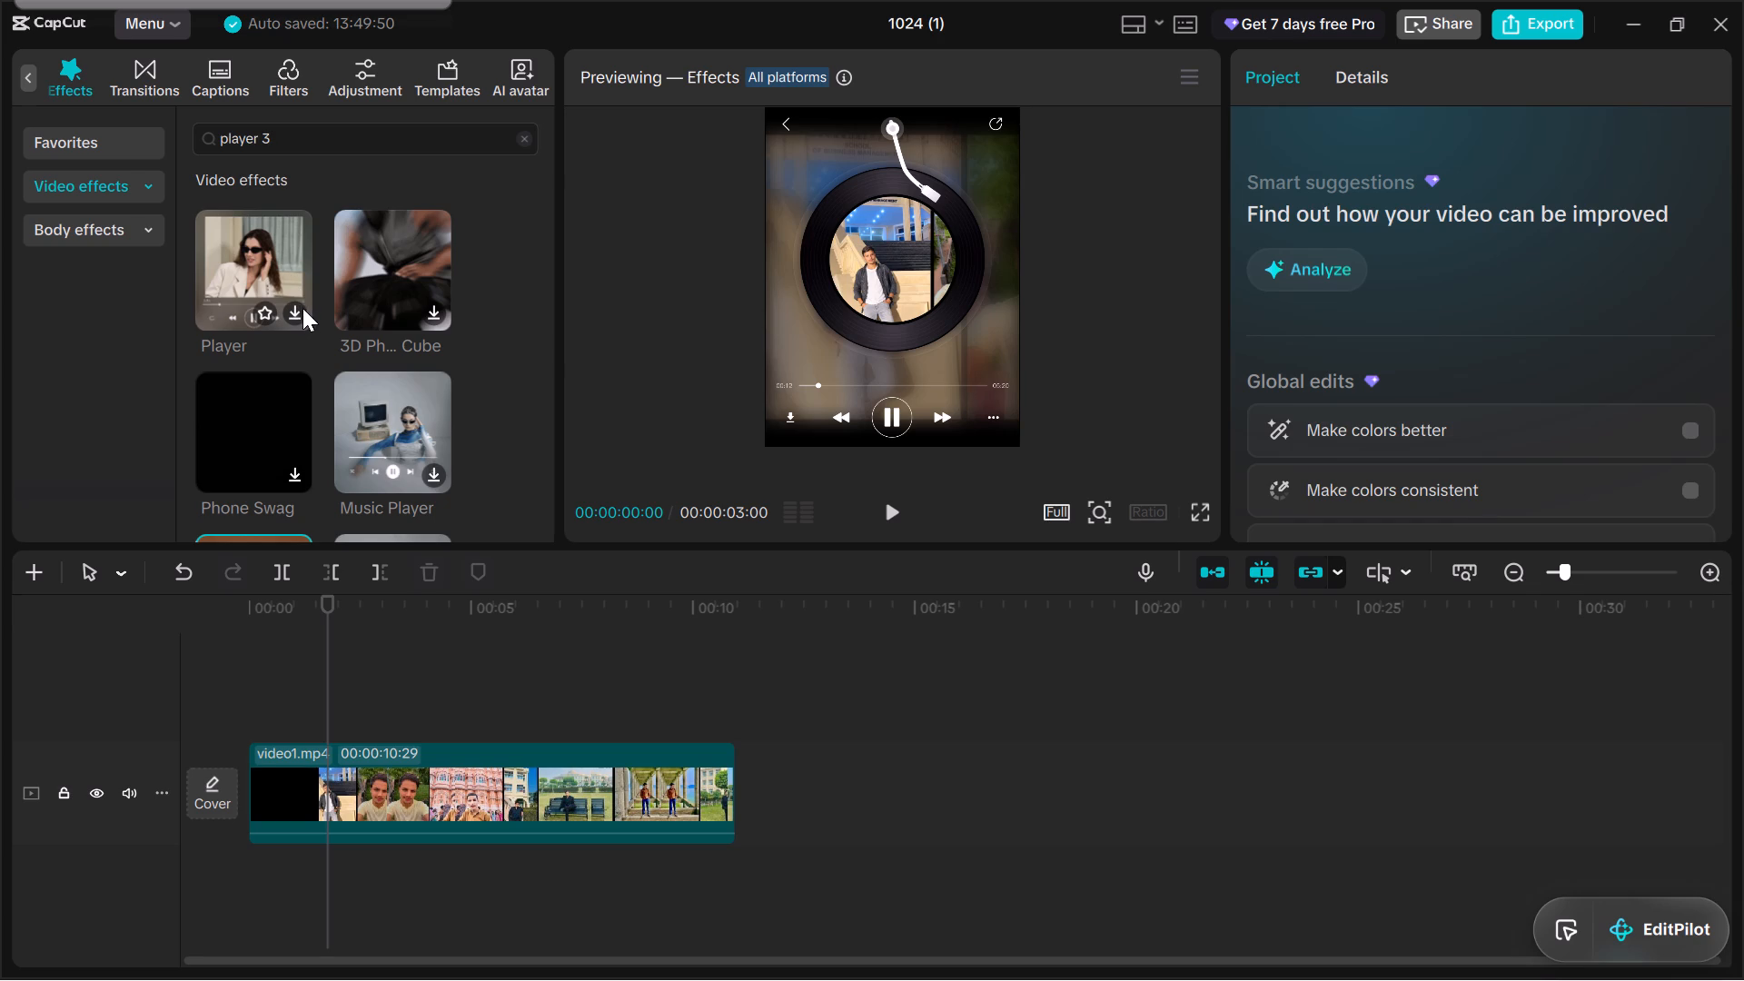
pyautogui.scroll(-5, 302, 308)
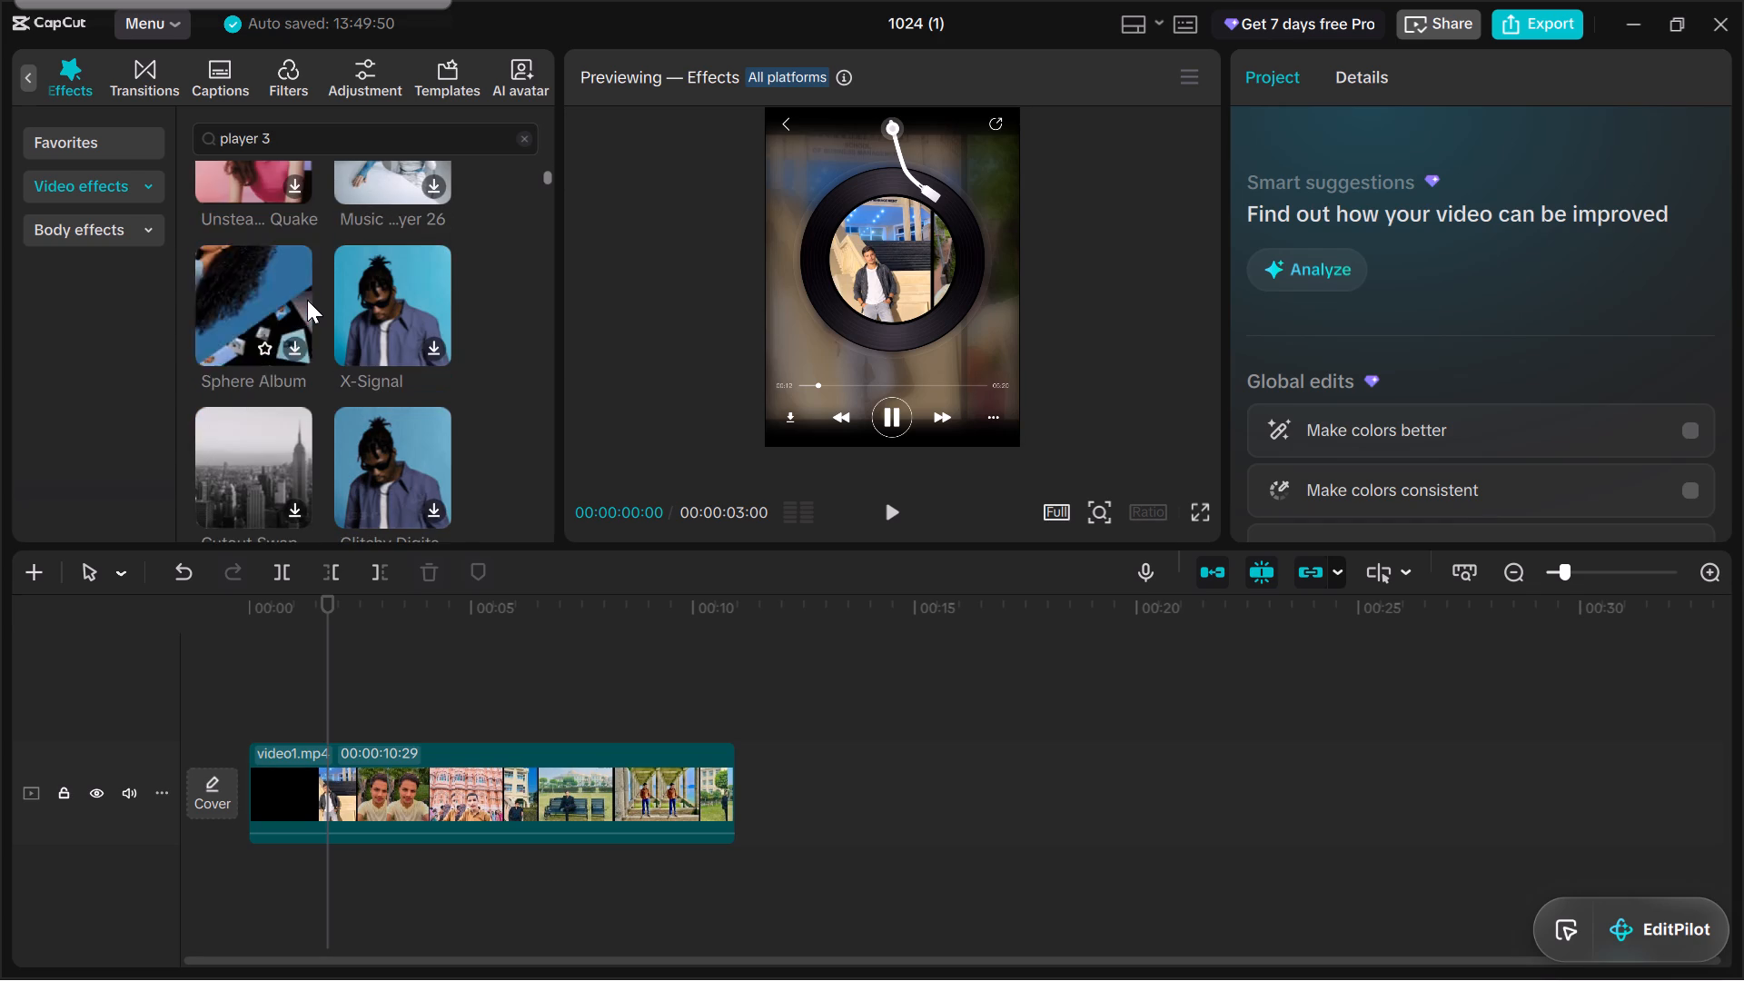
pyautogui.scroll(-3, 307, 300)
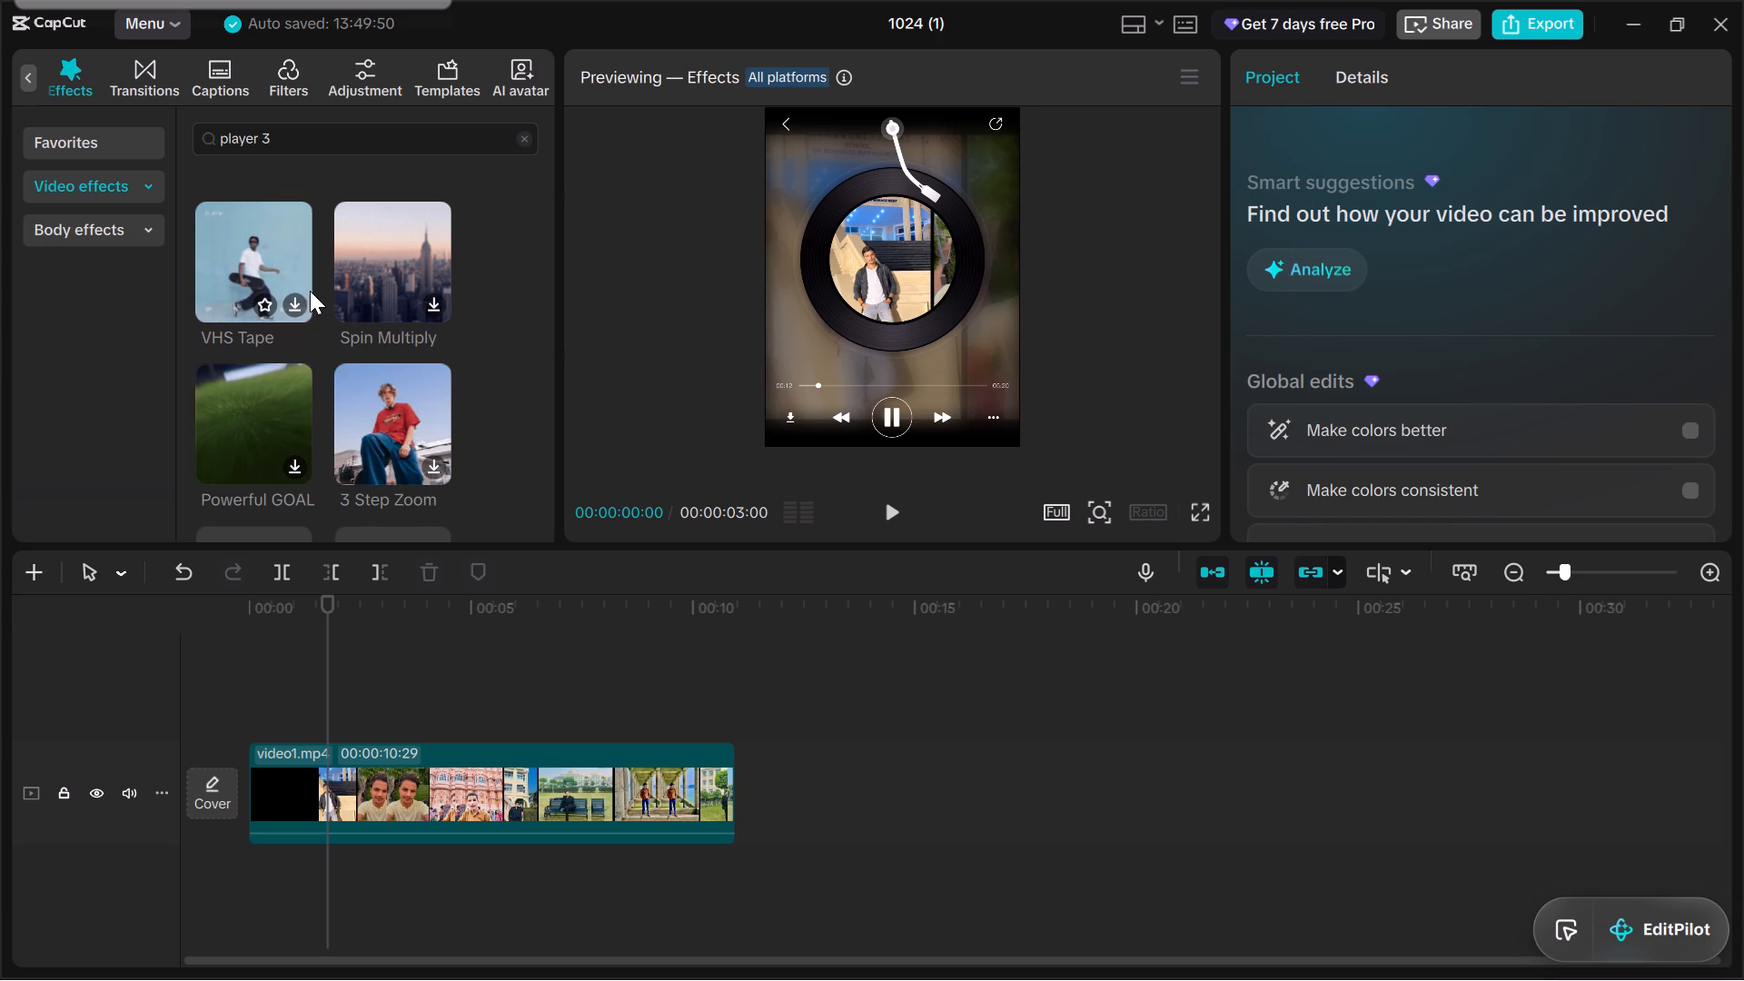
pyautogui.scroll(-1, 322, 283)
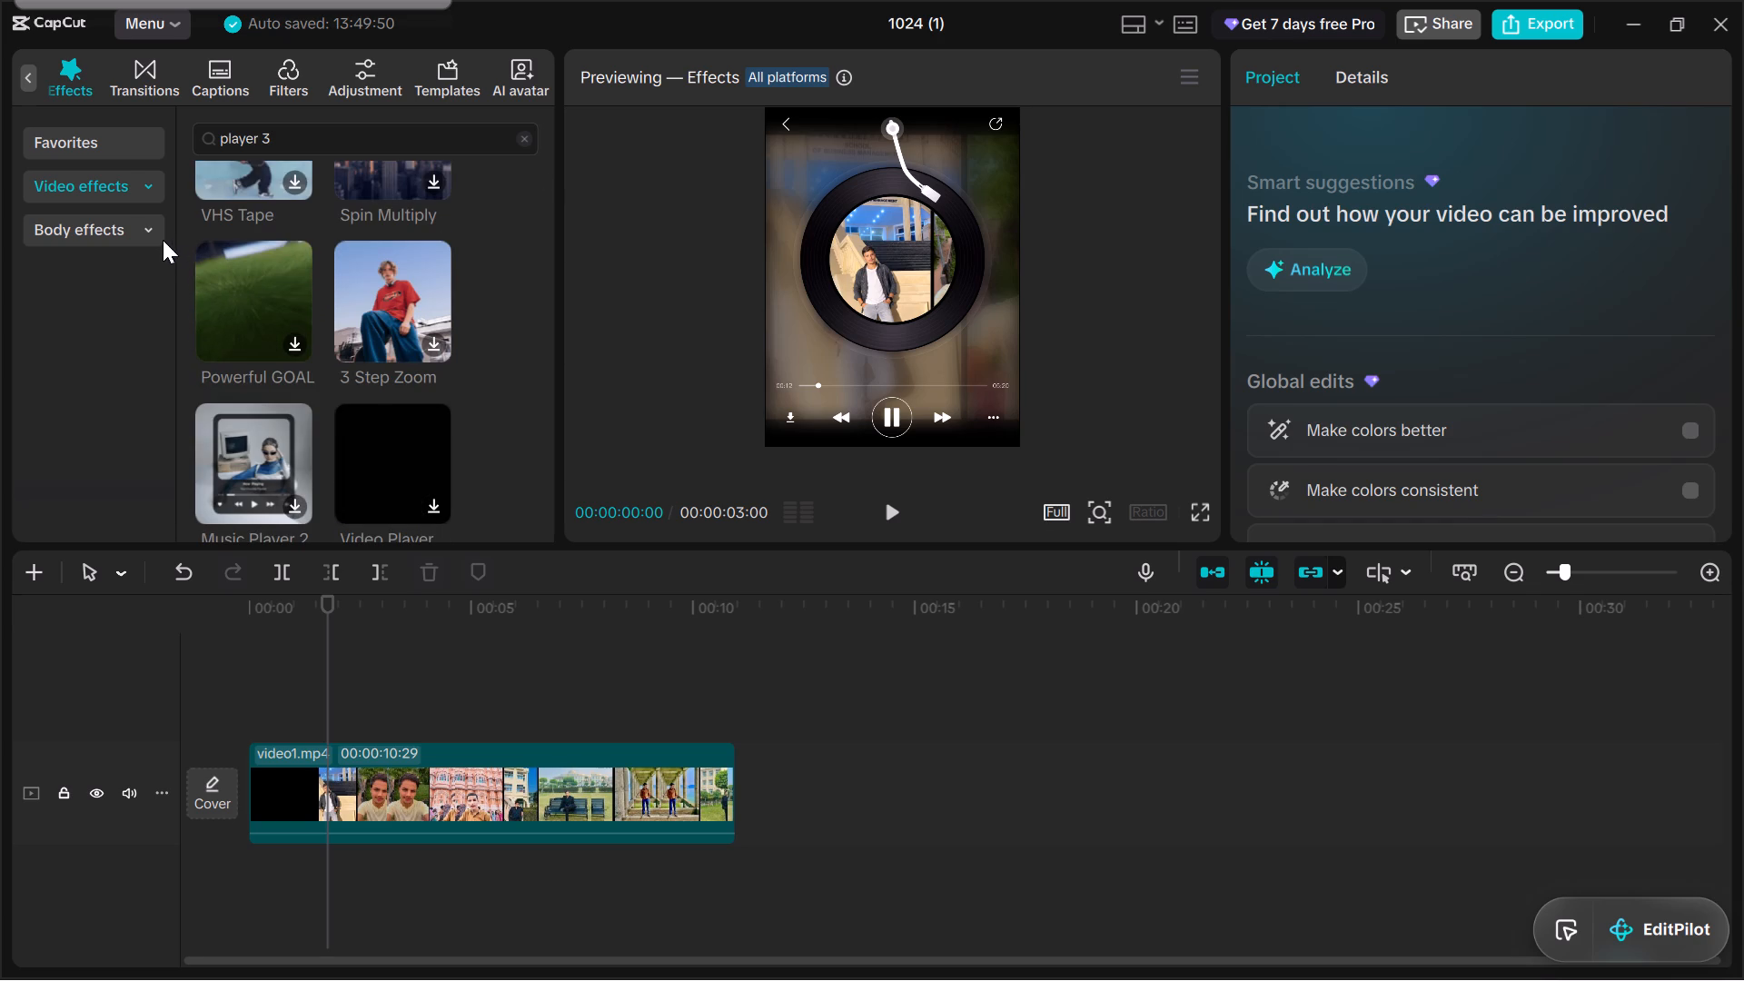
# Search the body effects for the recent term "player 3" and look through the matching effects.
pyautogui.click(146, 231)
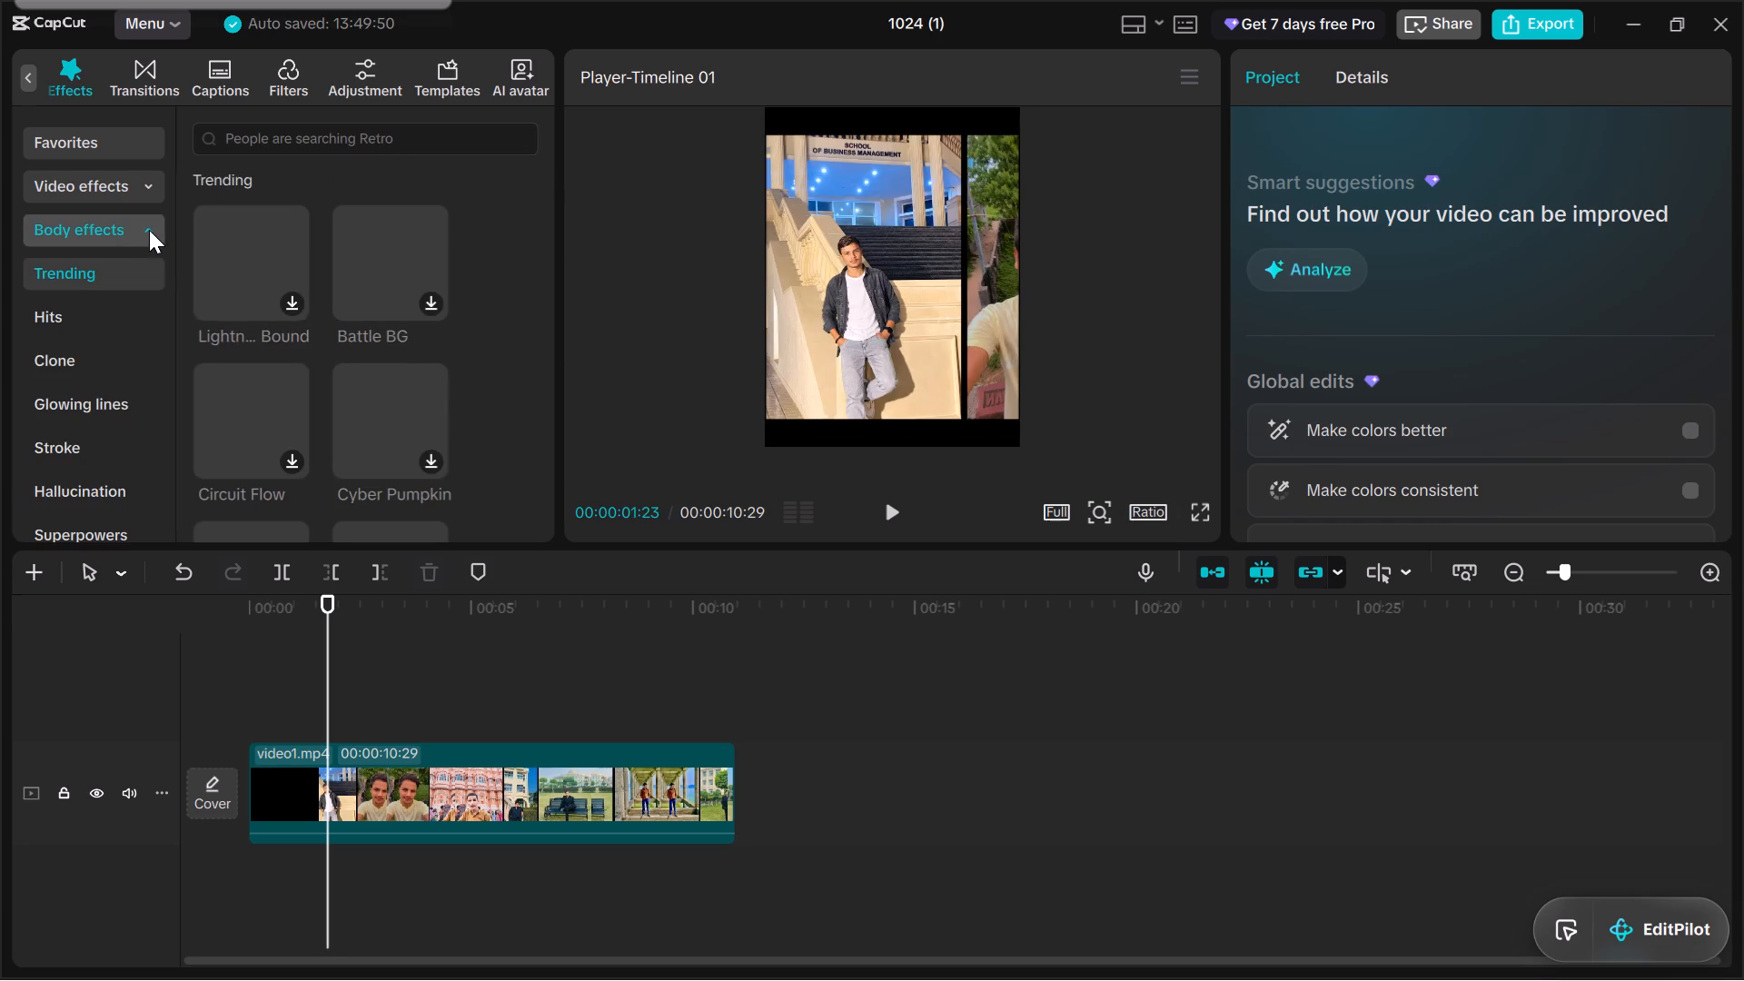
pyautogui.click(302, 140)
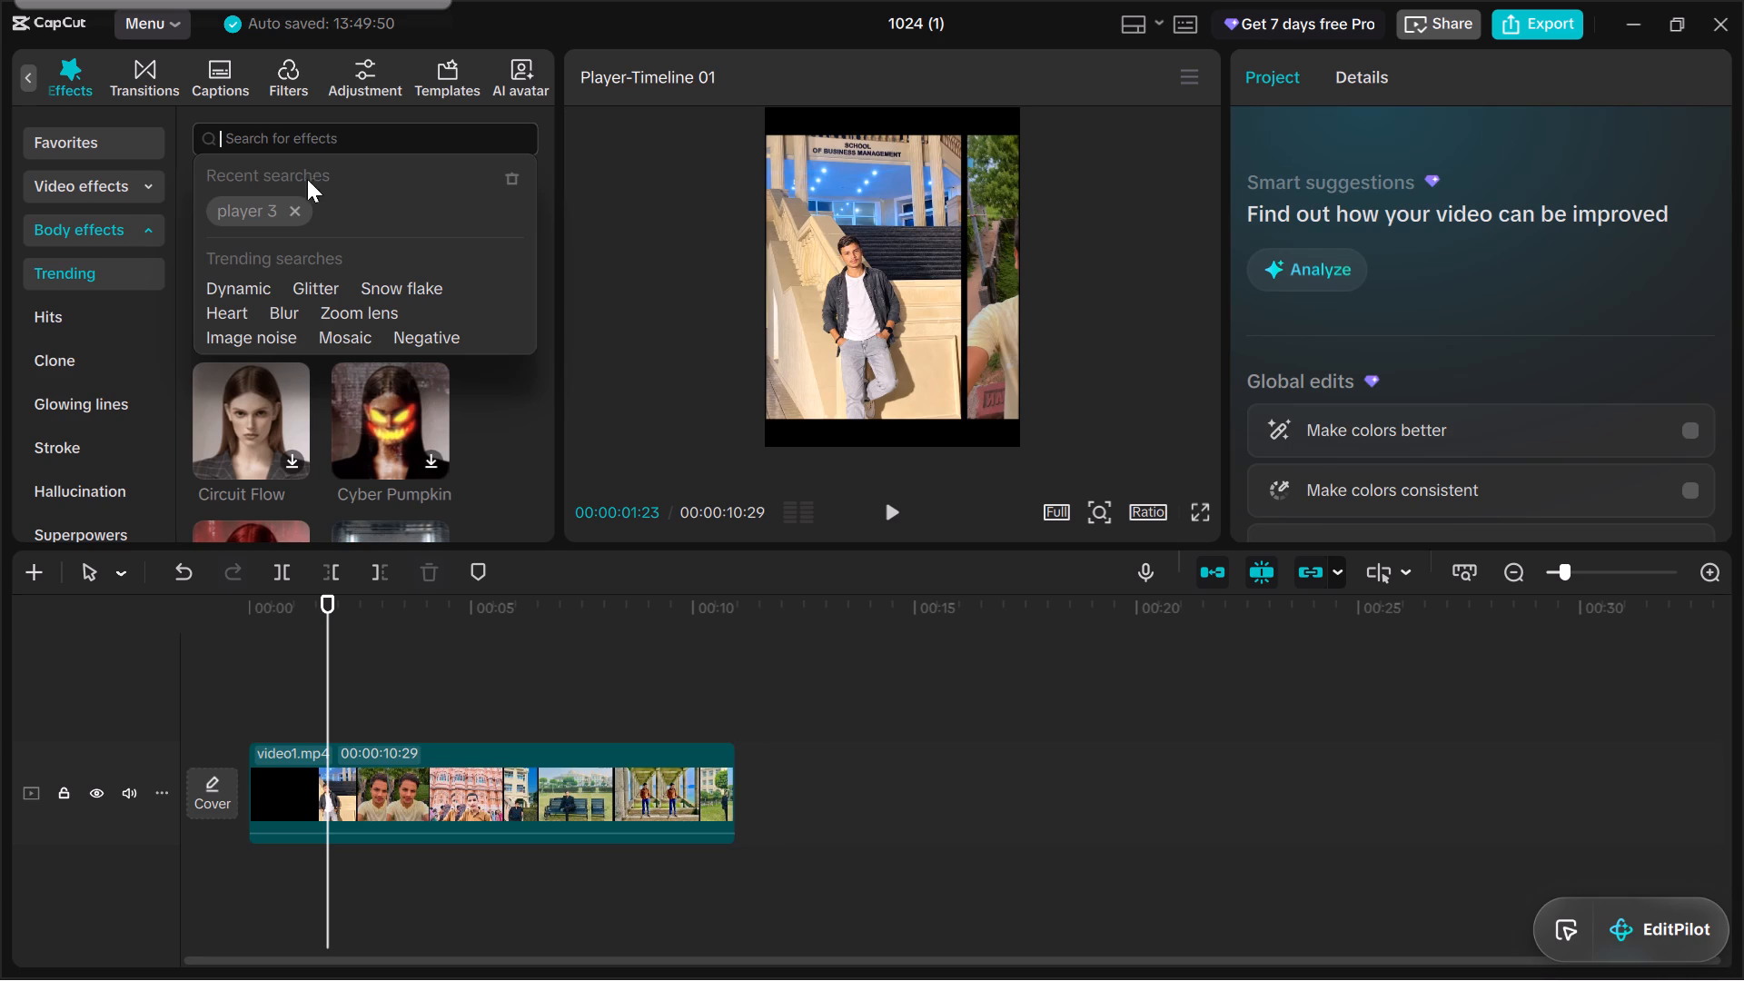
pyautogui.click(243, 213)
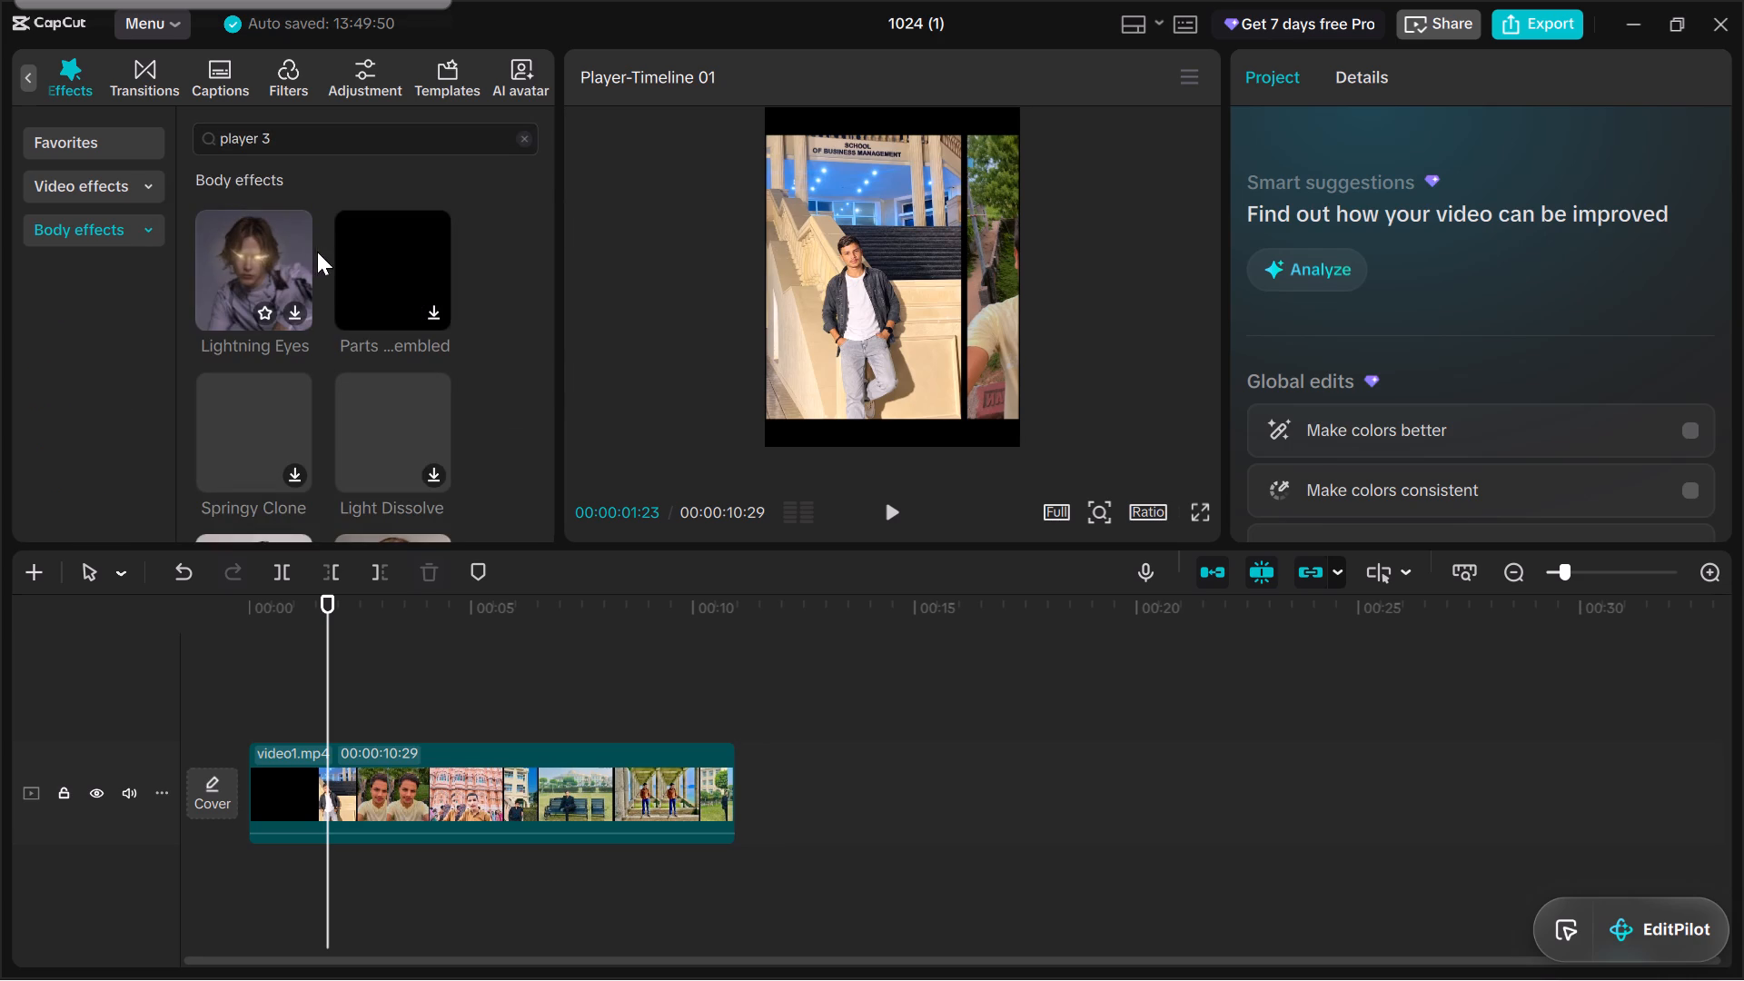
pyautogui.scroll(2, 334, 276)
pyautogui.scroll(-2, 334, 276)
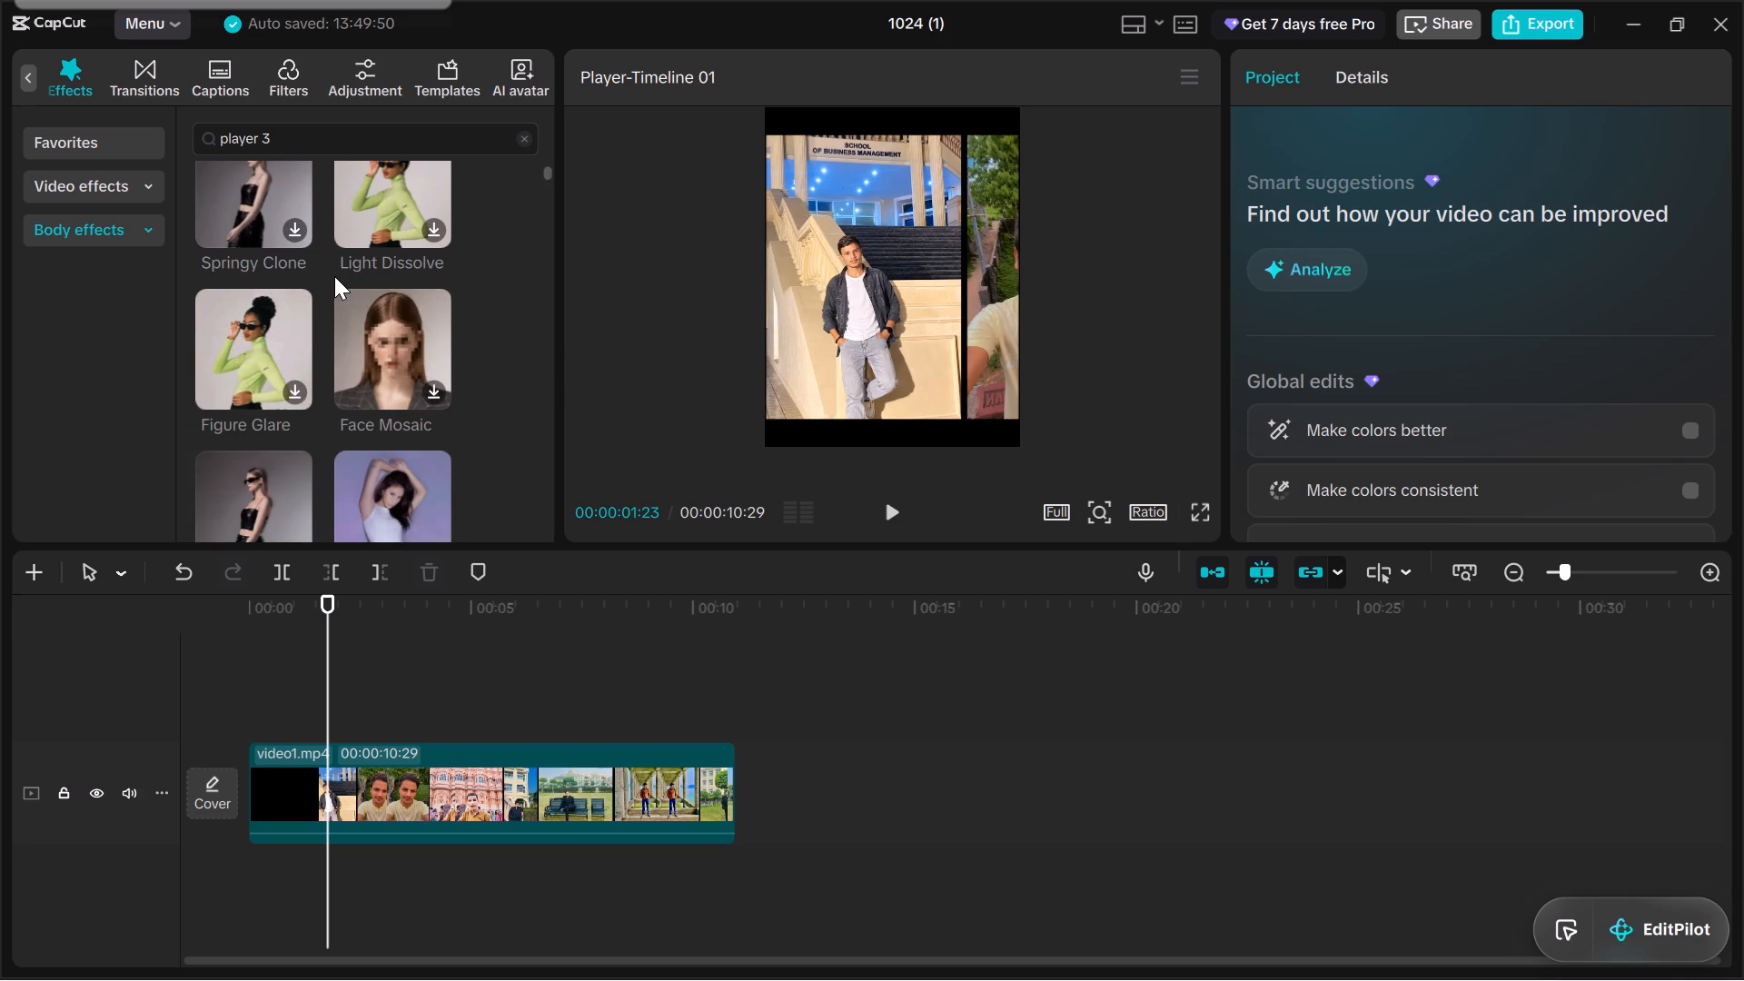
pyautogui.scroll(-1, 334, 276)
pyautogui.scroll(3, 334, 276)
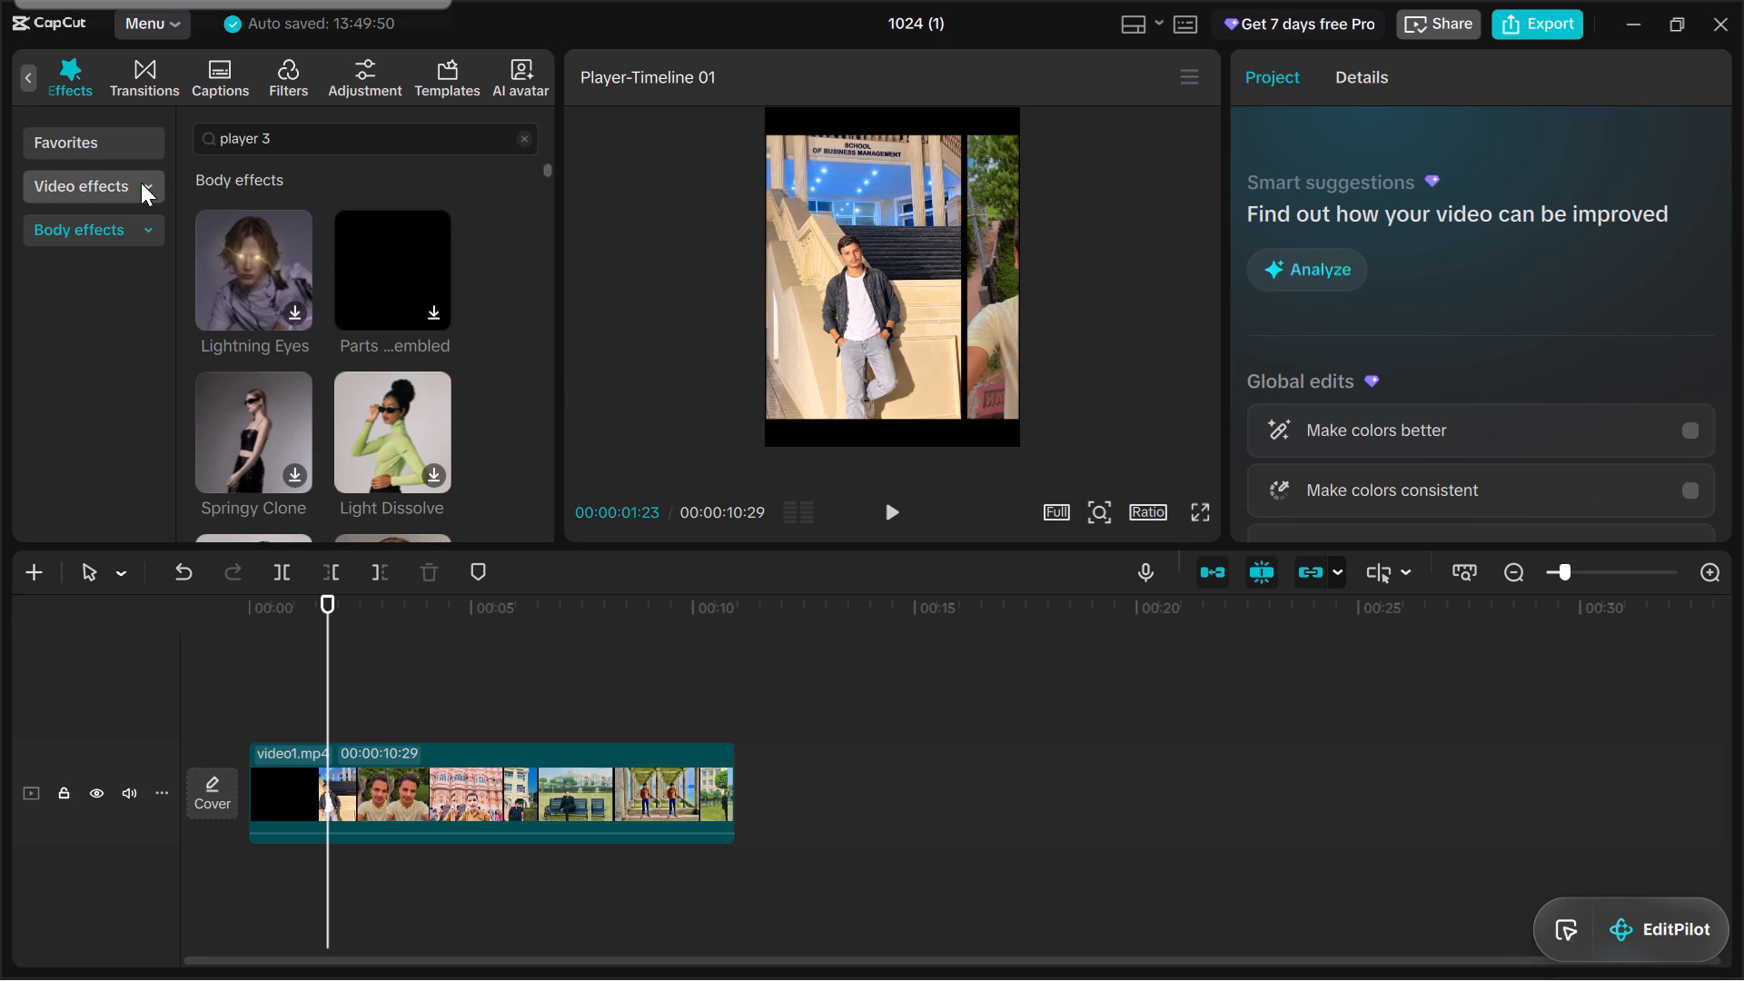
# Return to the video effects and examine the Trending collection.
pyautogui.click(119, 192)
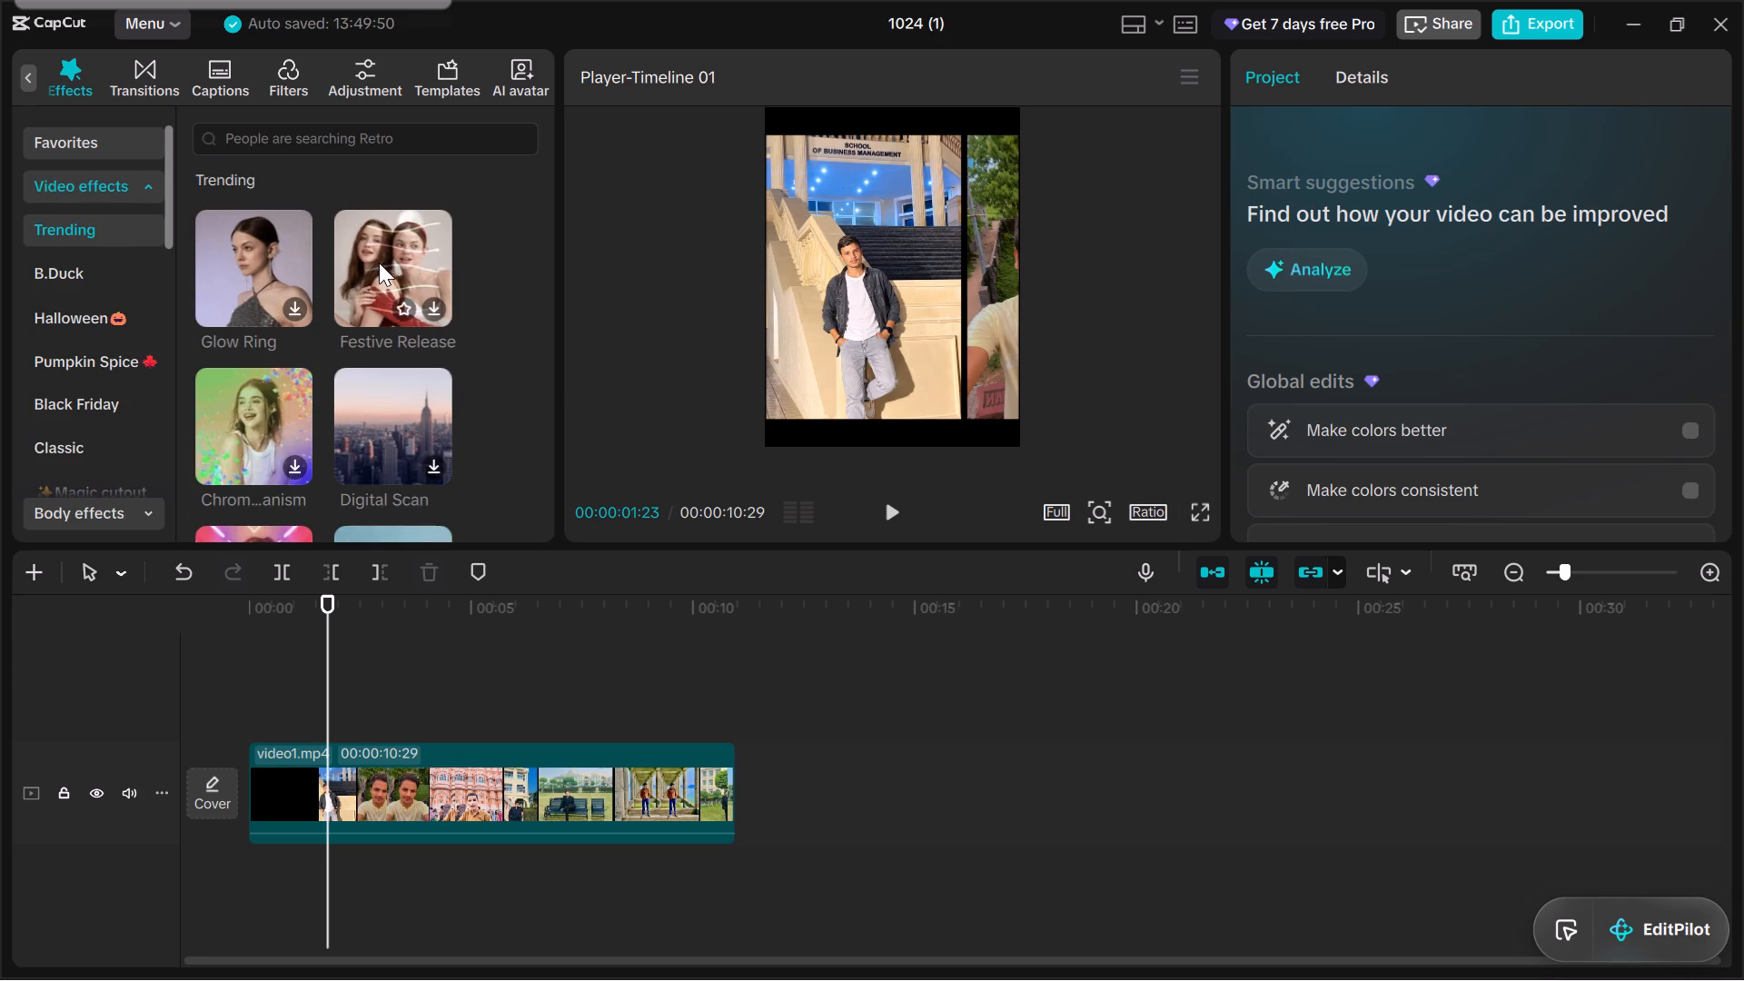
pyautogui.scroll(-1, 390, 246)
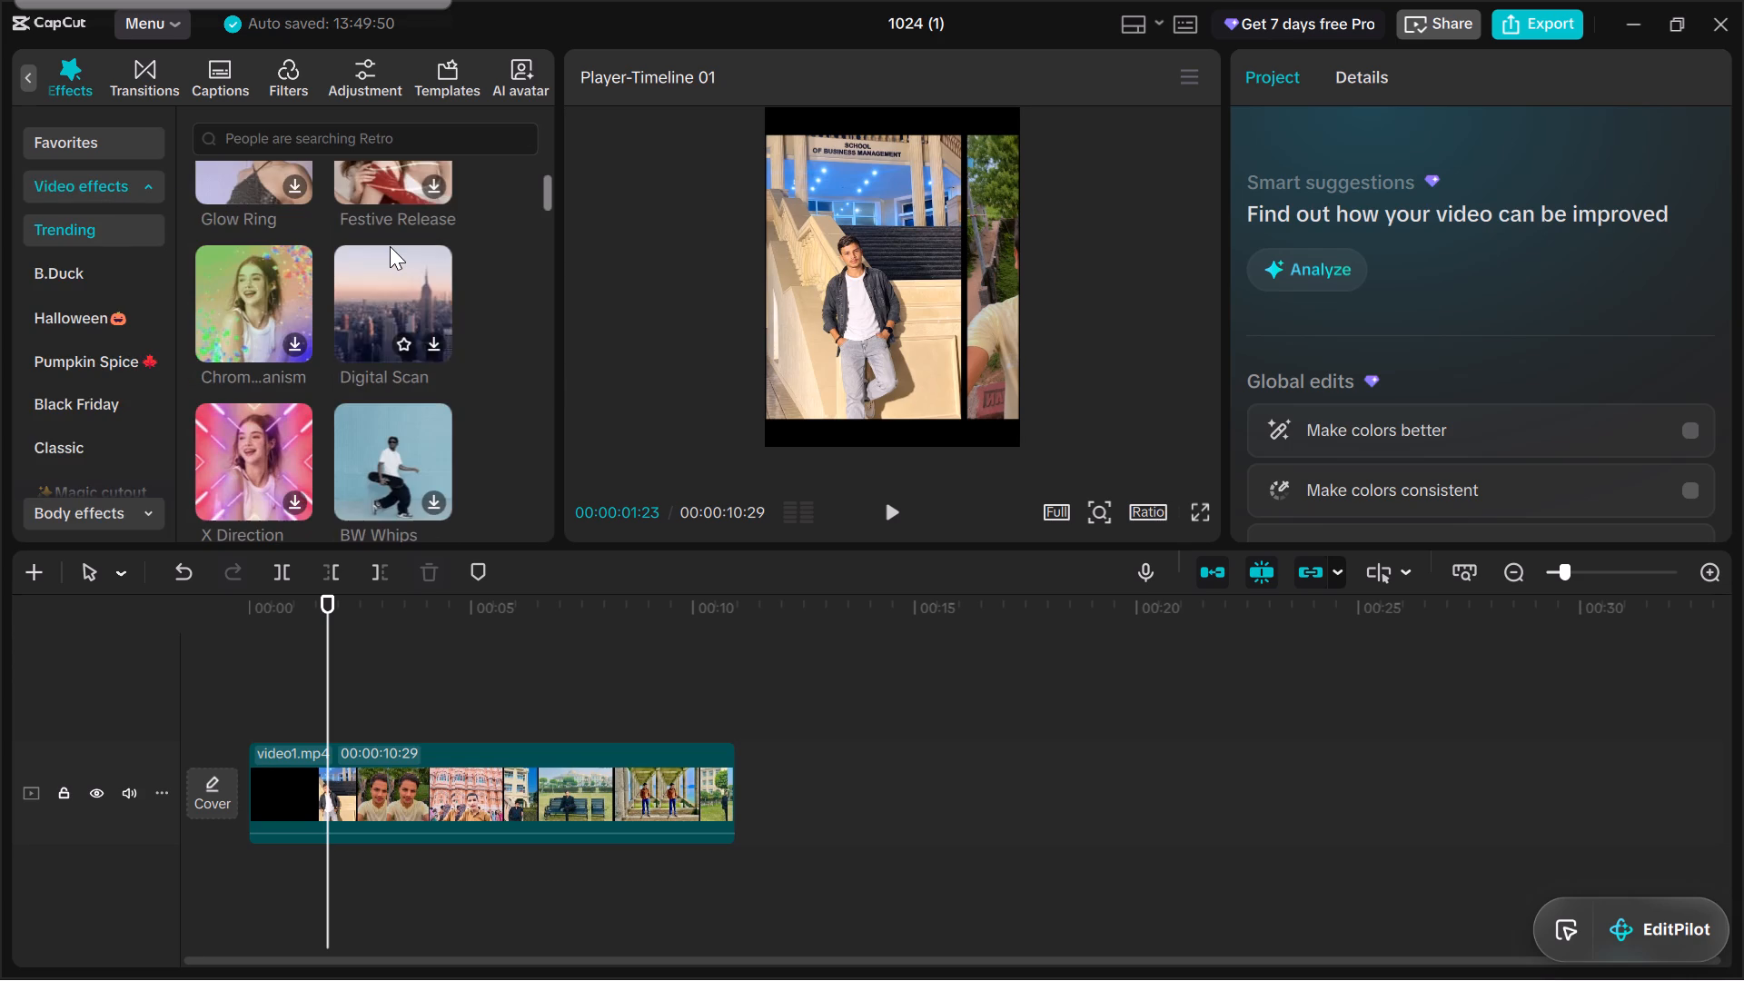
pyautogui.scroll(-2, 390, 246)
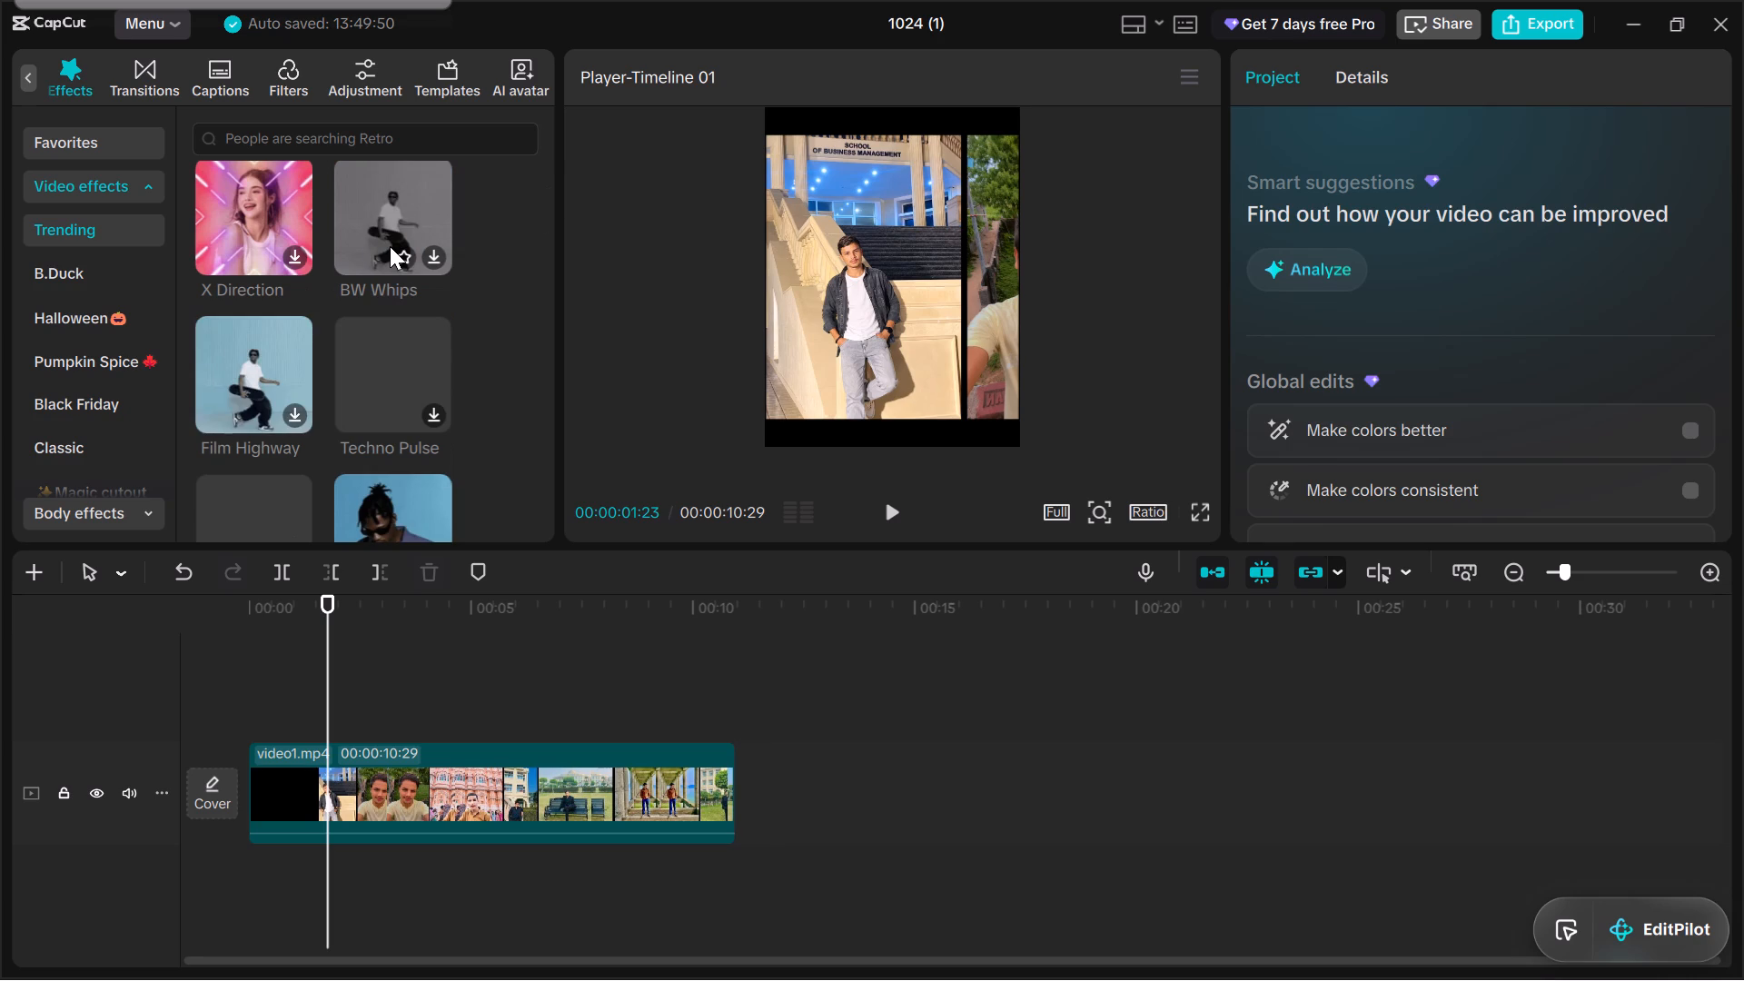
pyautogui.scroll(6, 390, 246)
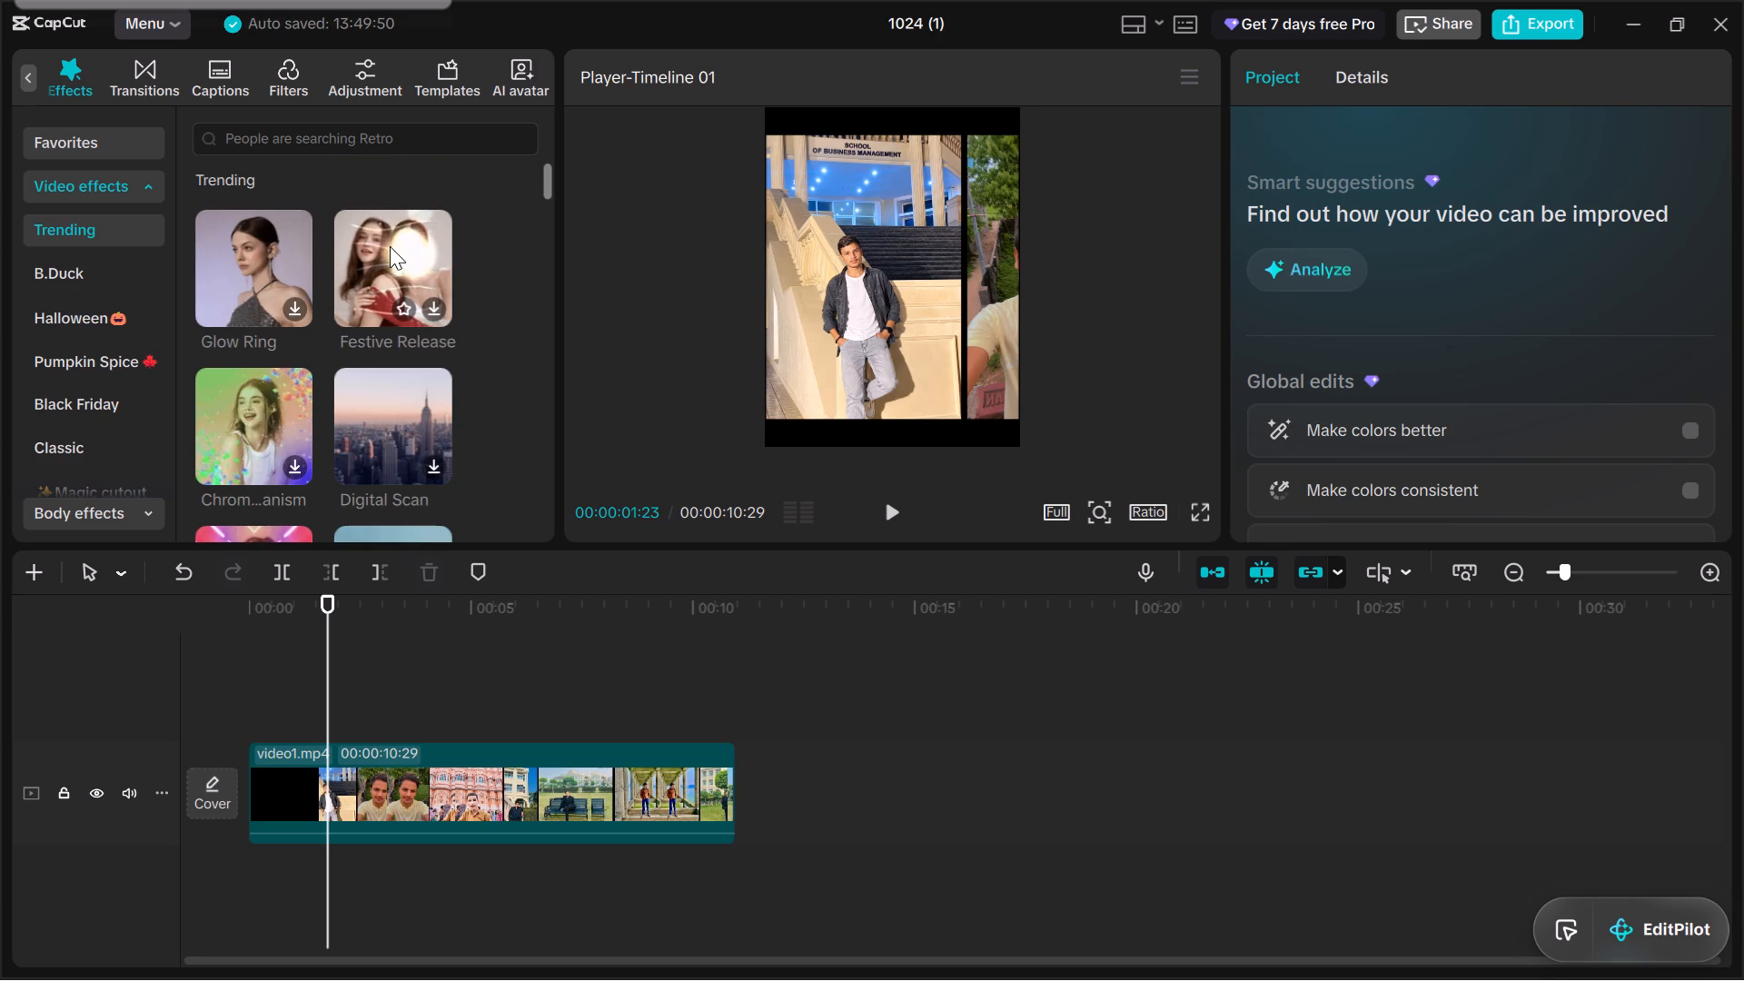
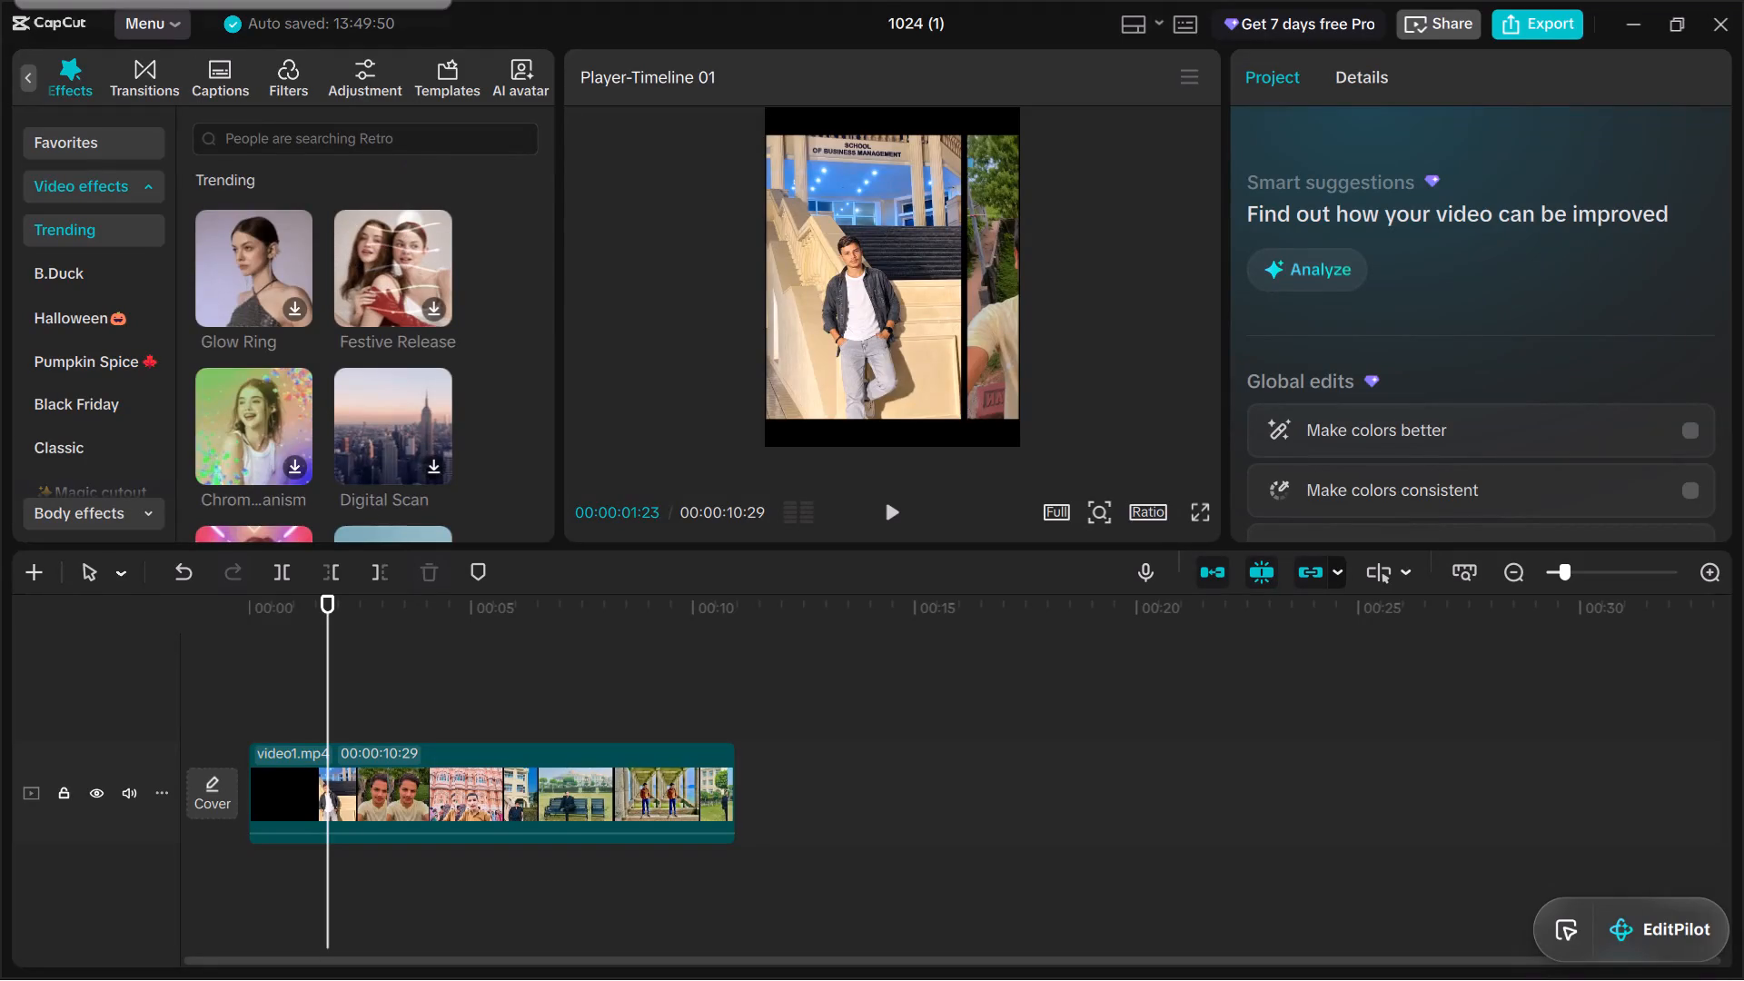
# Search the video effects for "chromatic aberration".
pyautogui.click(404, 133)
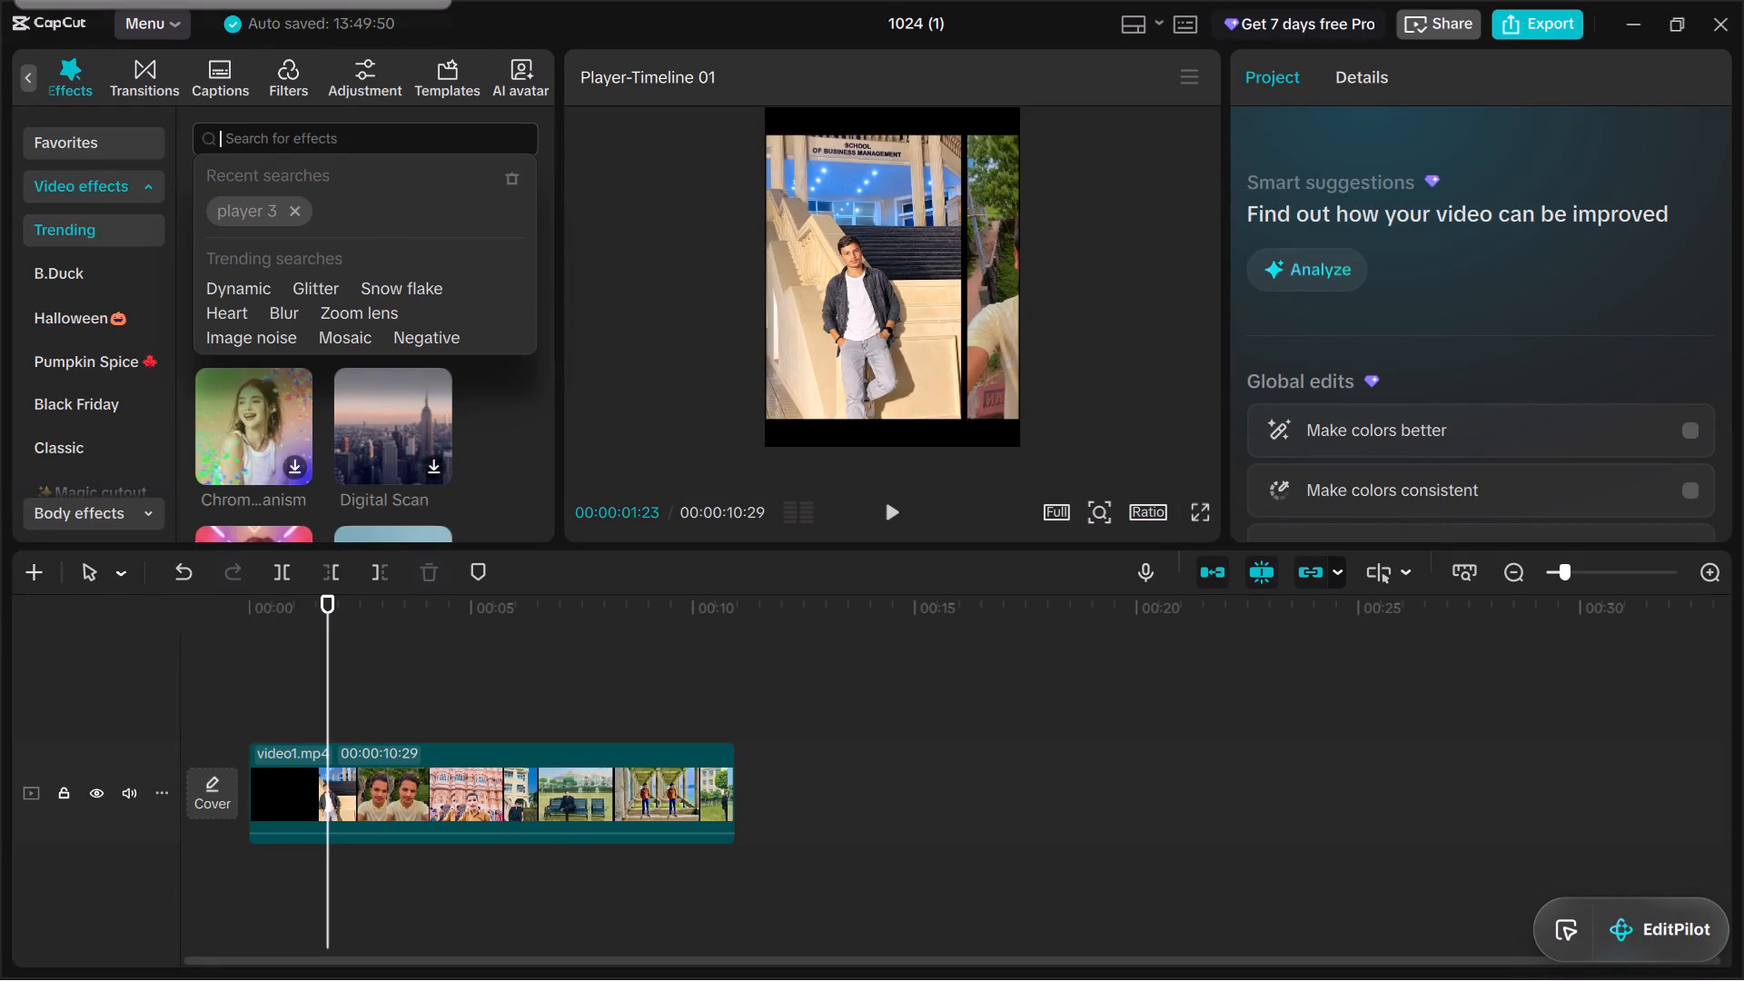
pyautogui.write('ch')
pyautogui.write('roma')
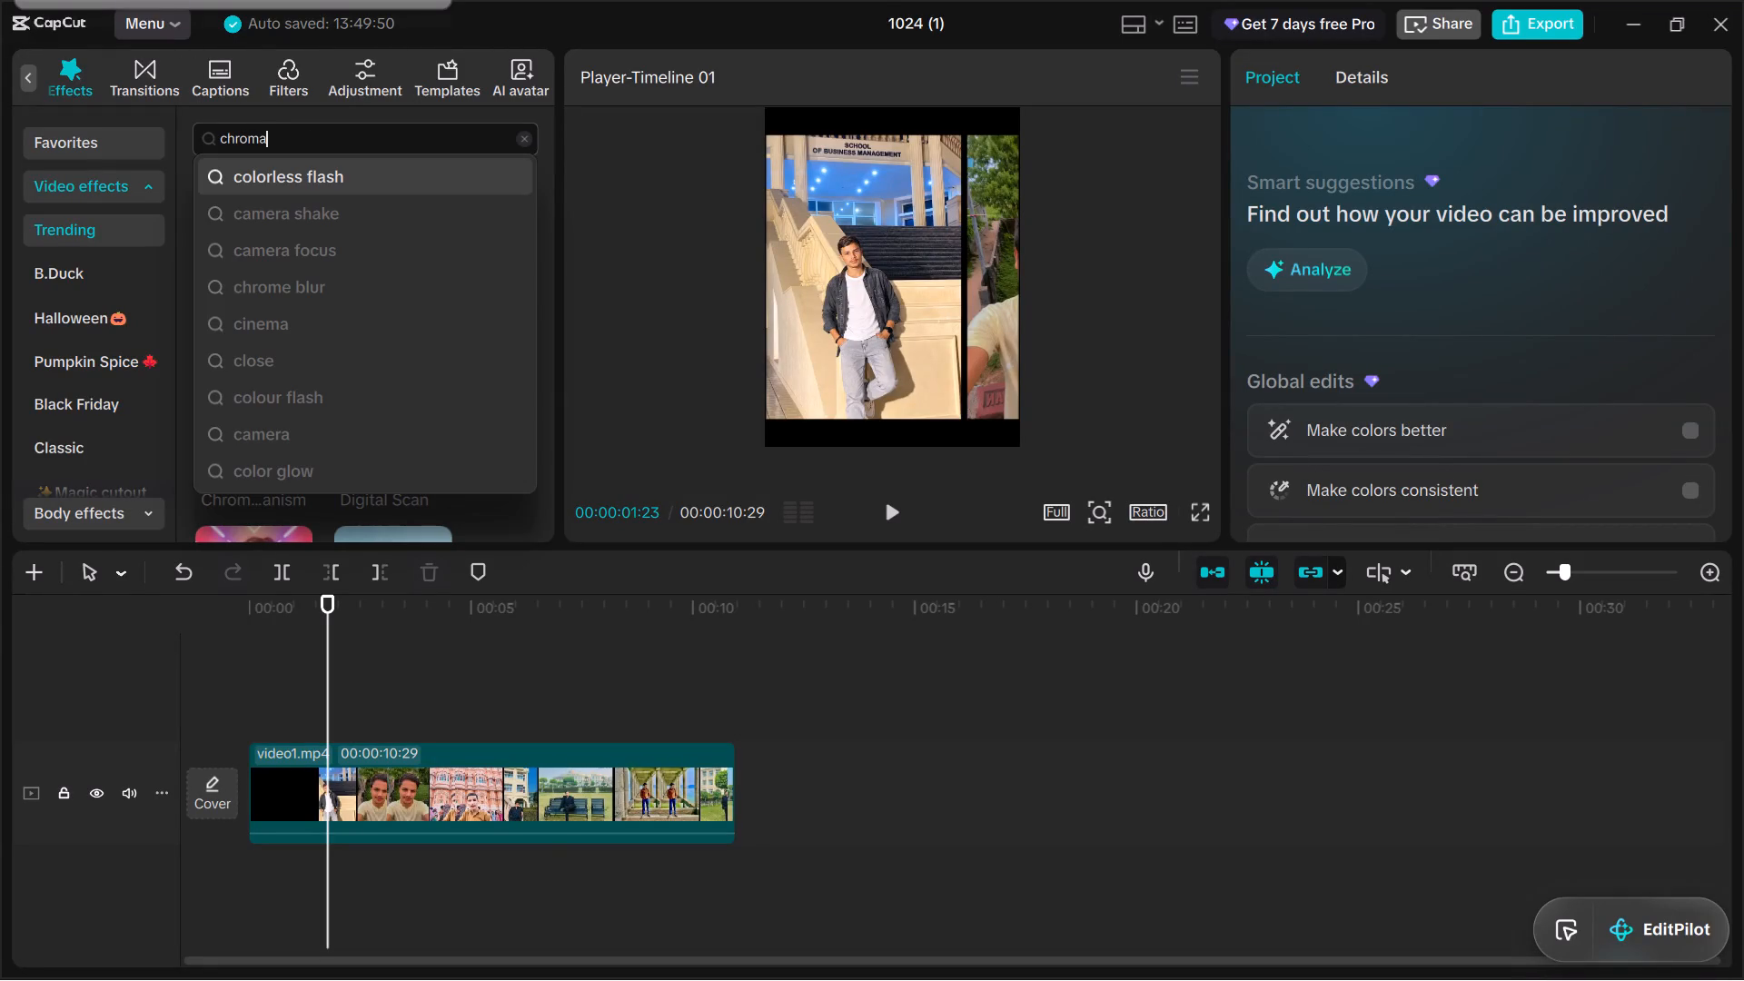
pyautogui.write('tic ab')
pyautogui.write('erration')
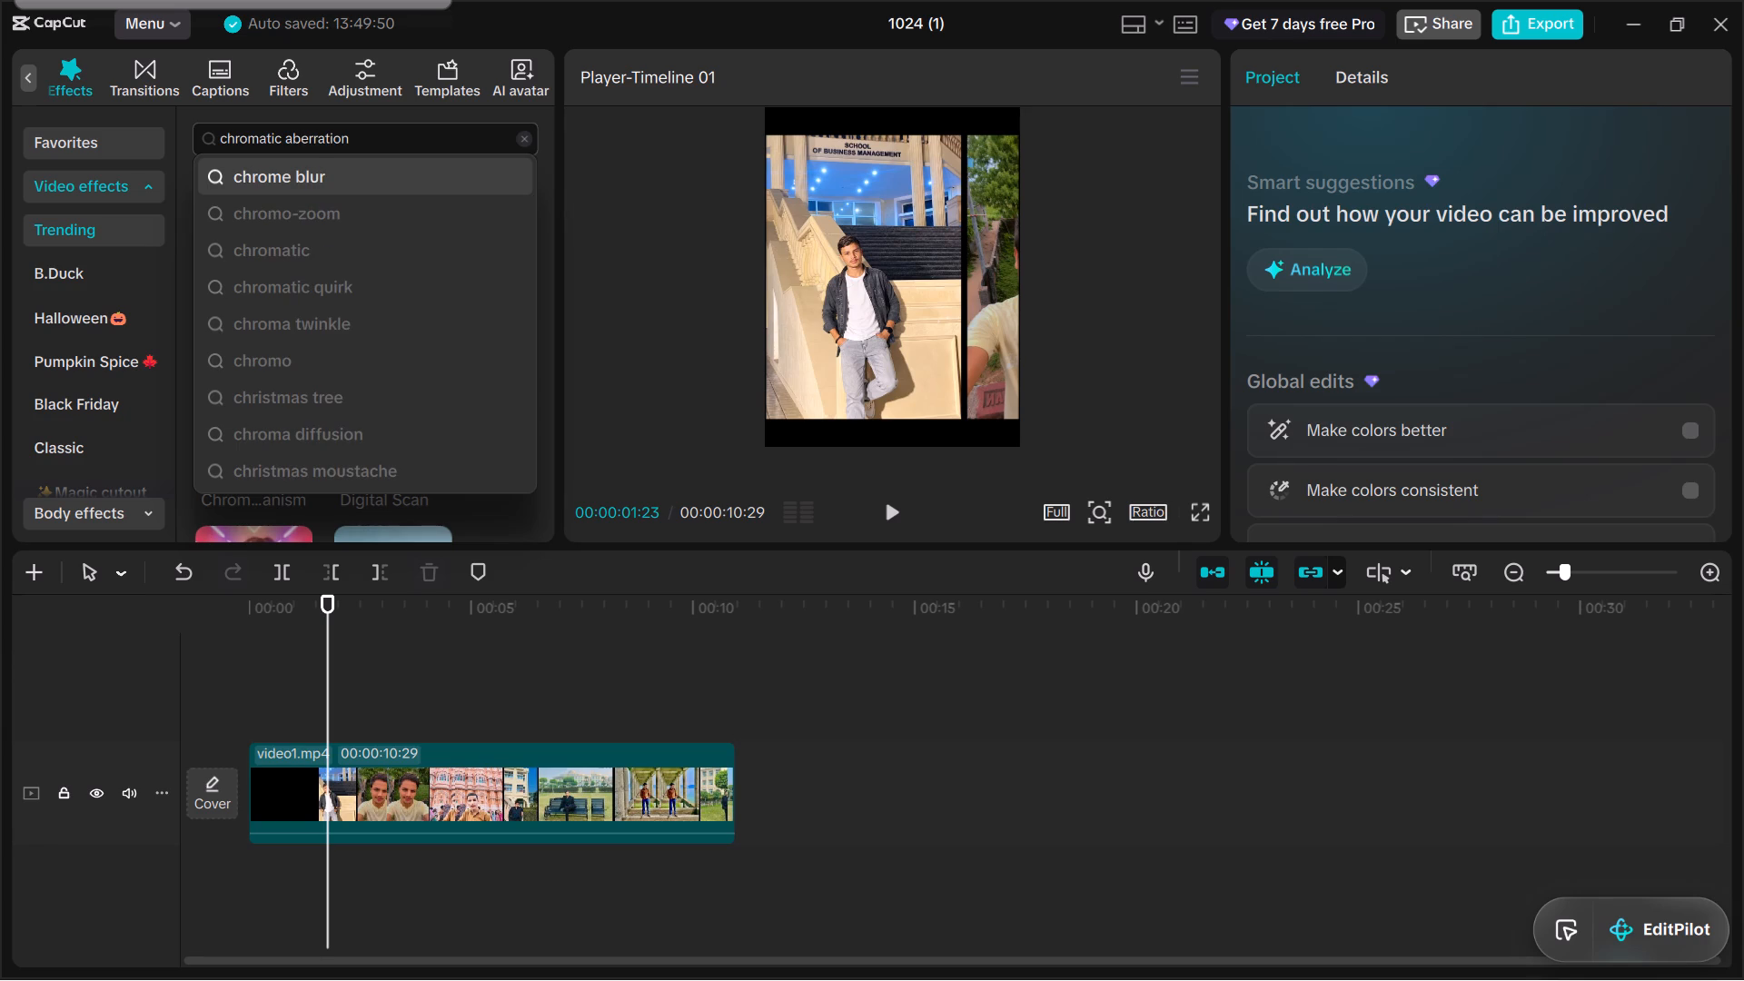
pyautogui.press('Return')
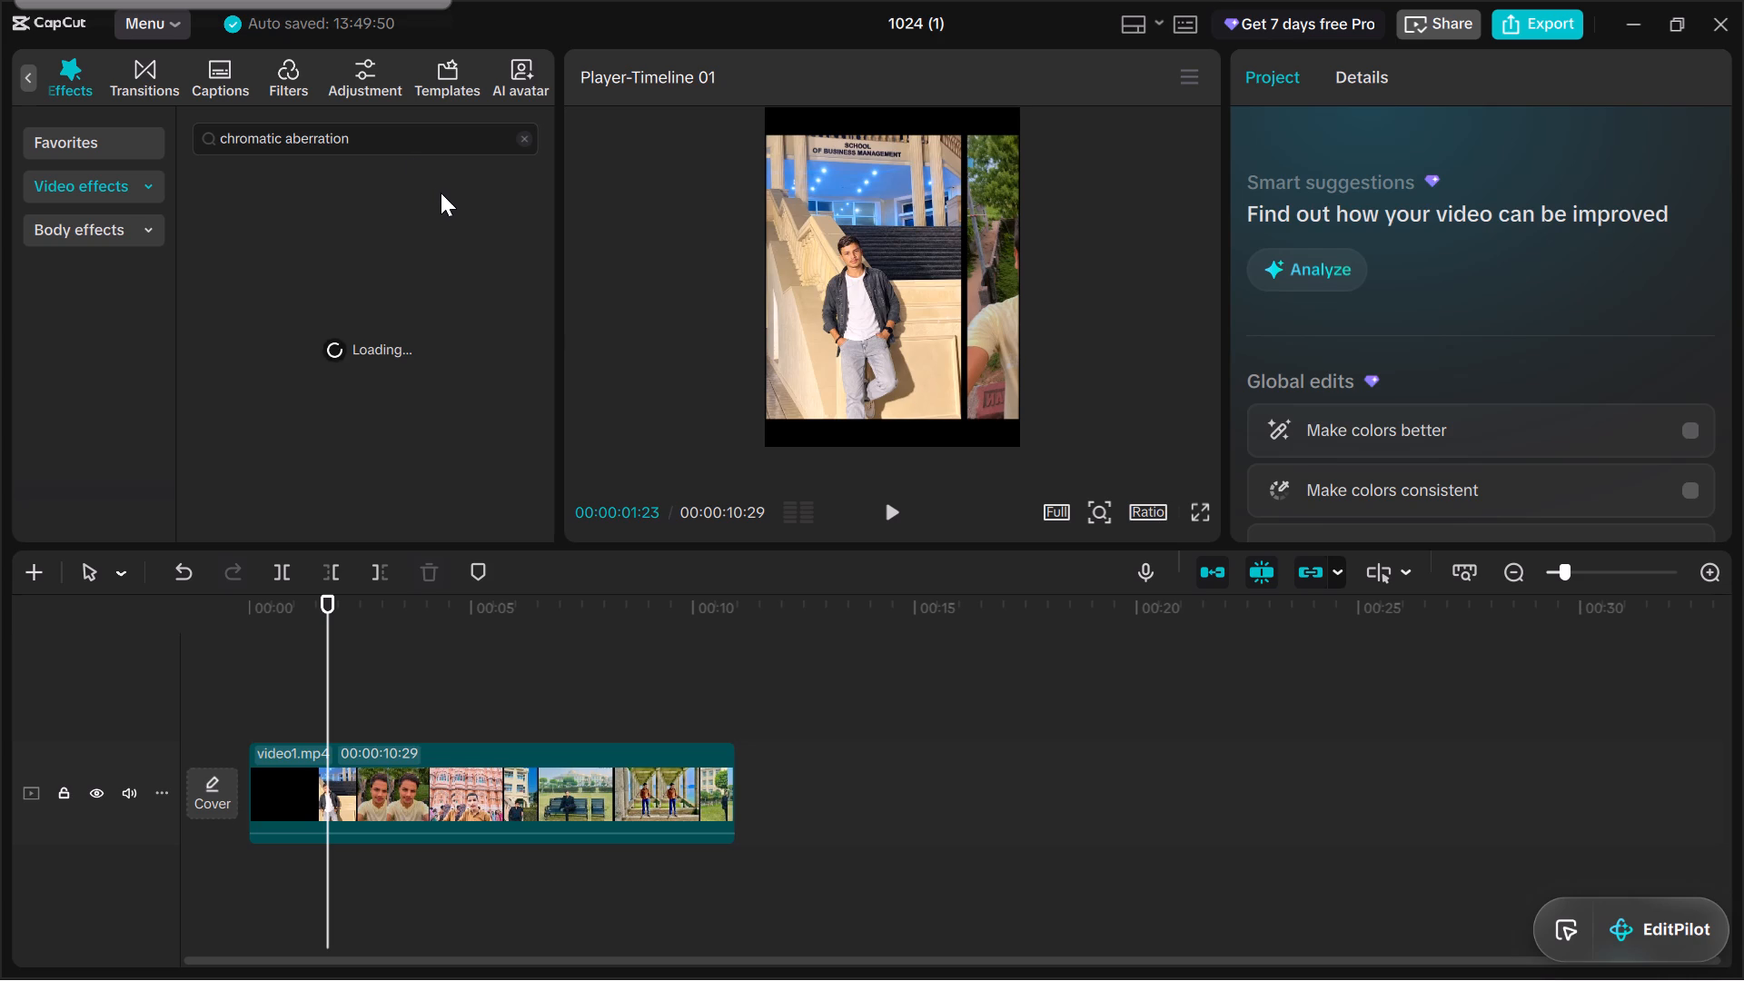
# Open the project details and examine its storage, color space, media, proxy, aspect ratio, resolution and frame rate settings.
pyautogui.click(1343, 79)
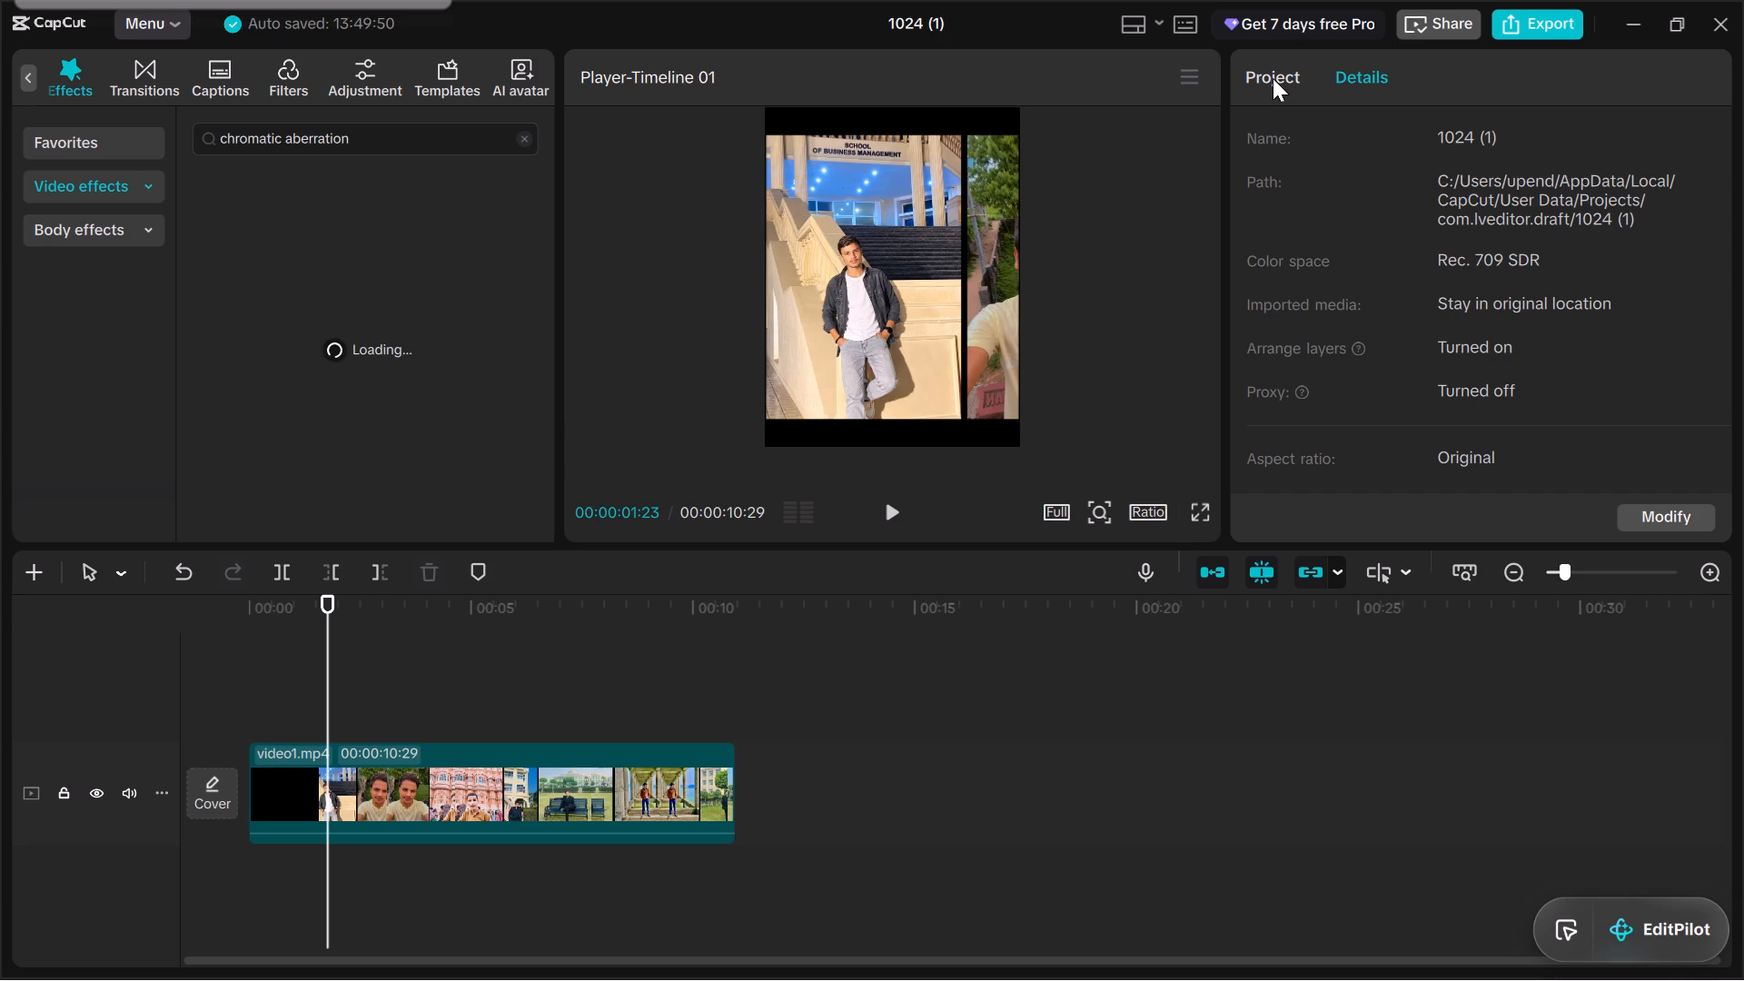
pyautogui.scroll(-3, 1412, 305)
pyautogui.scroll(1, 1412, 305)
pyautogui.scroll(-1, 1412, 305)
pyautogui.scroll(1, 1412, 305)
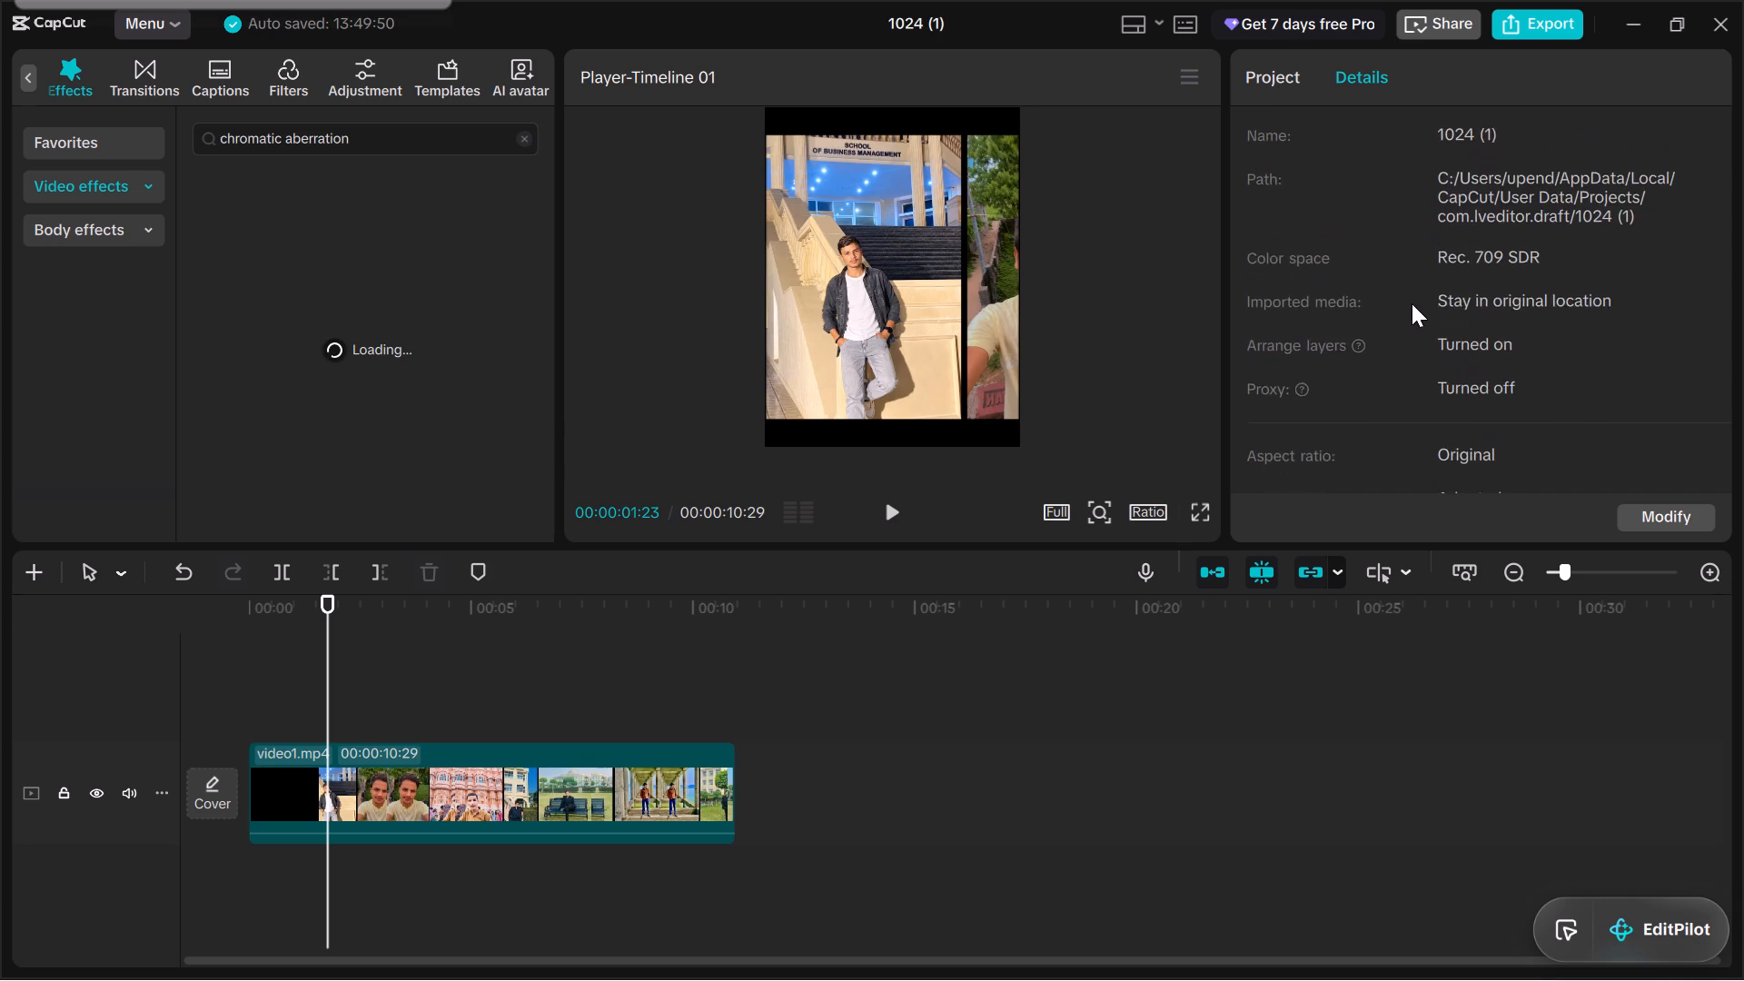
pyautogui.scroll(-7, 1412, 303)
pyautogui.scroll(2, 1412, 302)
pyautogui.scroll(-1, 1412, 301)
pyautogui.scroll(1, 1412, 301)
pyautogui.scroll(-9, 1412, 301)
pyautogui.scroll(1, 1413, 296)
pyautogui.scroll(-1, 1413, 296)
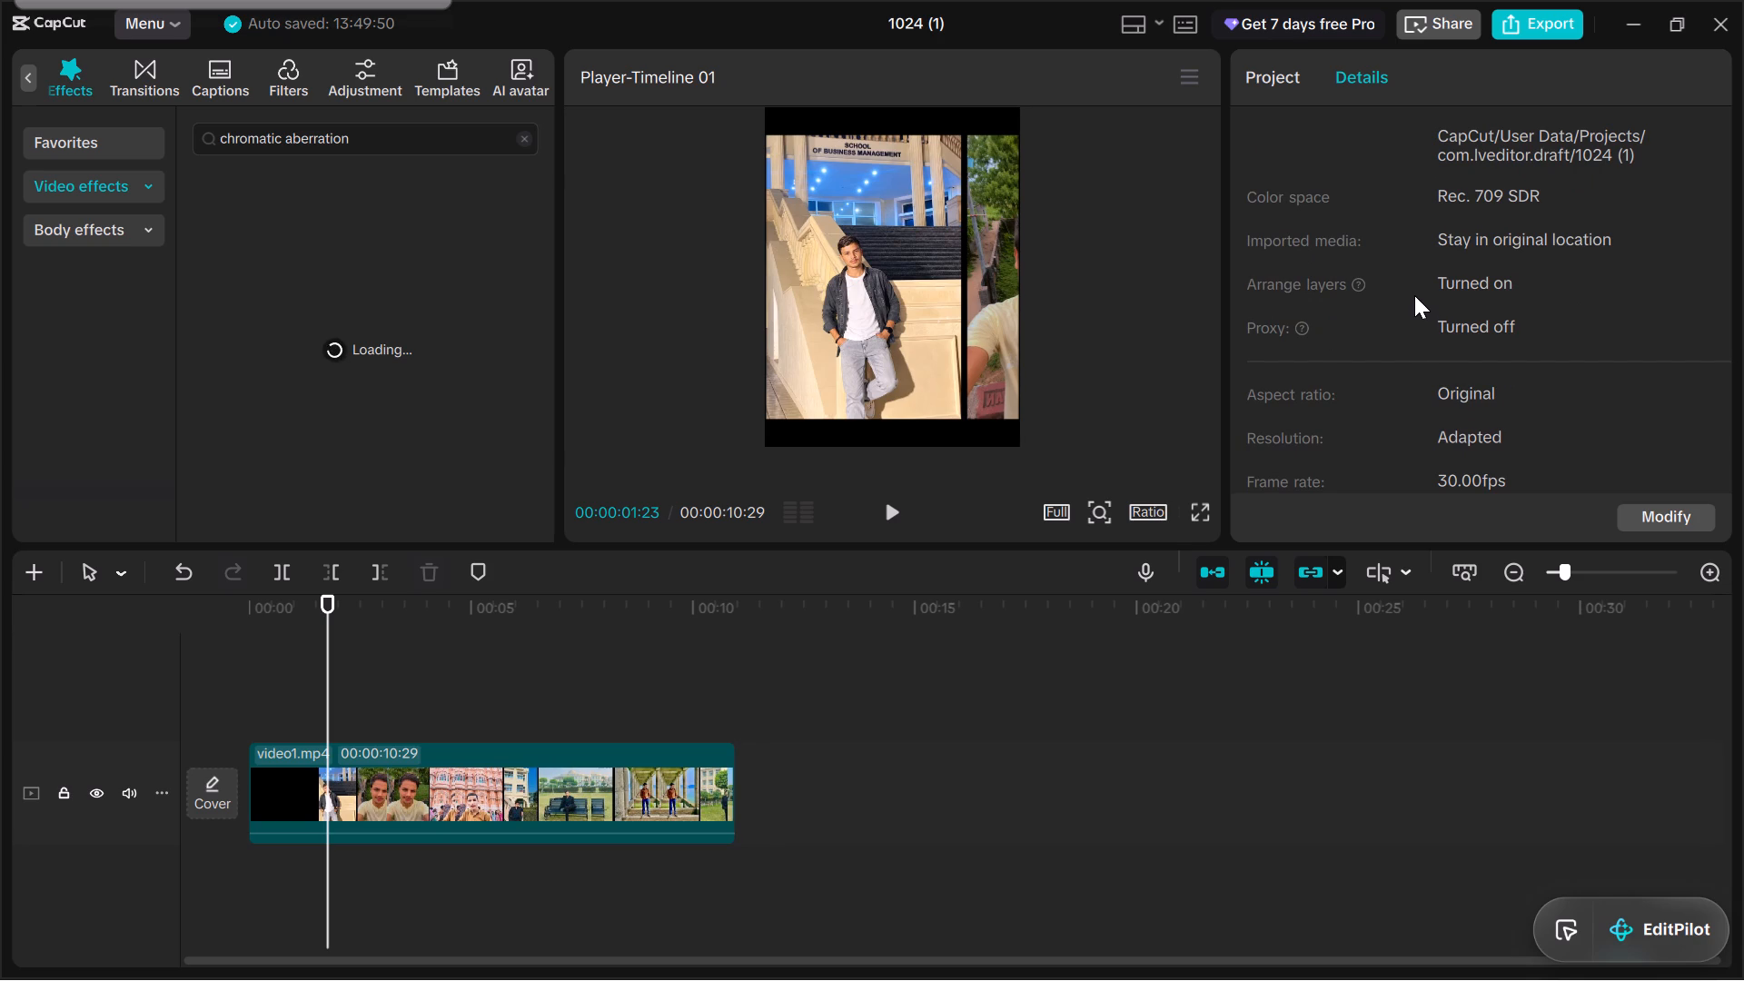
pyautogui.scroll(1, 1417, 279)
pyautogui.scroll(-1, 1417, 279)
pyautogui.scroll(9, 1417, 279)
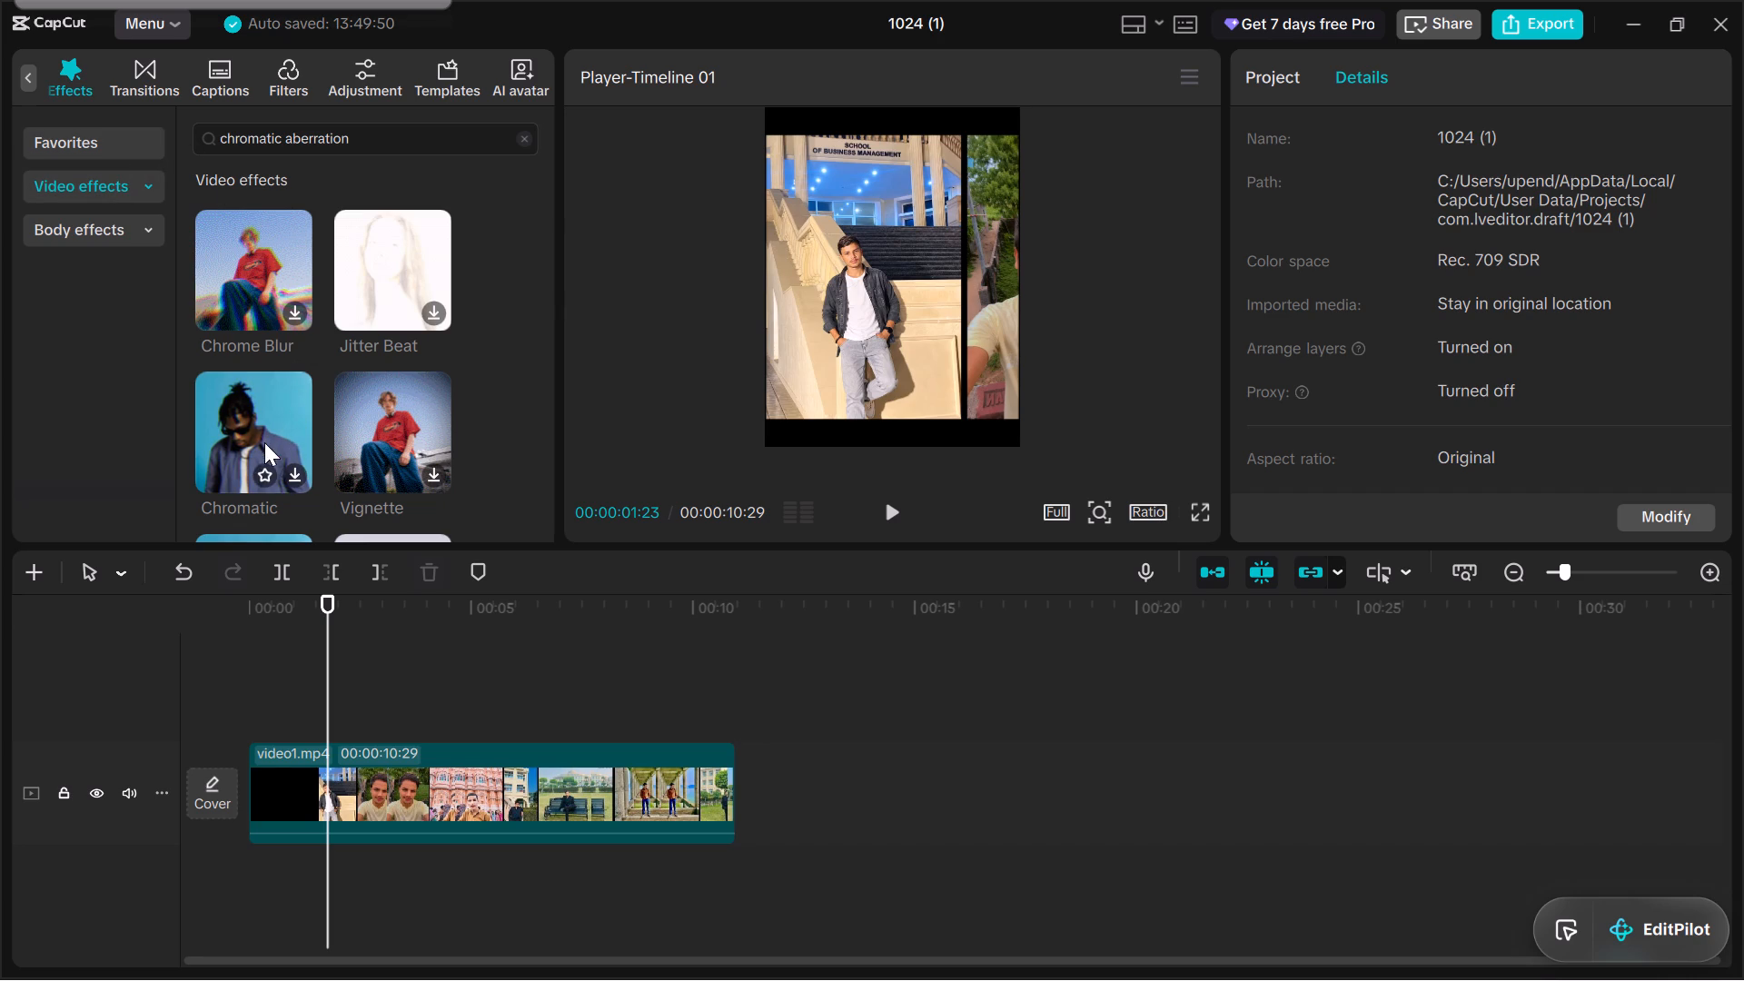
# Look through the video effects matching "chromatic aberration".
pyautogui.scroll(-1, 291, 412)
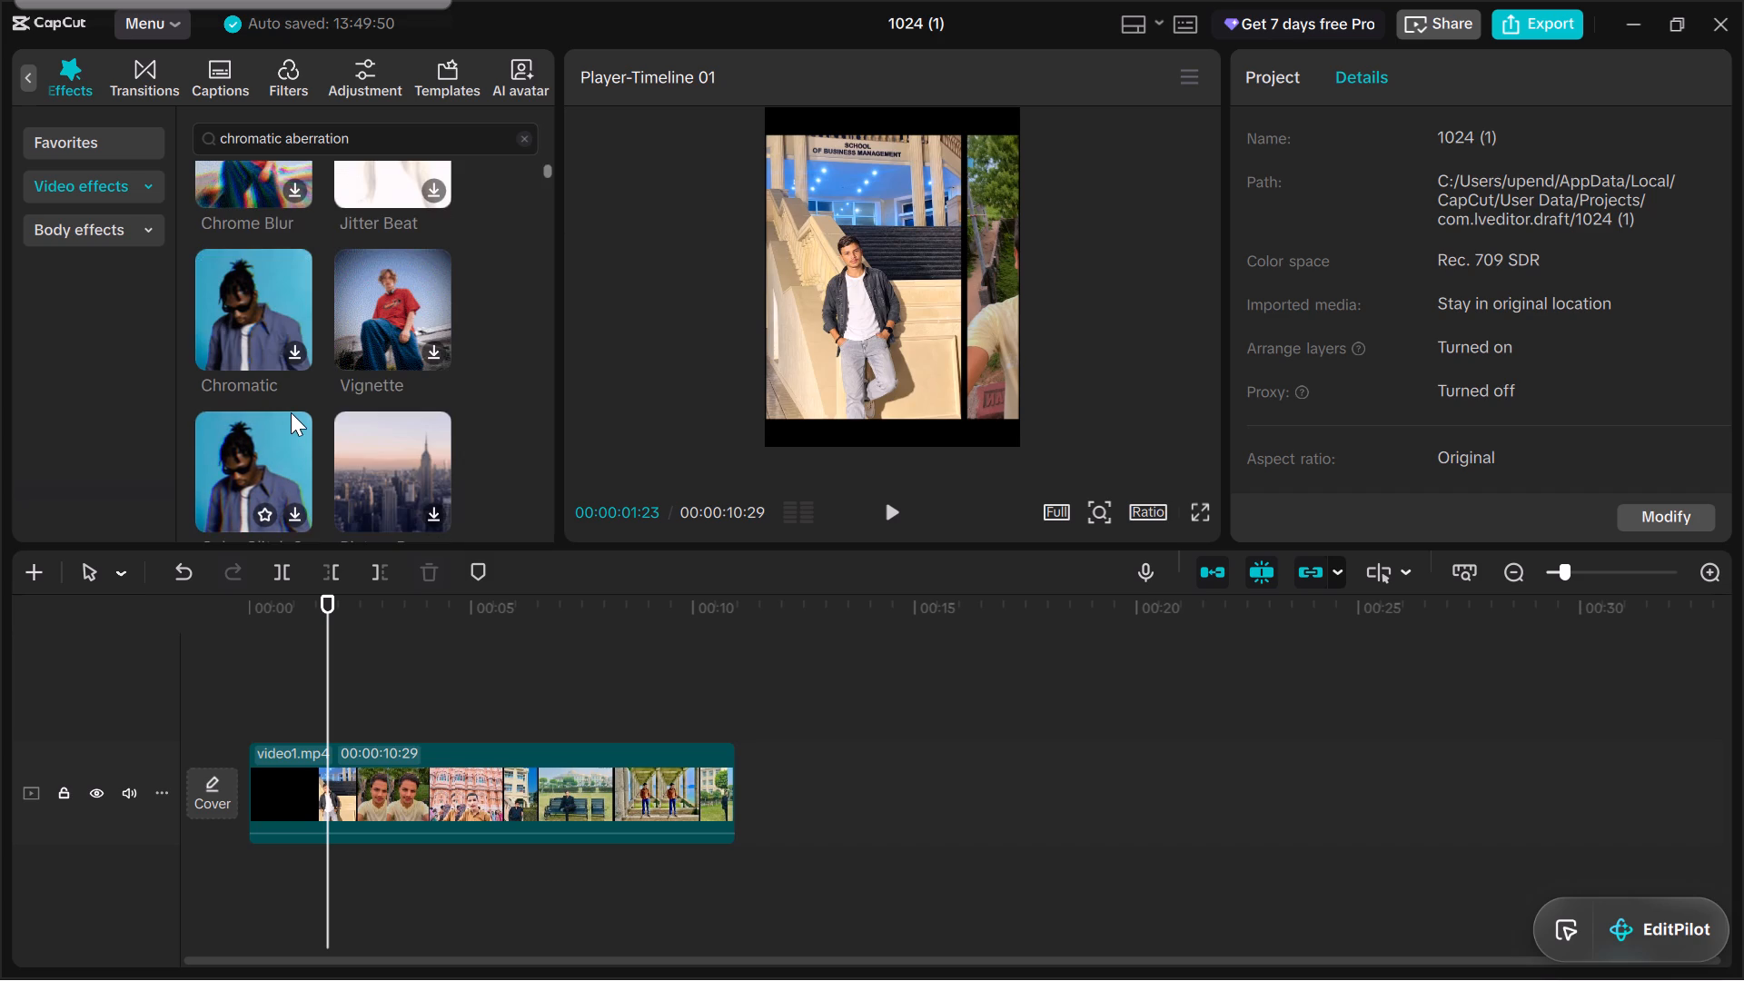
pyautogui.scroll(-2, 292, 411)
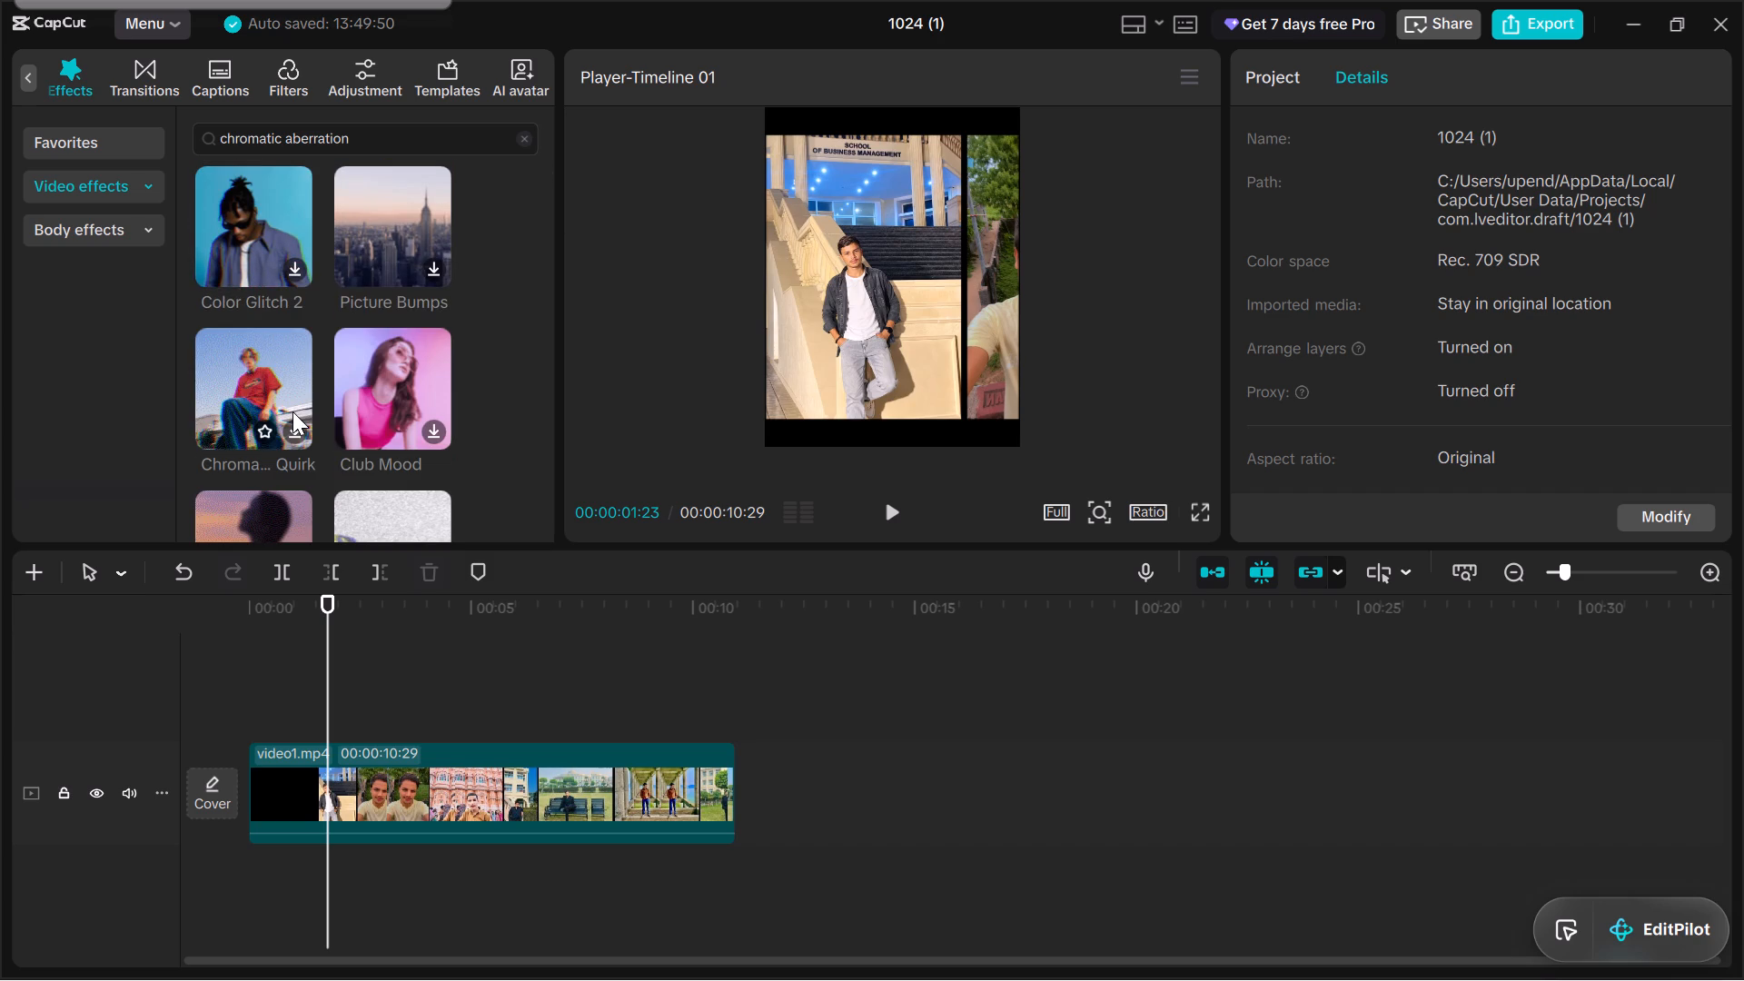
pyautogui.scroll(5, 322, 381)
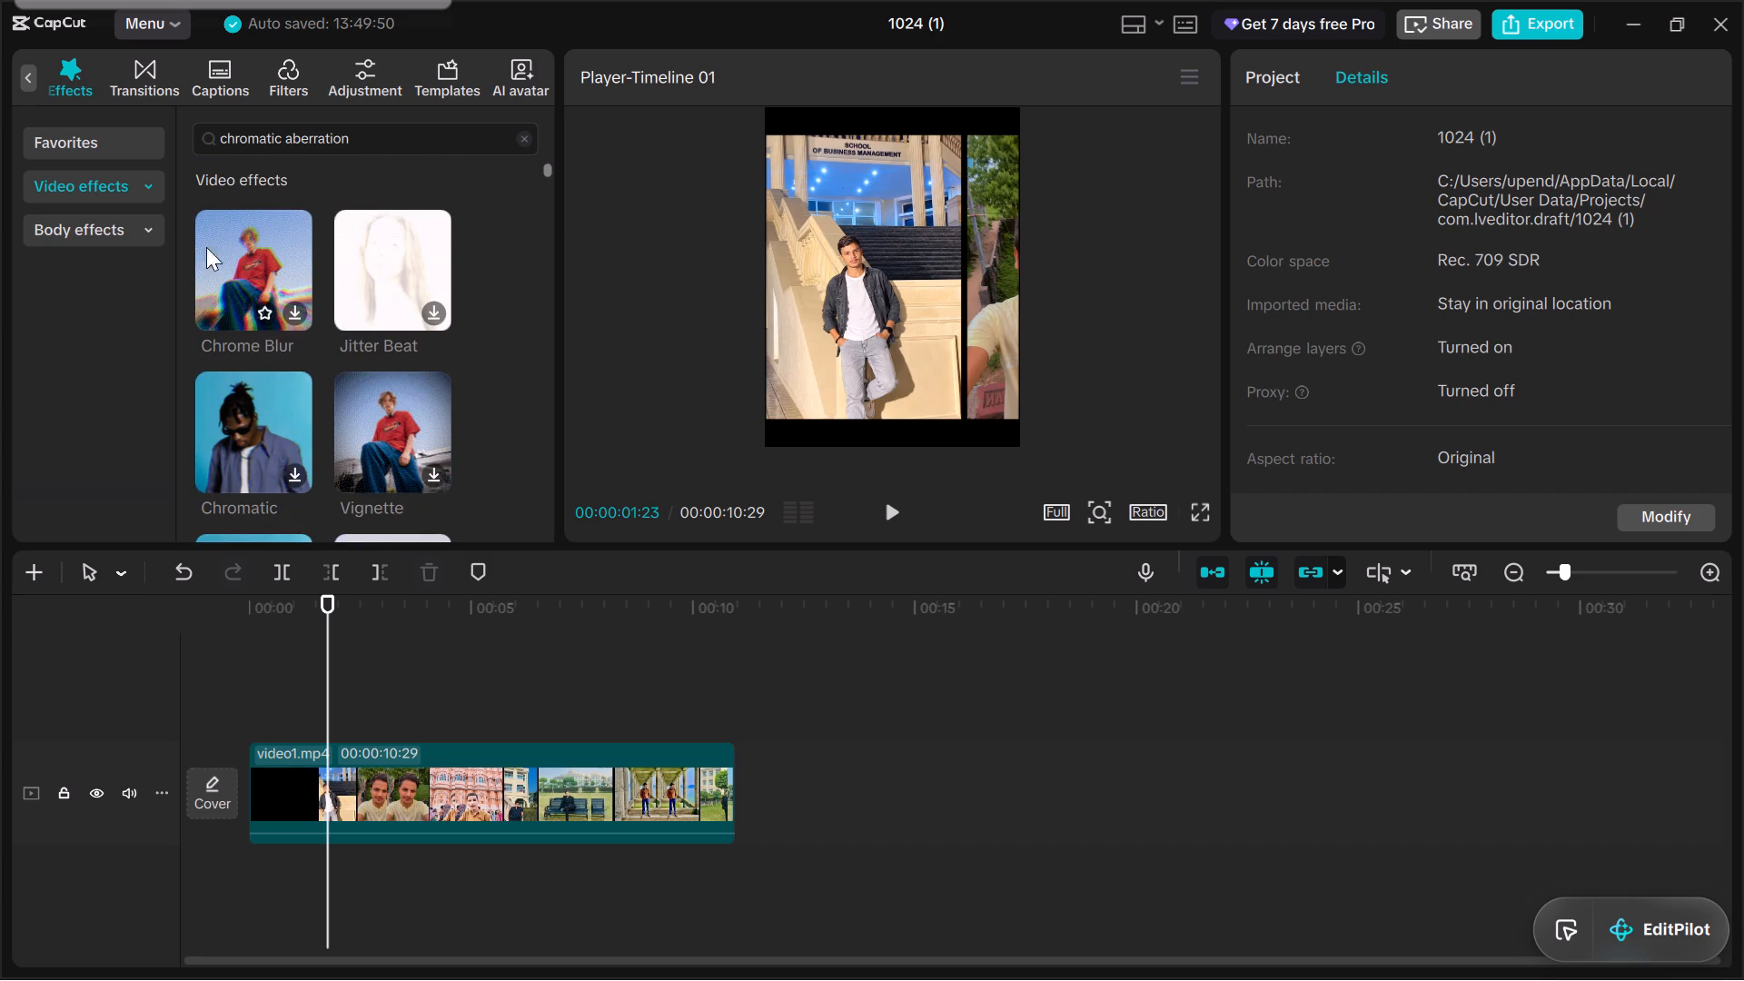
# Clear the effects search and examine the Trending video effects for a suitable effect.
pyautogui.click(520, 137)
pyautogui.scroll(-1, 387, 305)
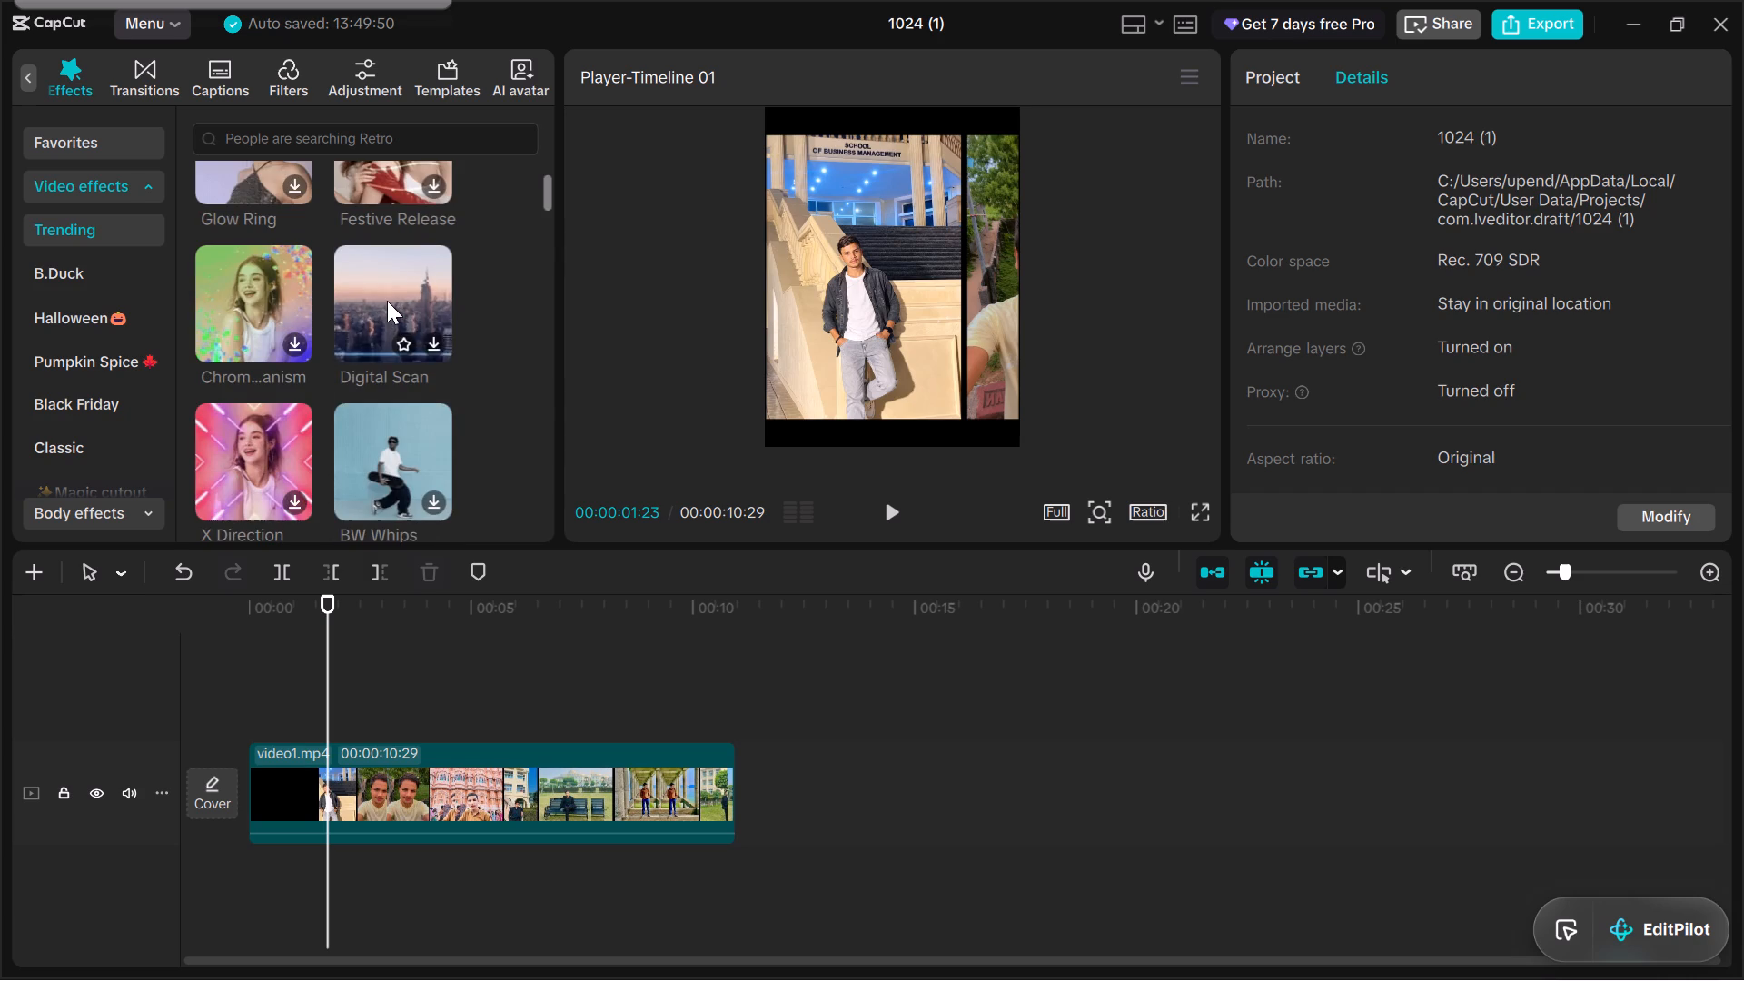
pyautogui.scroll(-4, 387, 298)
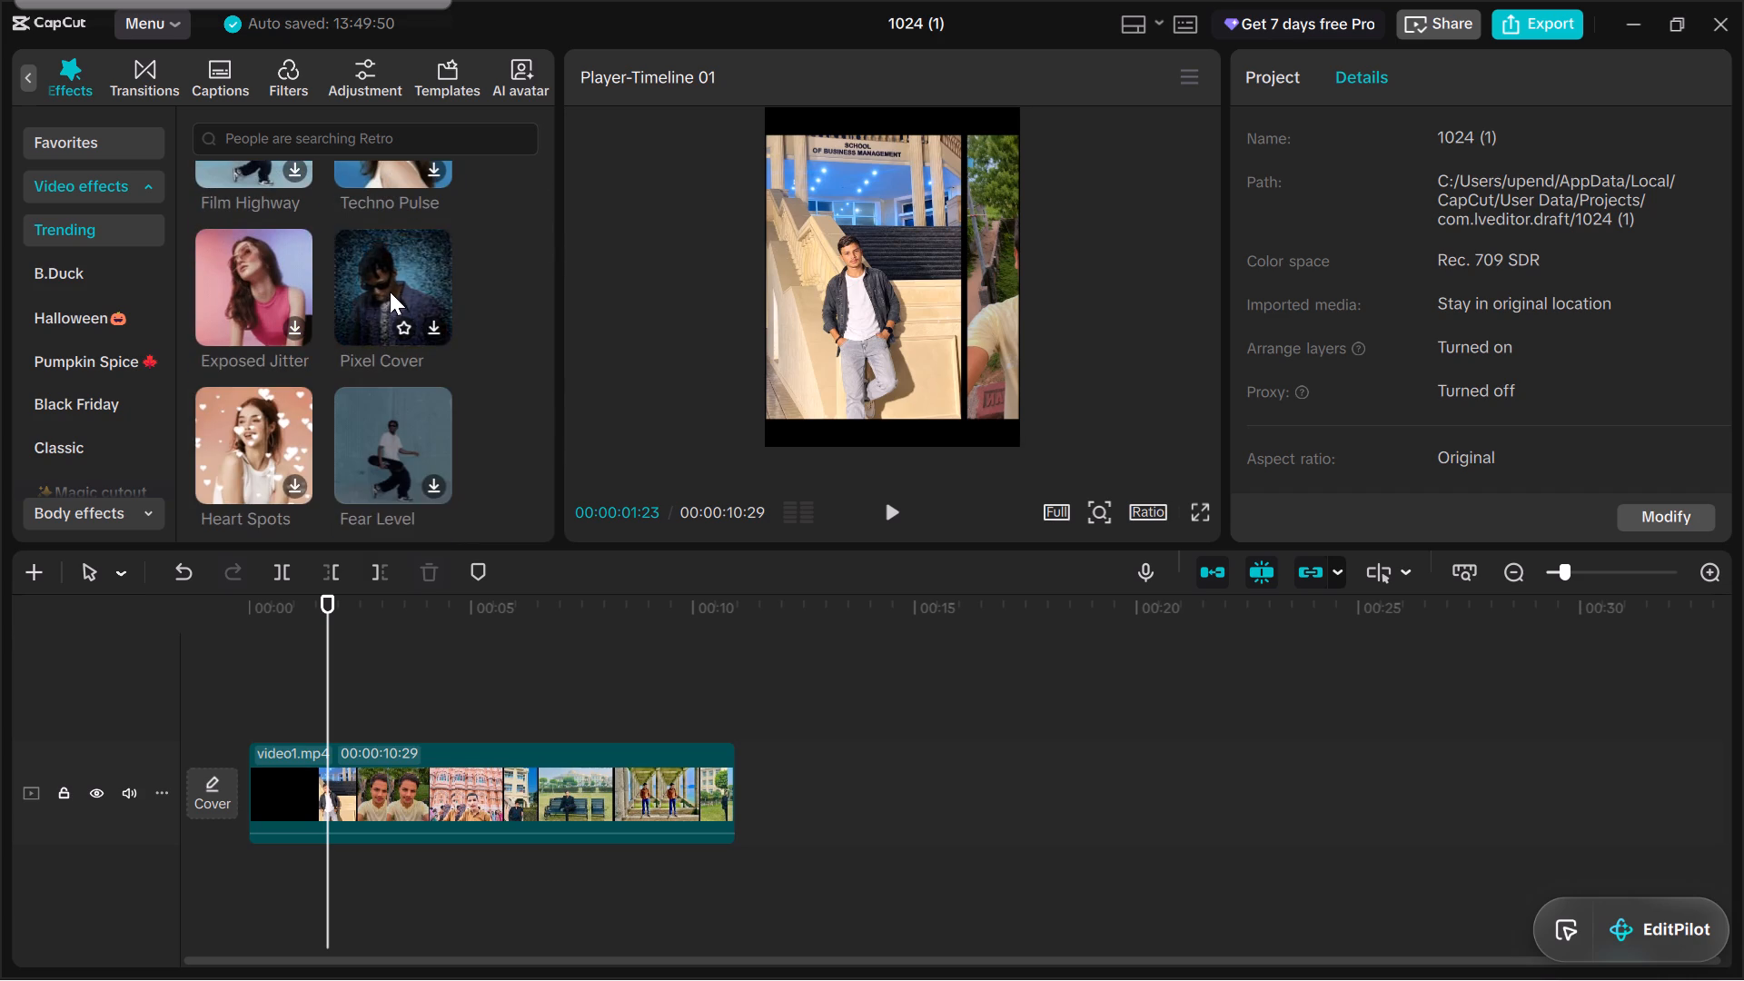
pyautogui.scroll(-2, 293, 295)
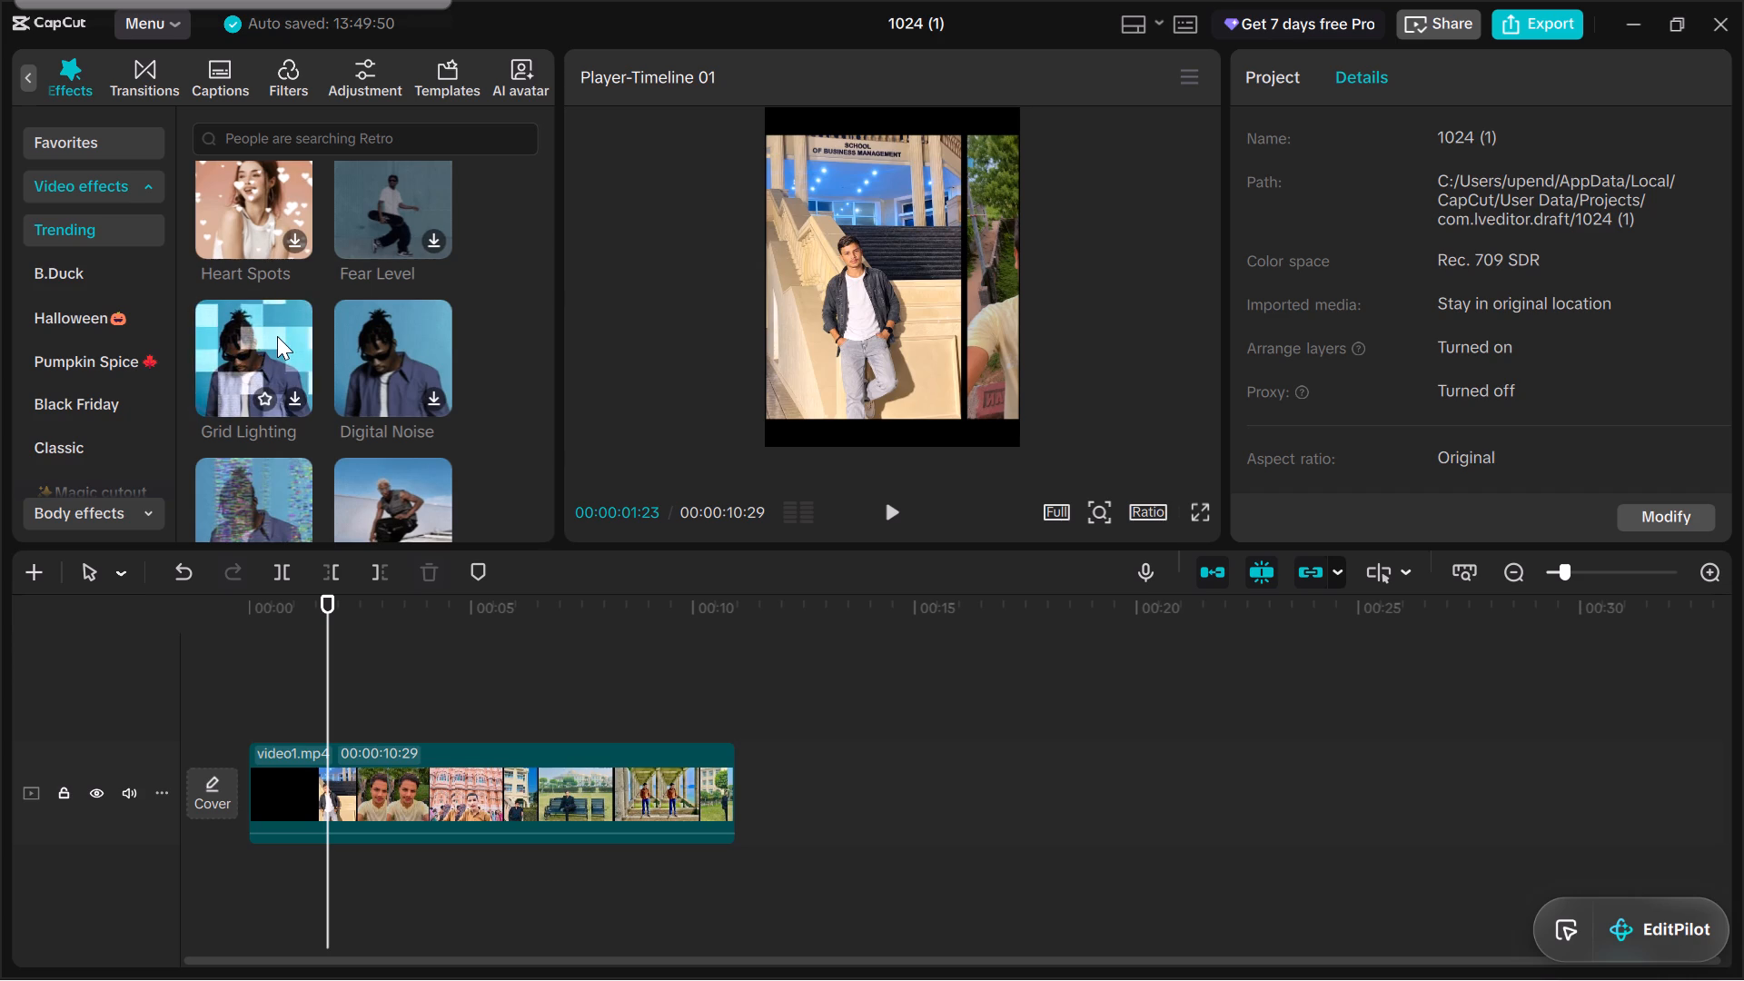
pyautogui.scroll(-2, 302, 300)
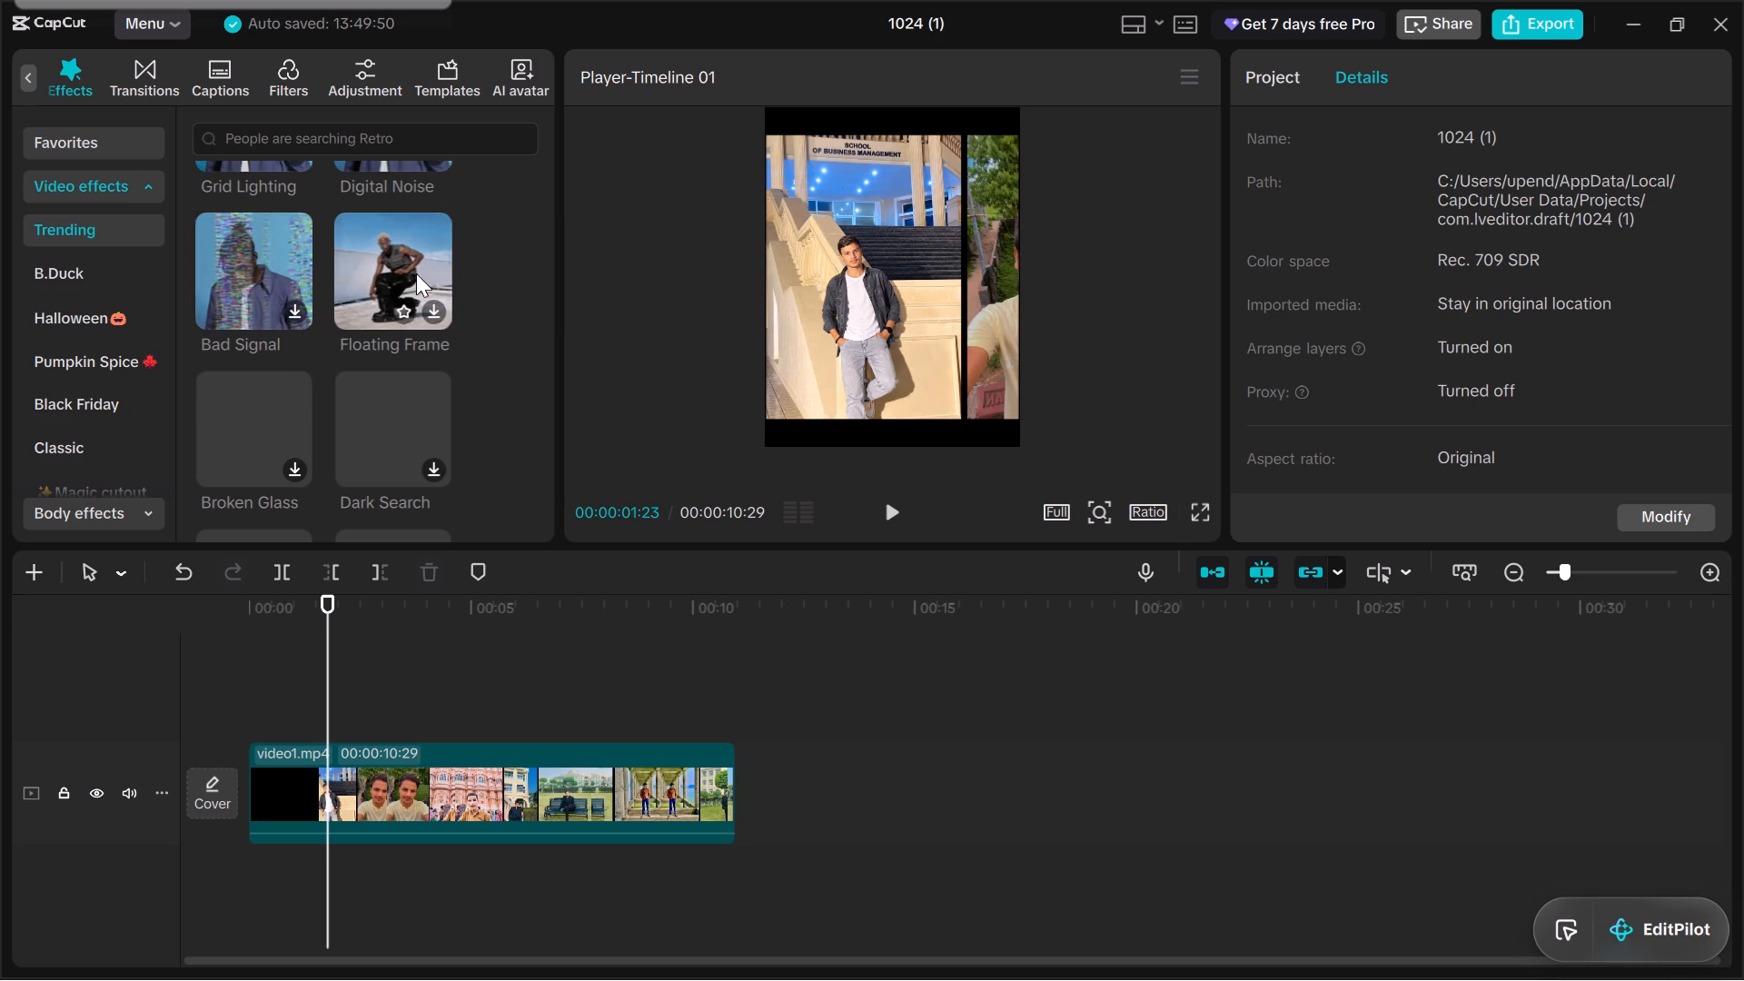
pyautogui.scroll(-1, 416, 273)
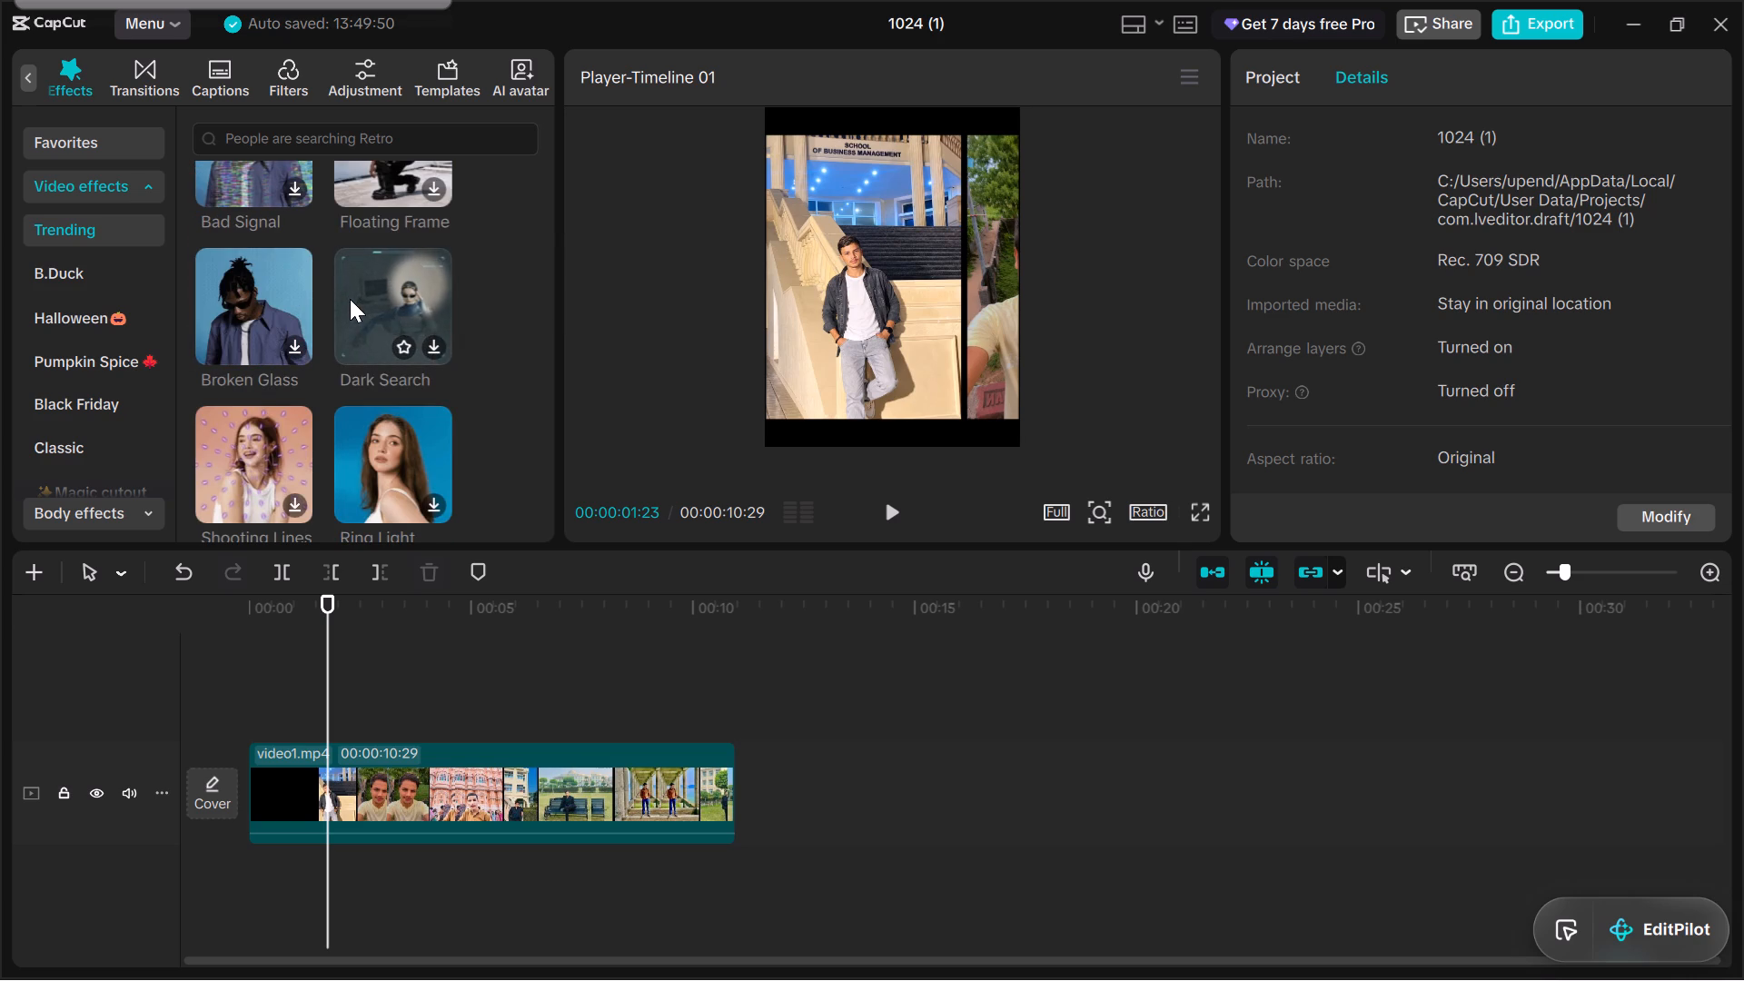
pyautogui.scroll(-2, 375, 432)
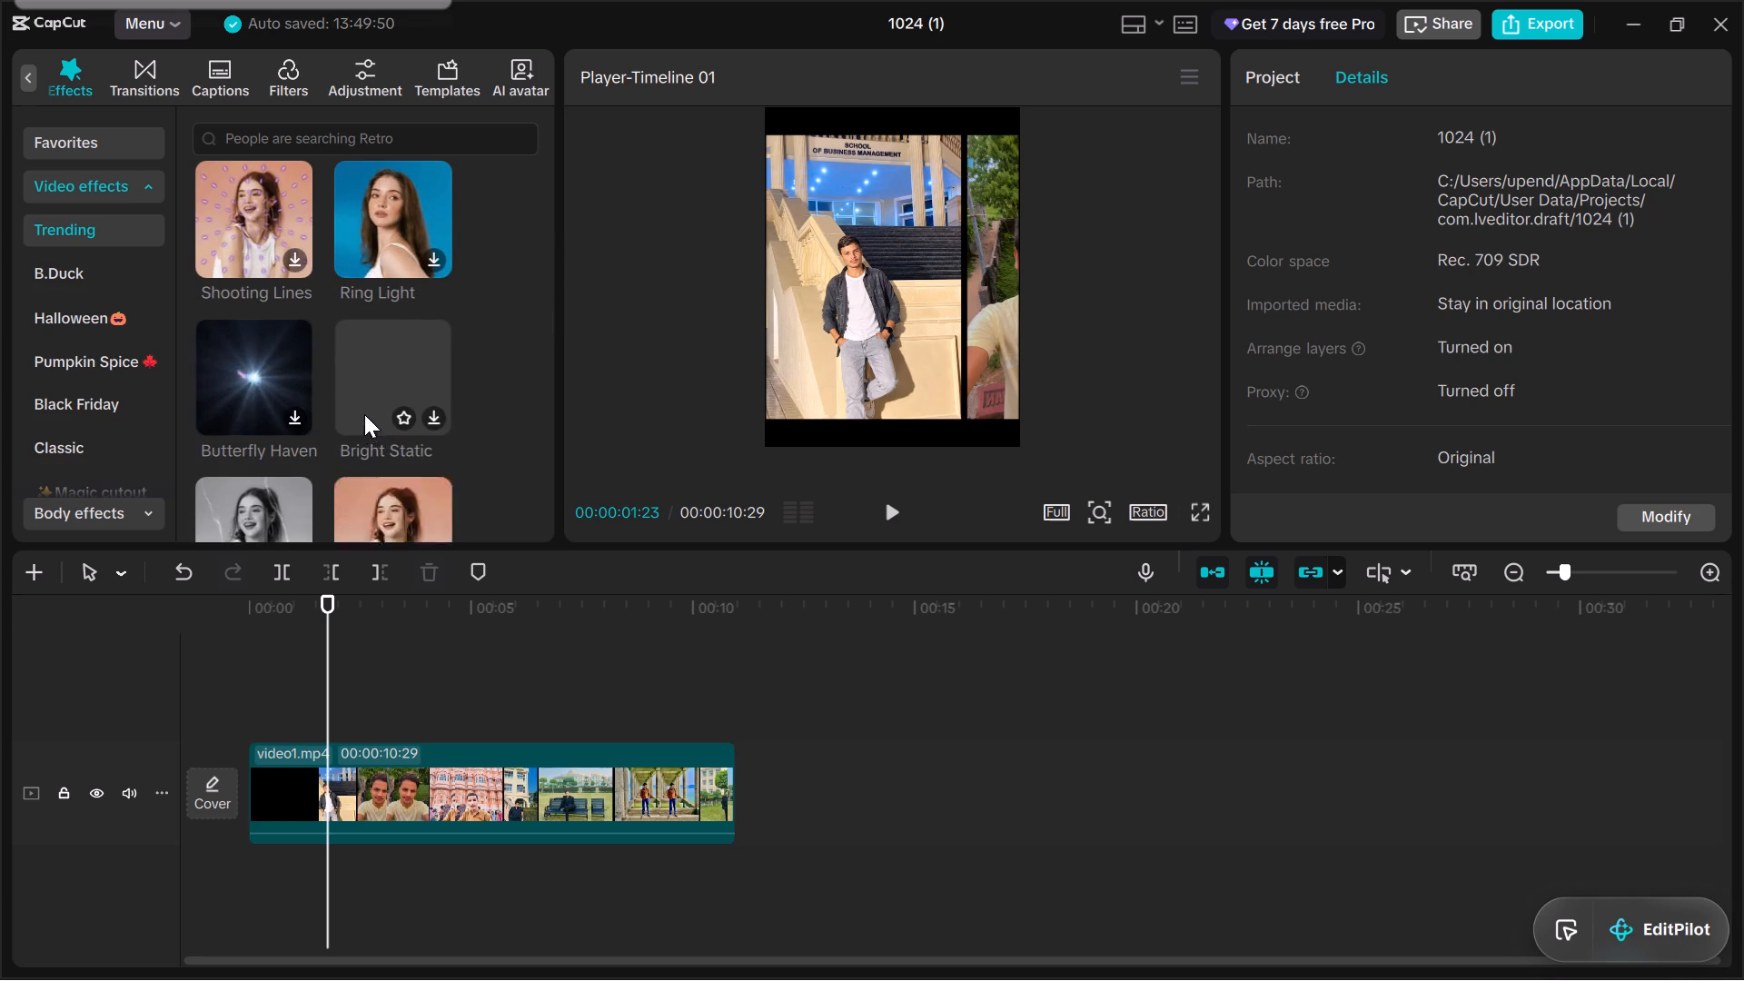
# Preview the Bright Static video effect from the Trending collection.
pyautogui.click(392, 374)
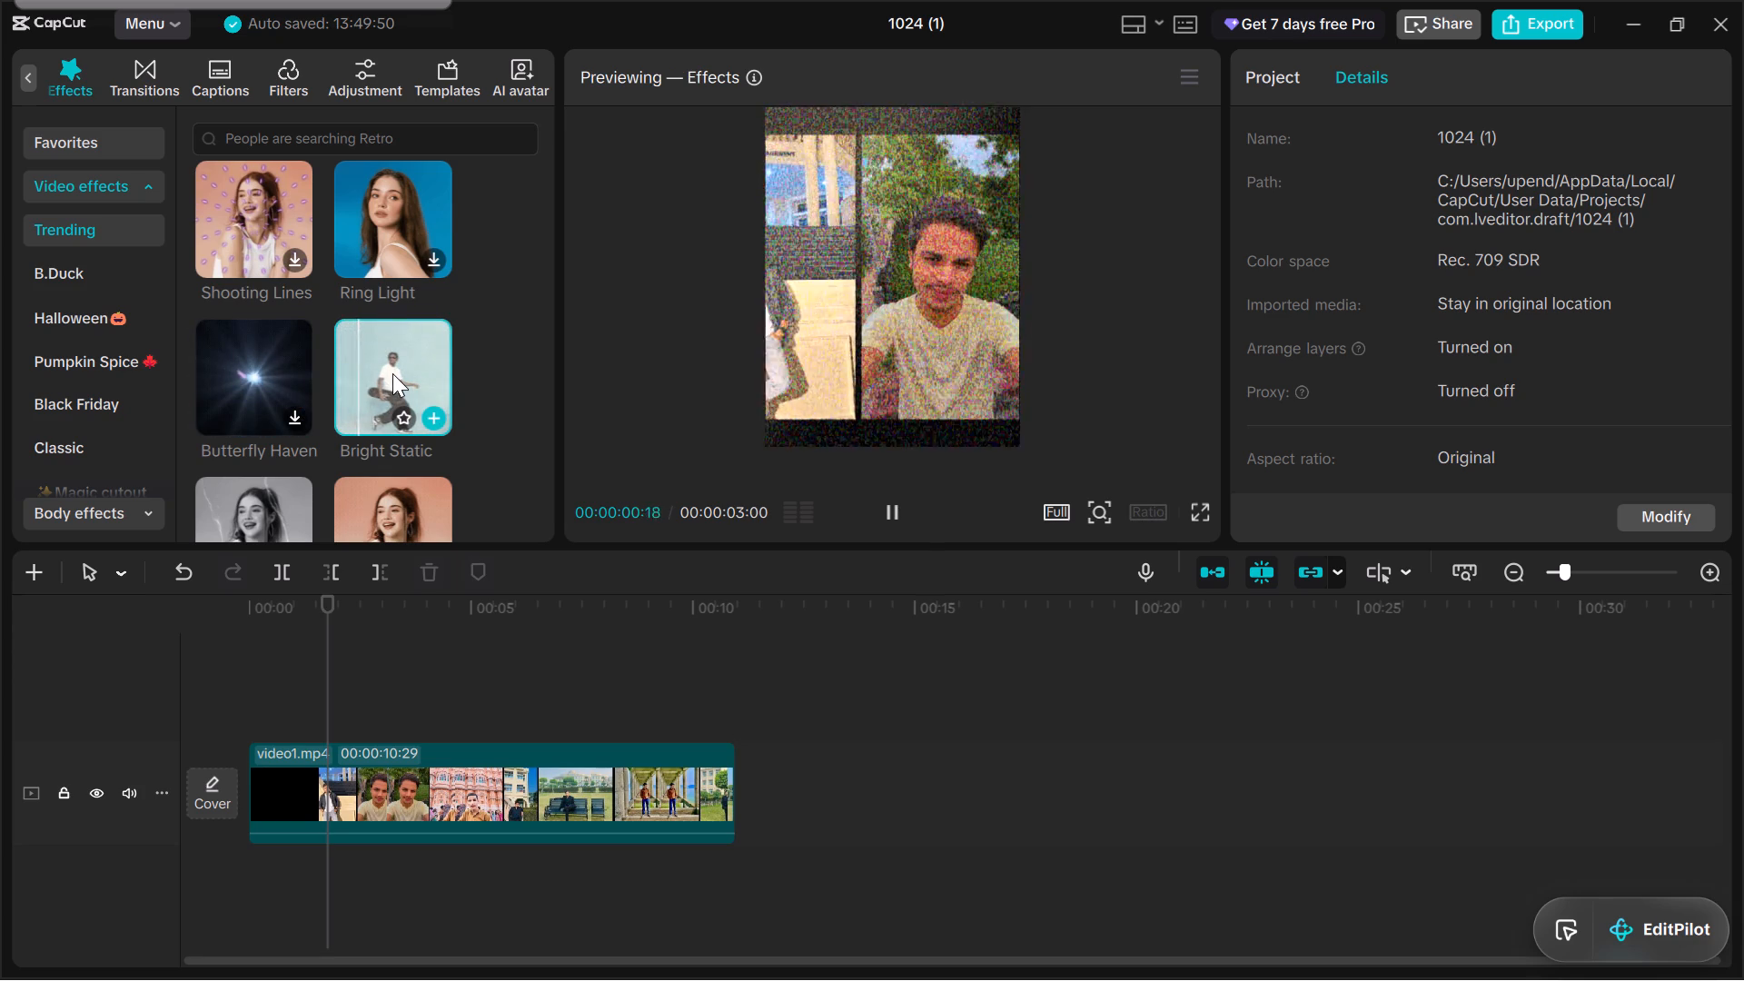
pyautogui.click(392, 373)
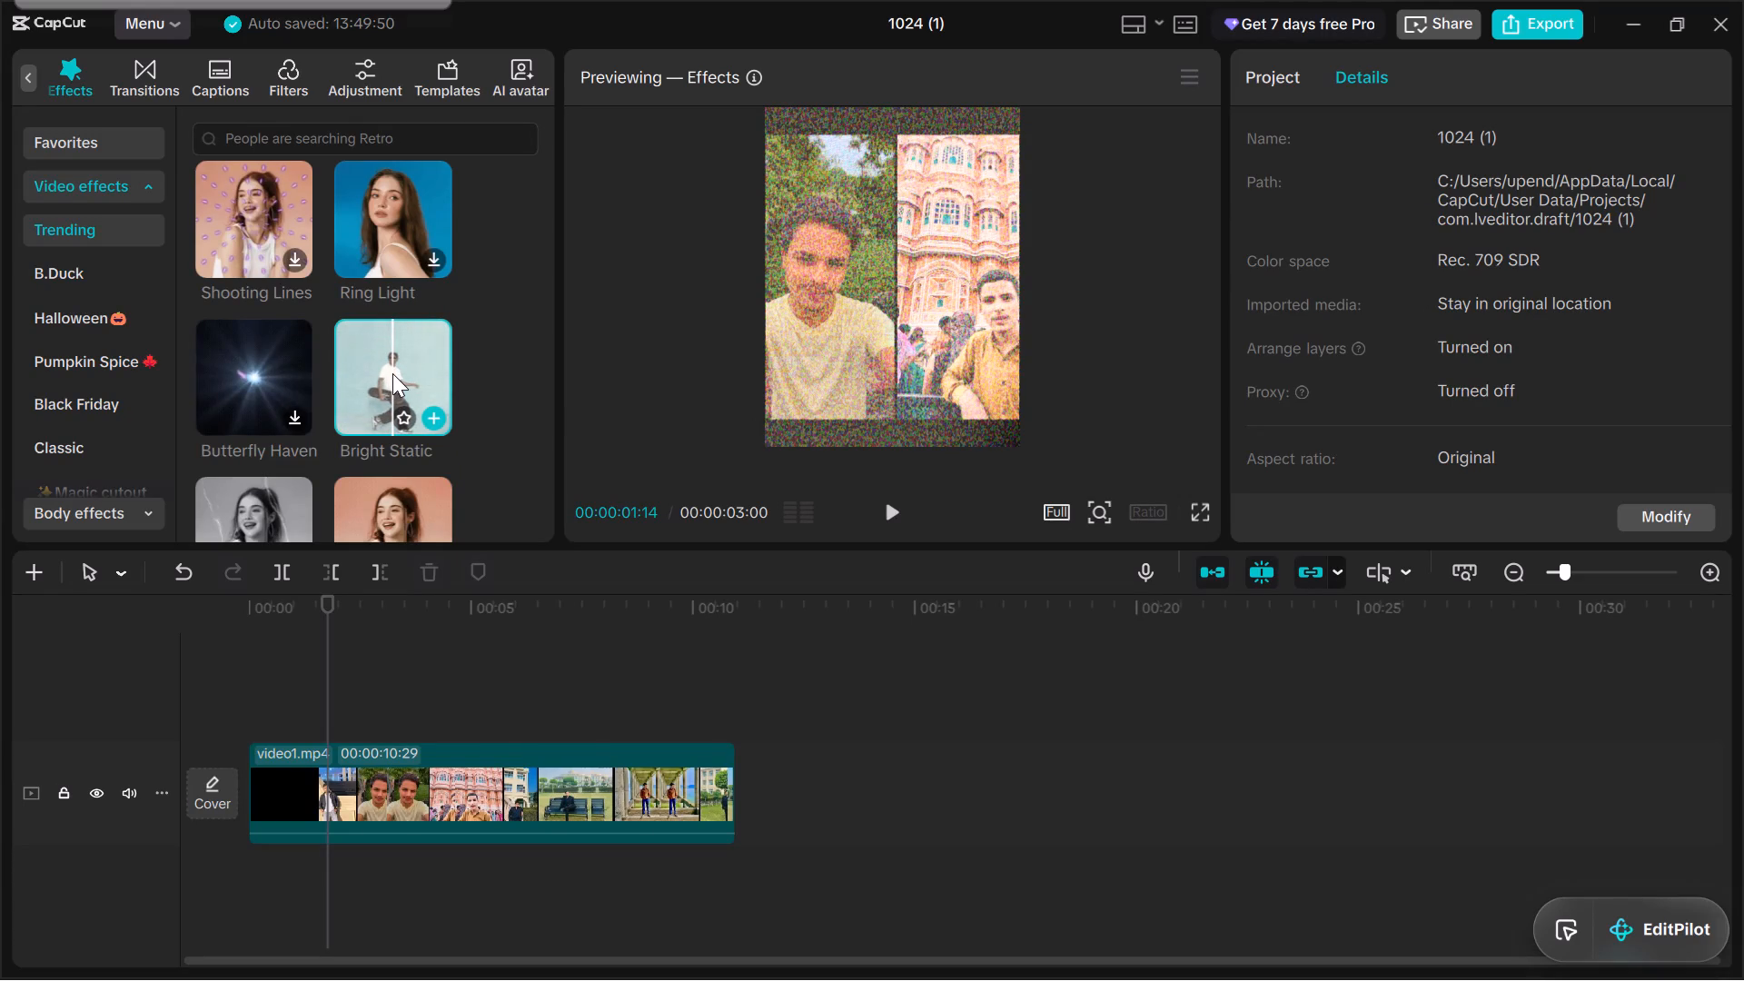
pyautogui.scroll(-2, 393, 373)
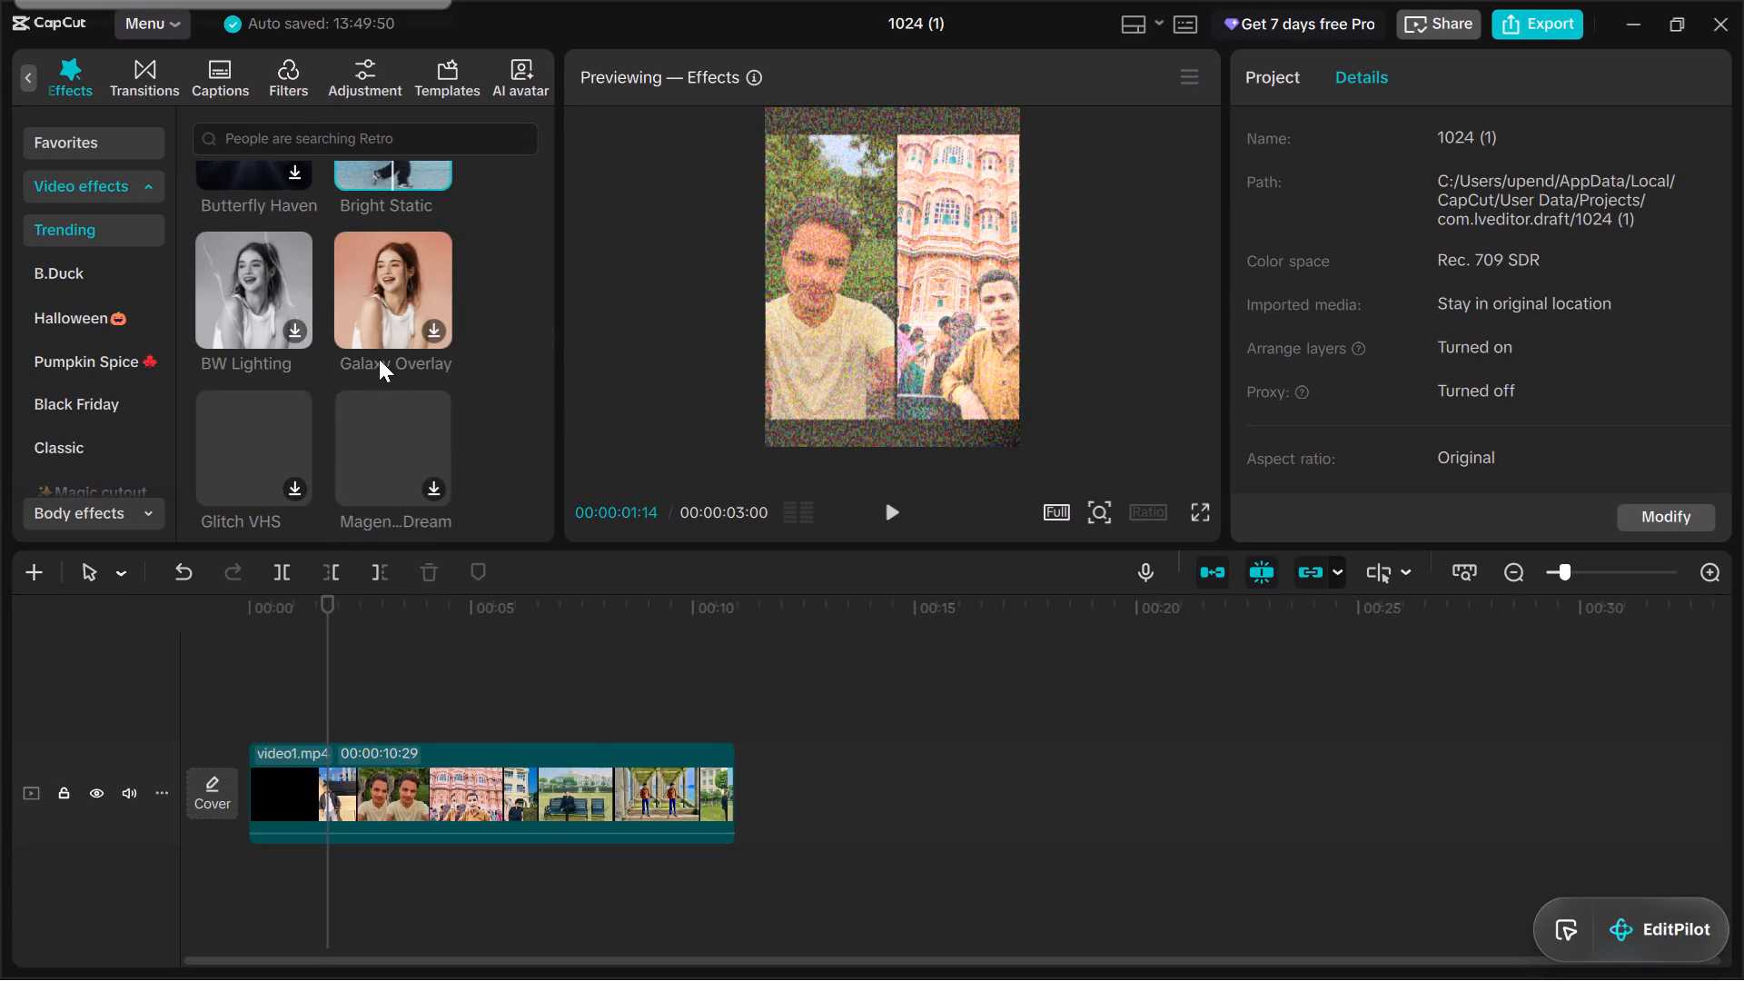
# Undo the last edit in the project.
pyautogui.hotkey('ctrl', 'z')
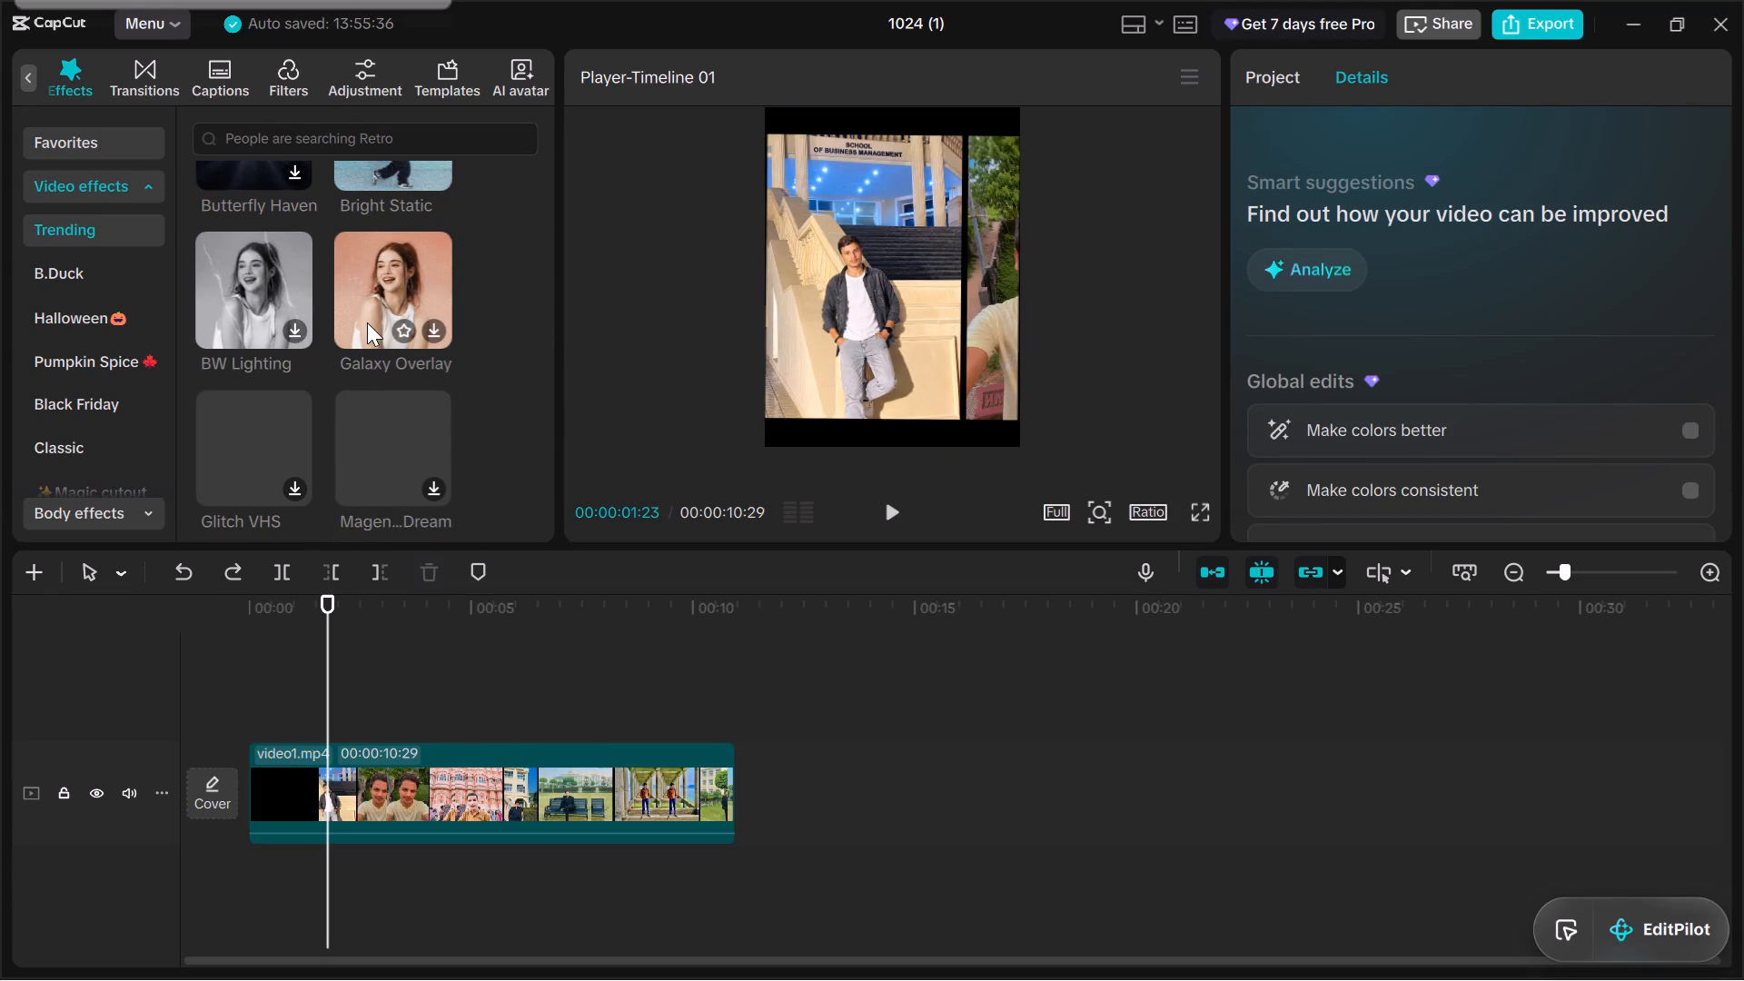
# Examine more of the Trending video effects and the Classic collection for a suitable effect.
pyautogui.scroll(-1, 367, 322)
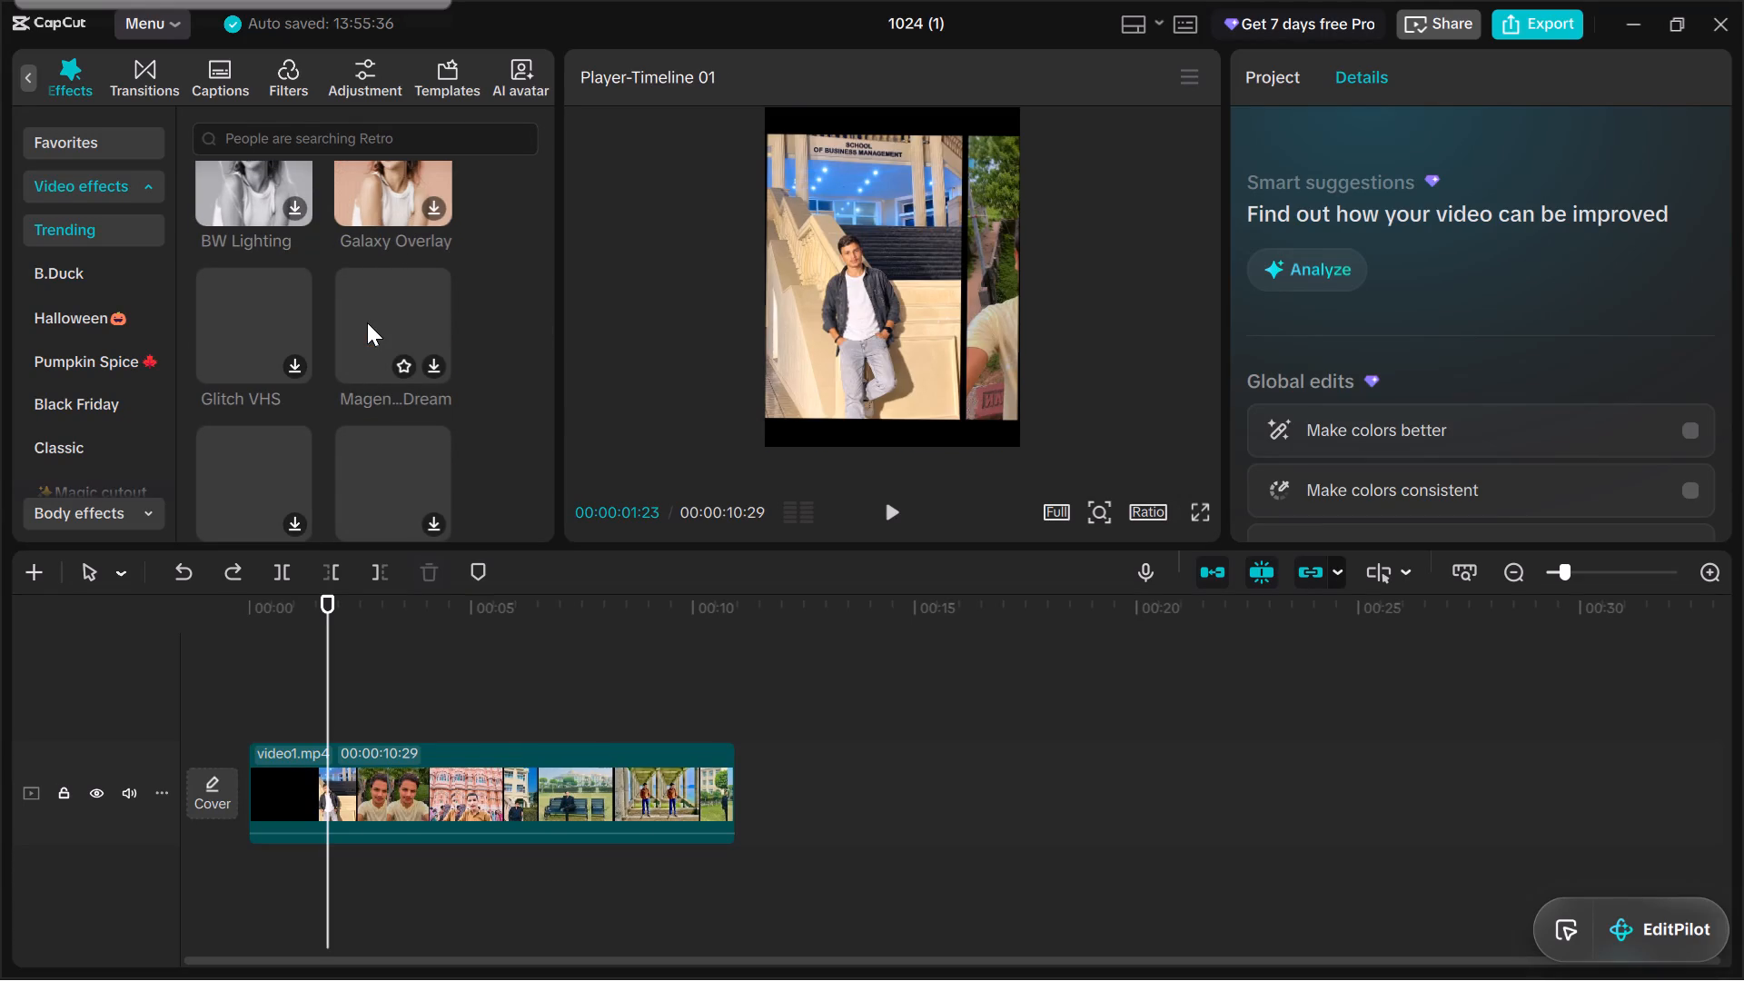
pyautogui.scroll(-2, 367, 322)
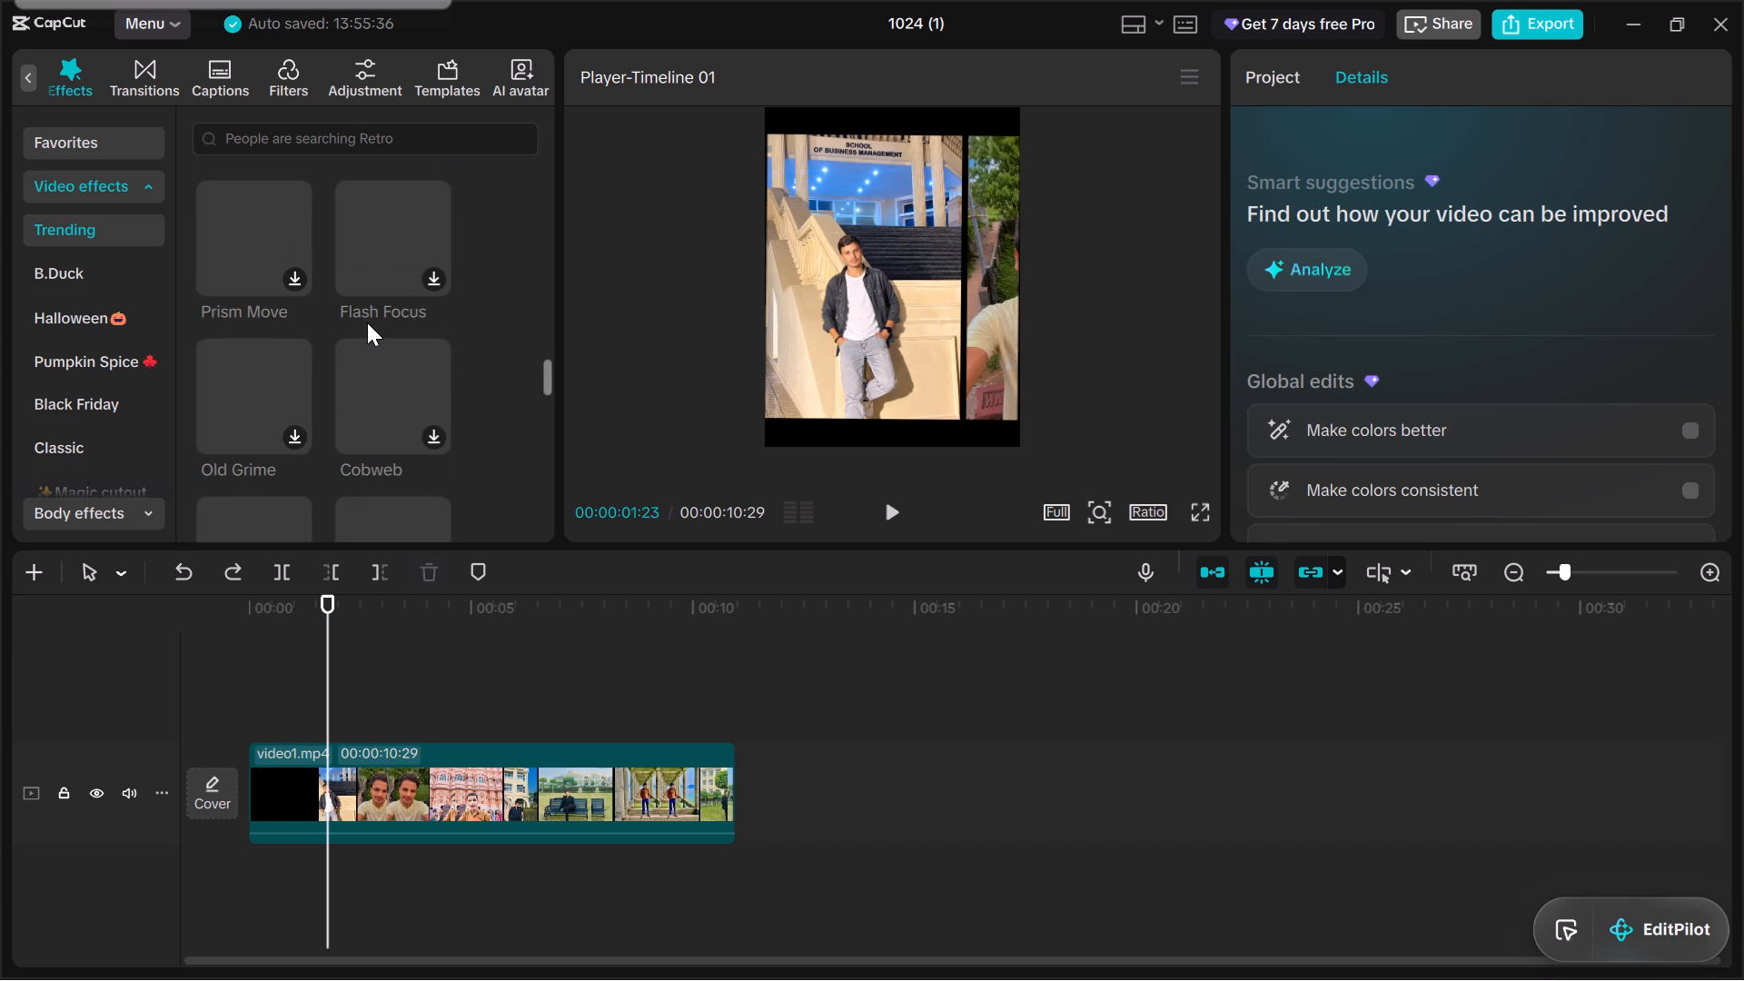
pyautogui.click(64, 439)
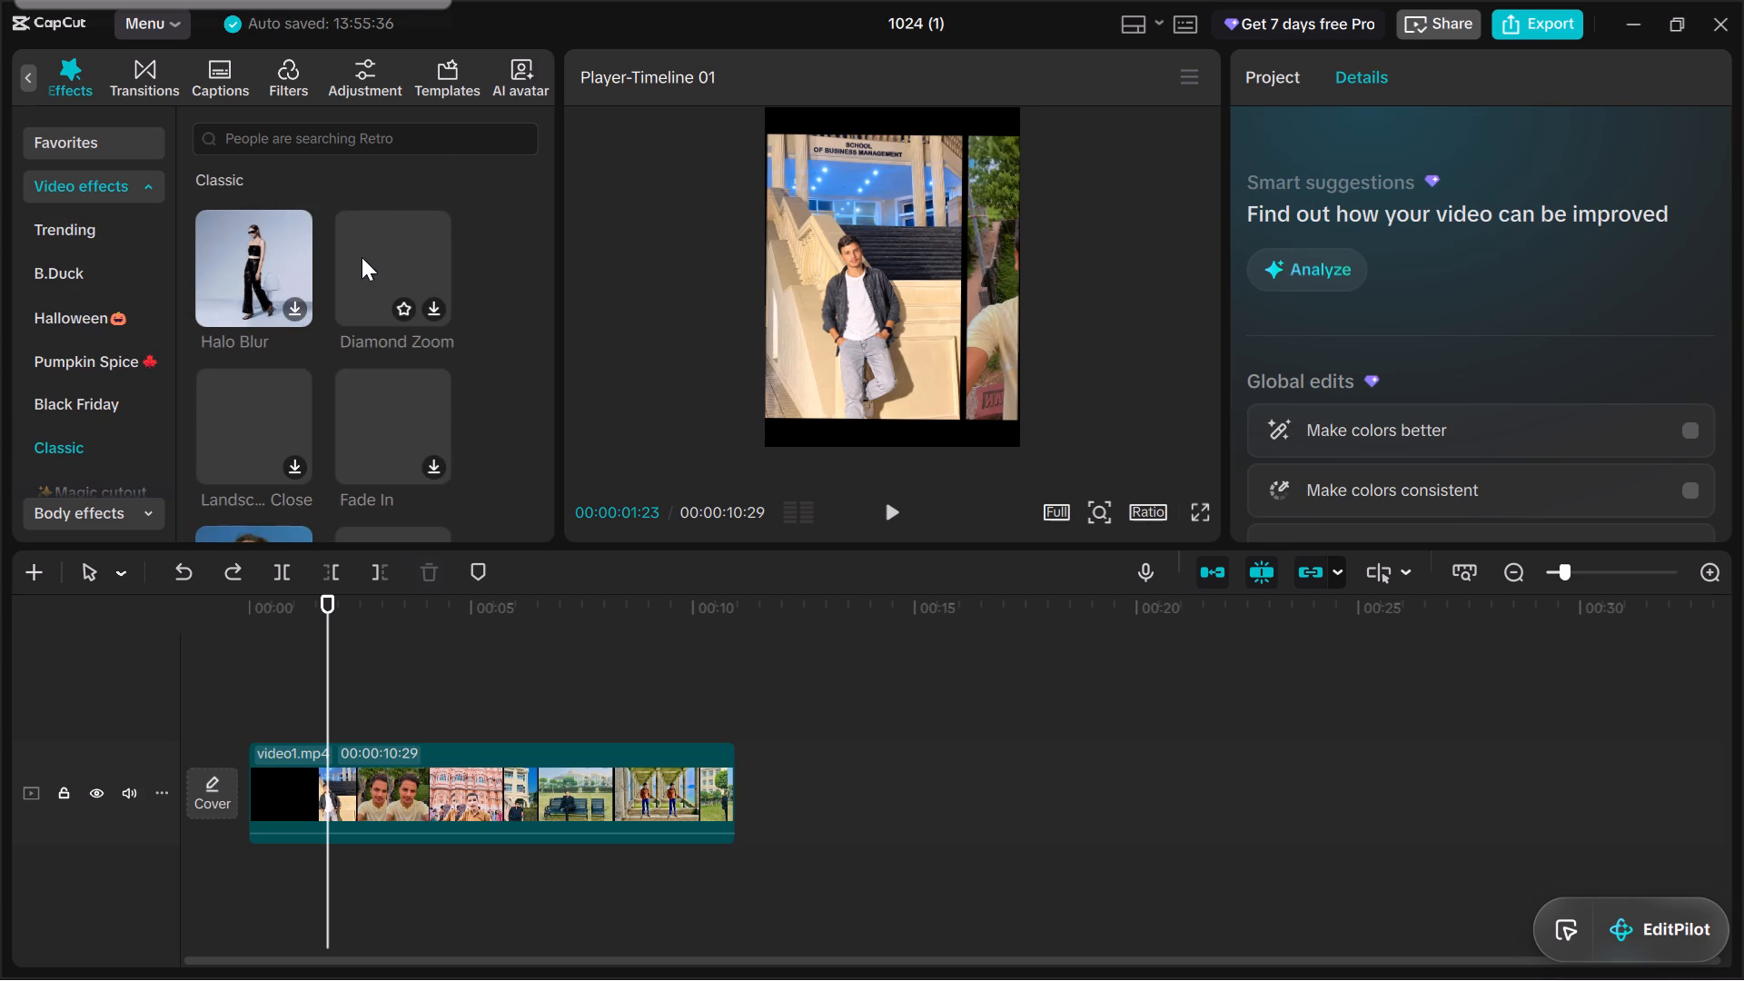
pyautogui.scroll(1, 355, 280)
pyautogui.scroll(-2, 355, 280)
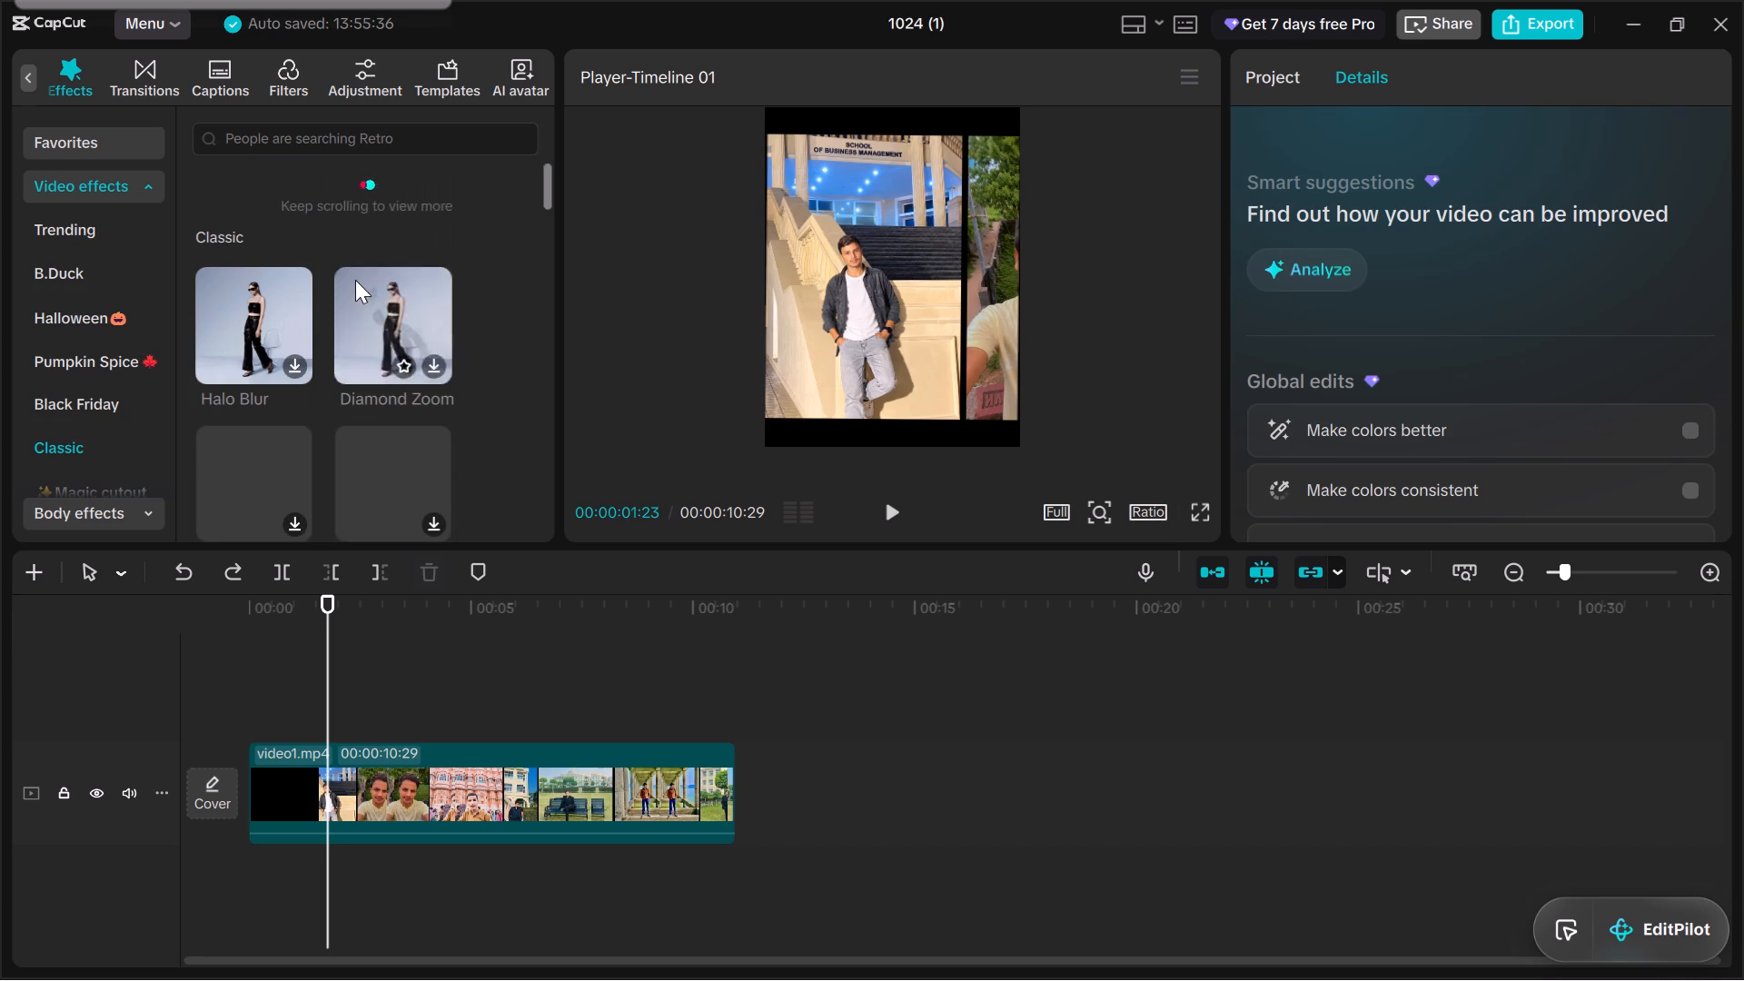
pyautogui.click(86, 451)
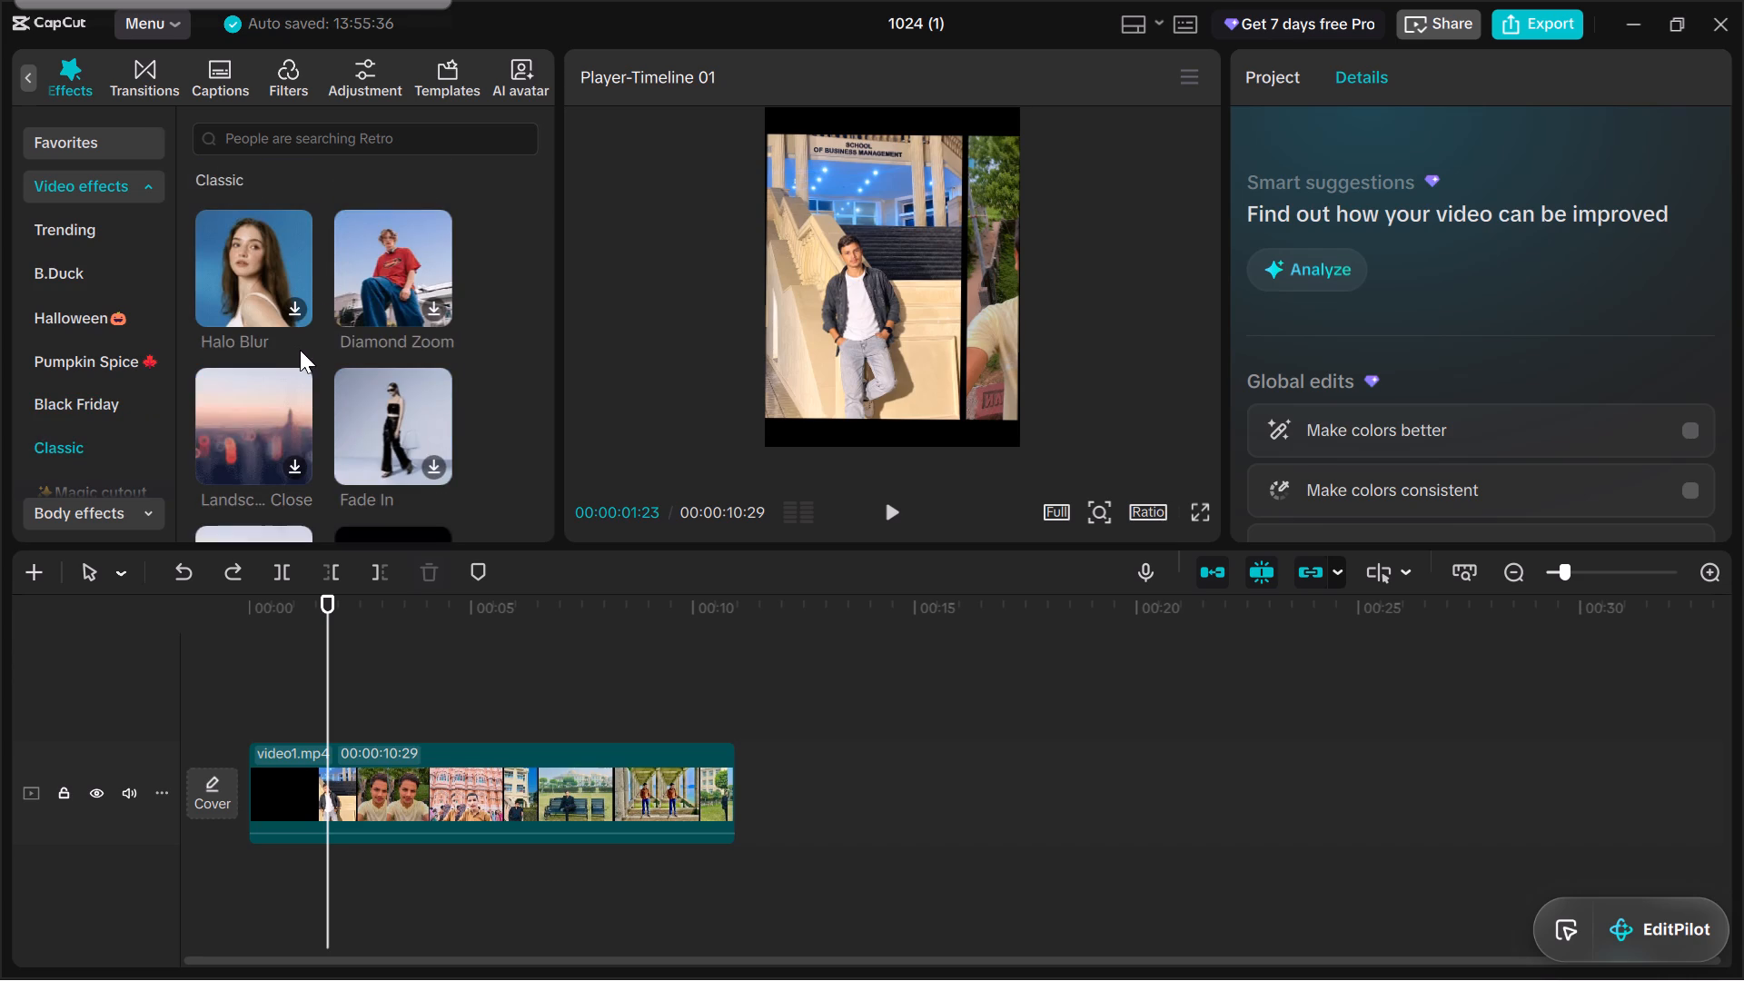
pyautogui.scroll(-1, 300, 350)
pyautogui.scroll(1, 300, 350)
pyautogui.scroll(-1, 289, 358)
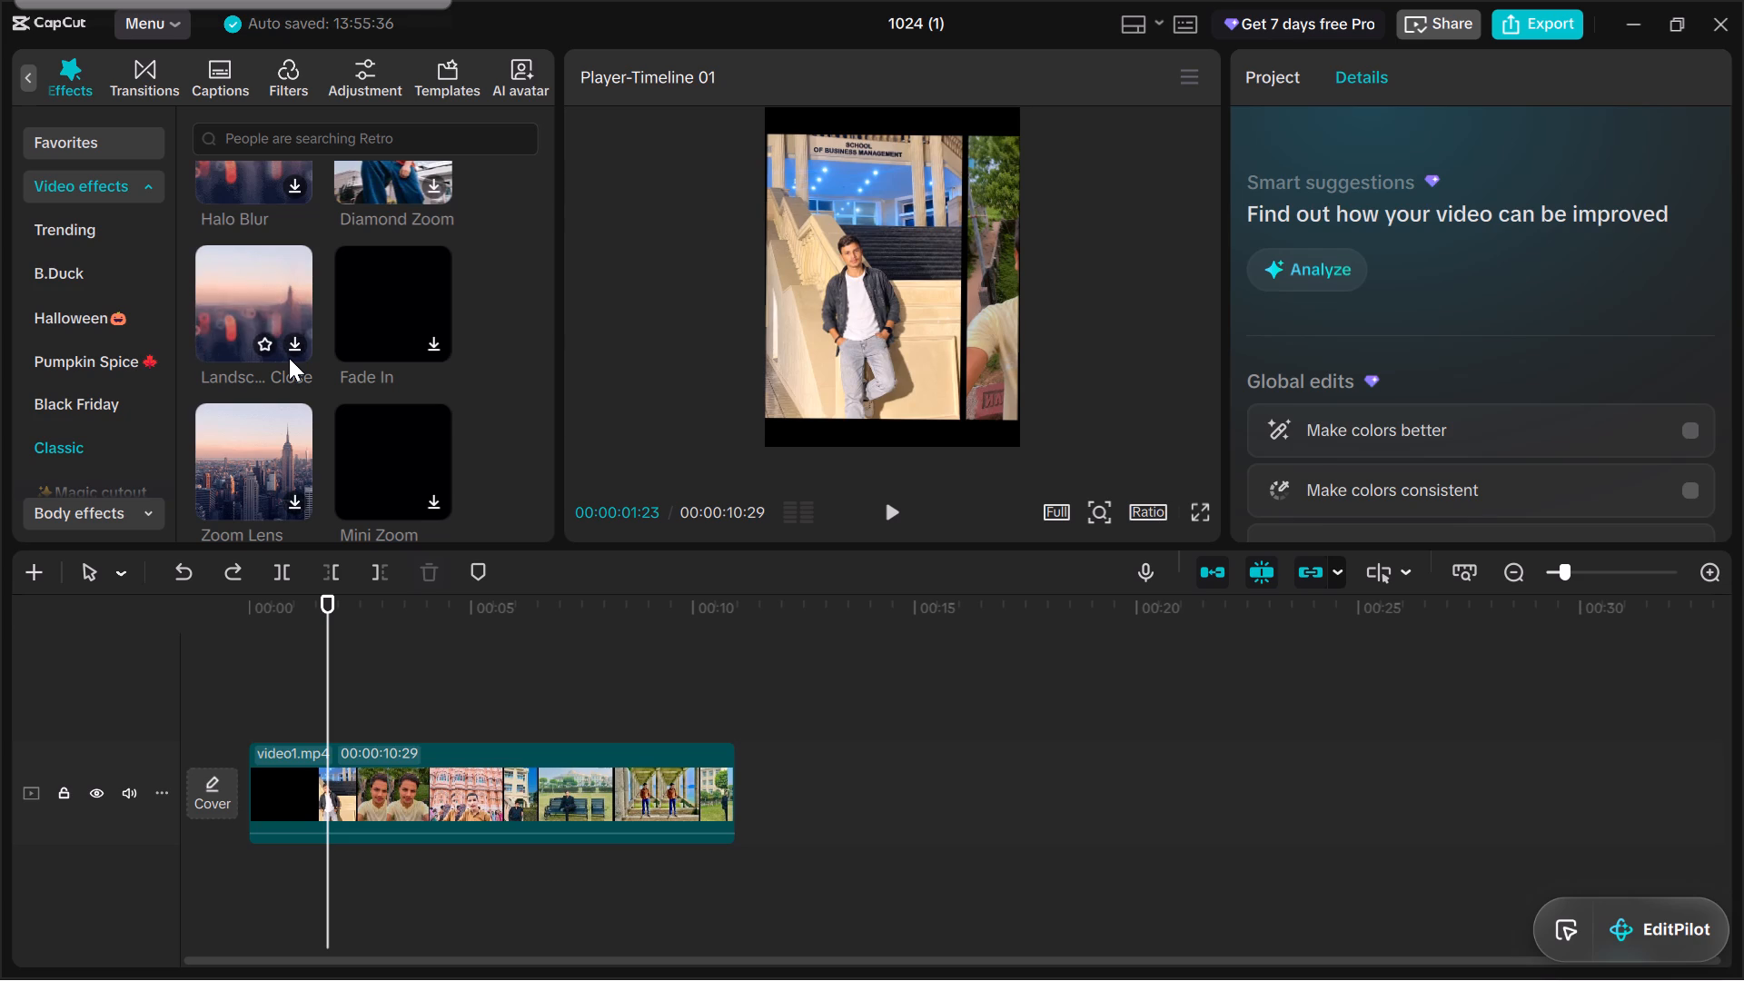
pyautogui.scroll(-2, 289, 358)
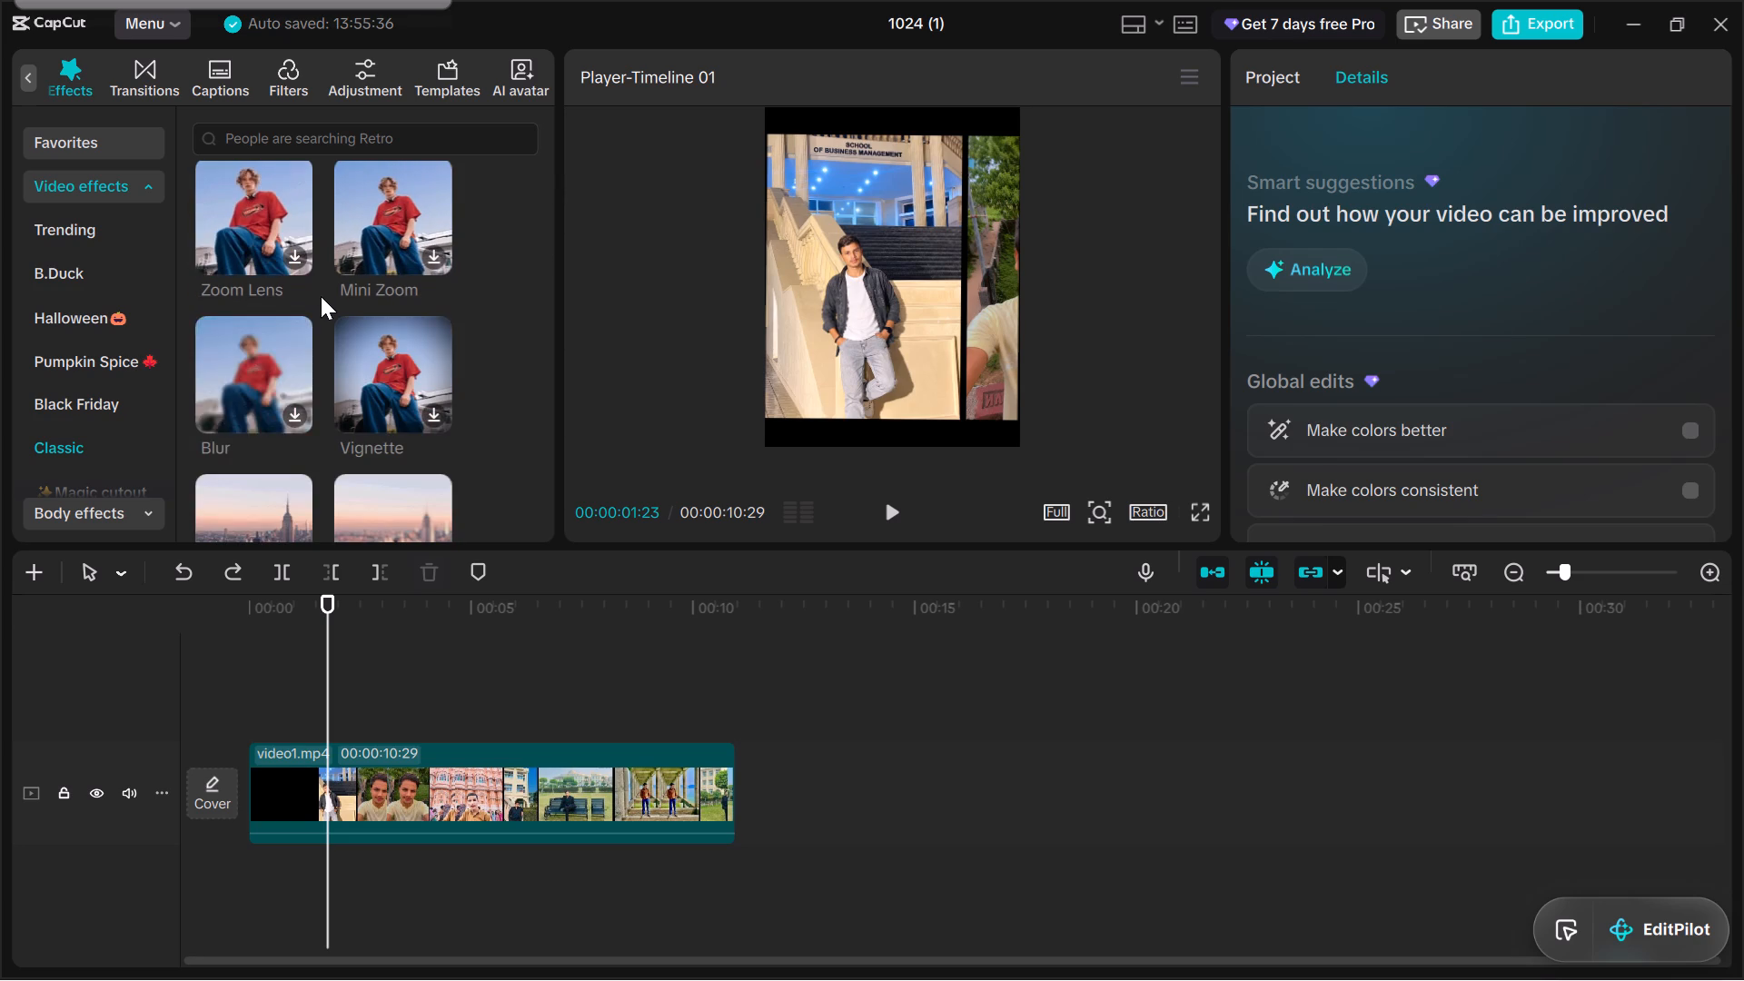
pyautogui.scroll(-1, 321, 296)
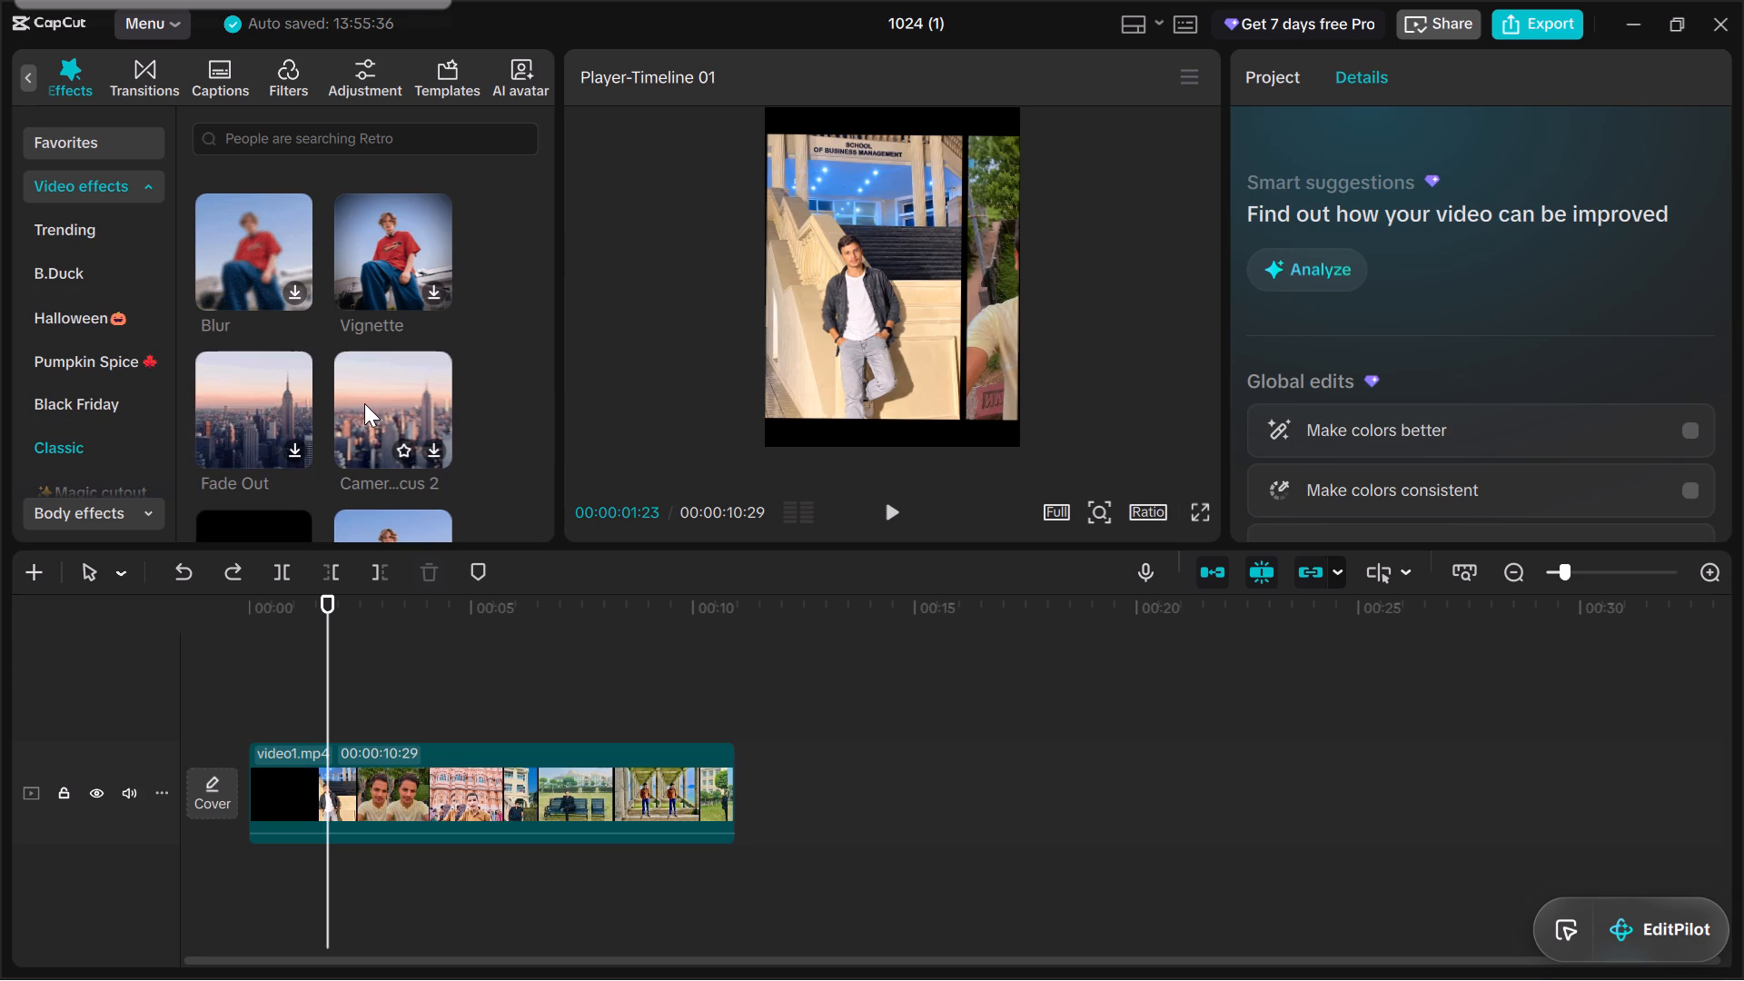
pyautogui.scroll(-1, 365, 403)
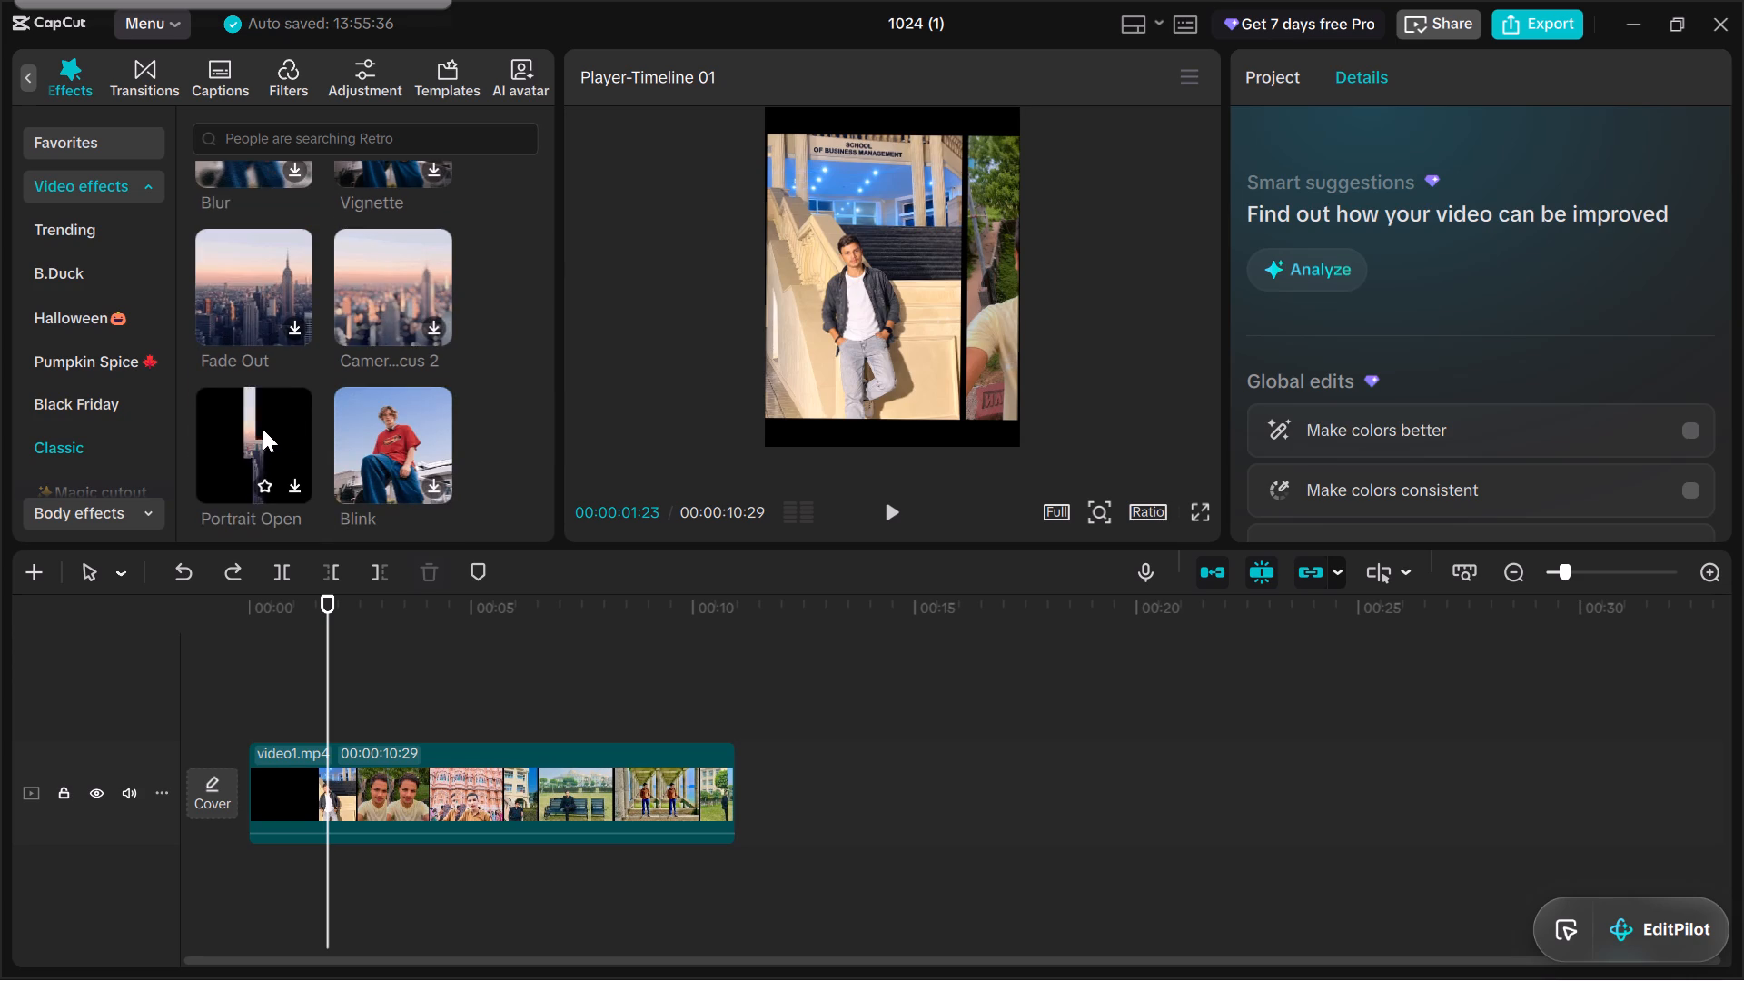
pyautogui.scroll(-2, 272, 434)
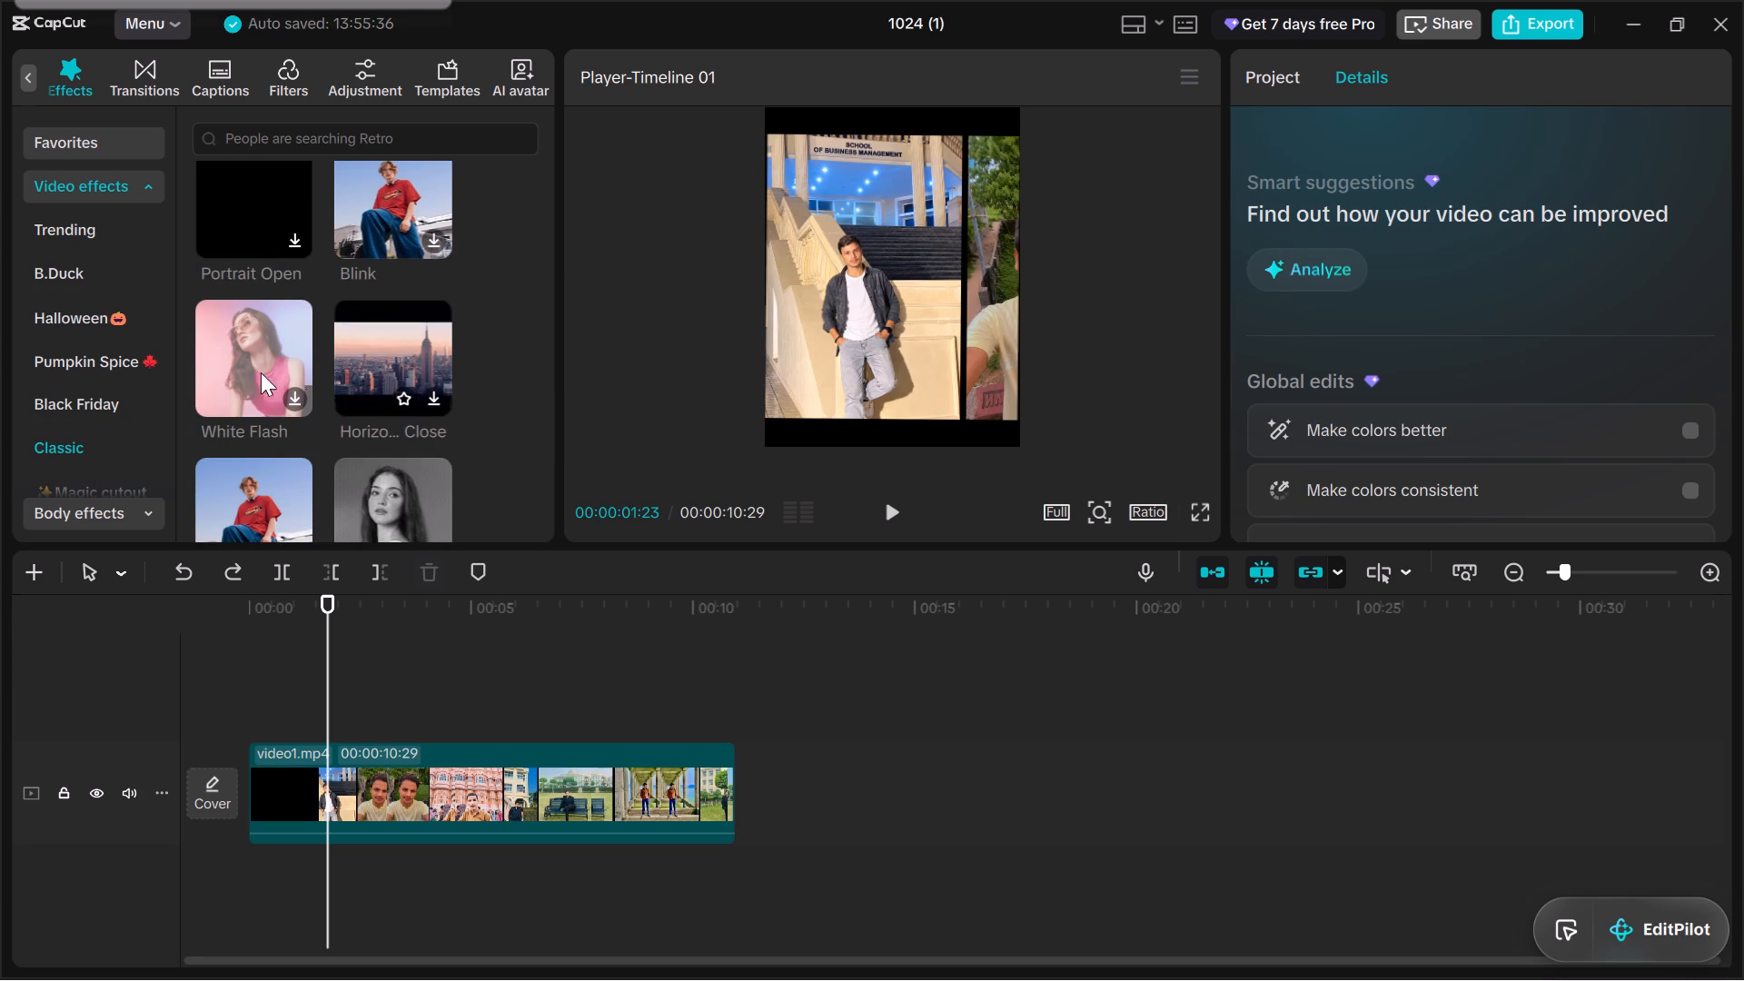
pyautogui.scroll(-2, 253, 373)
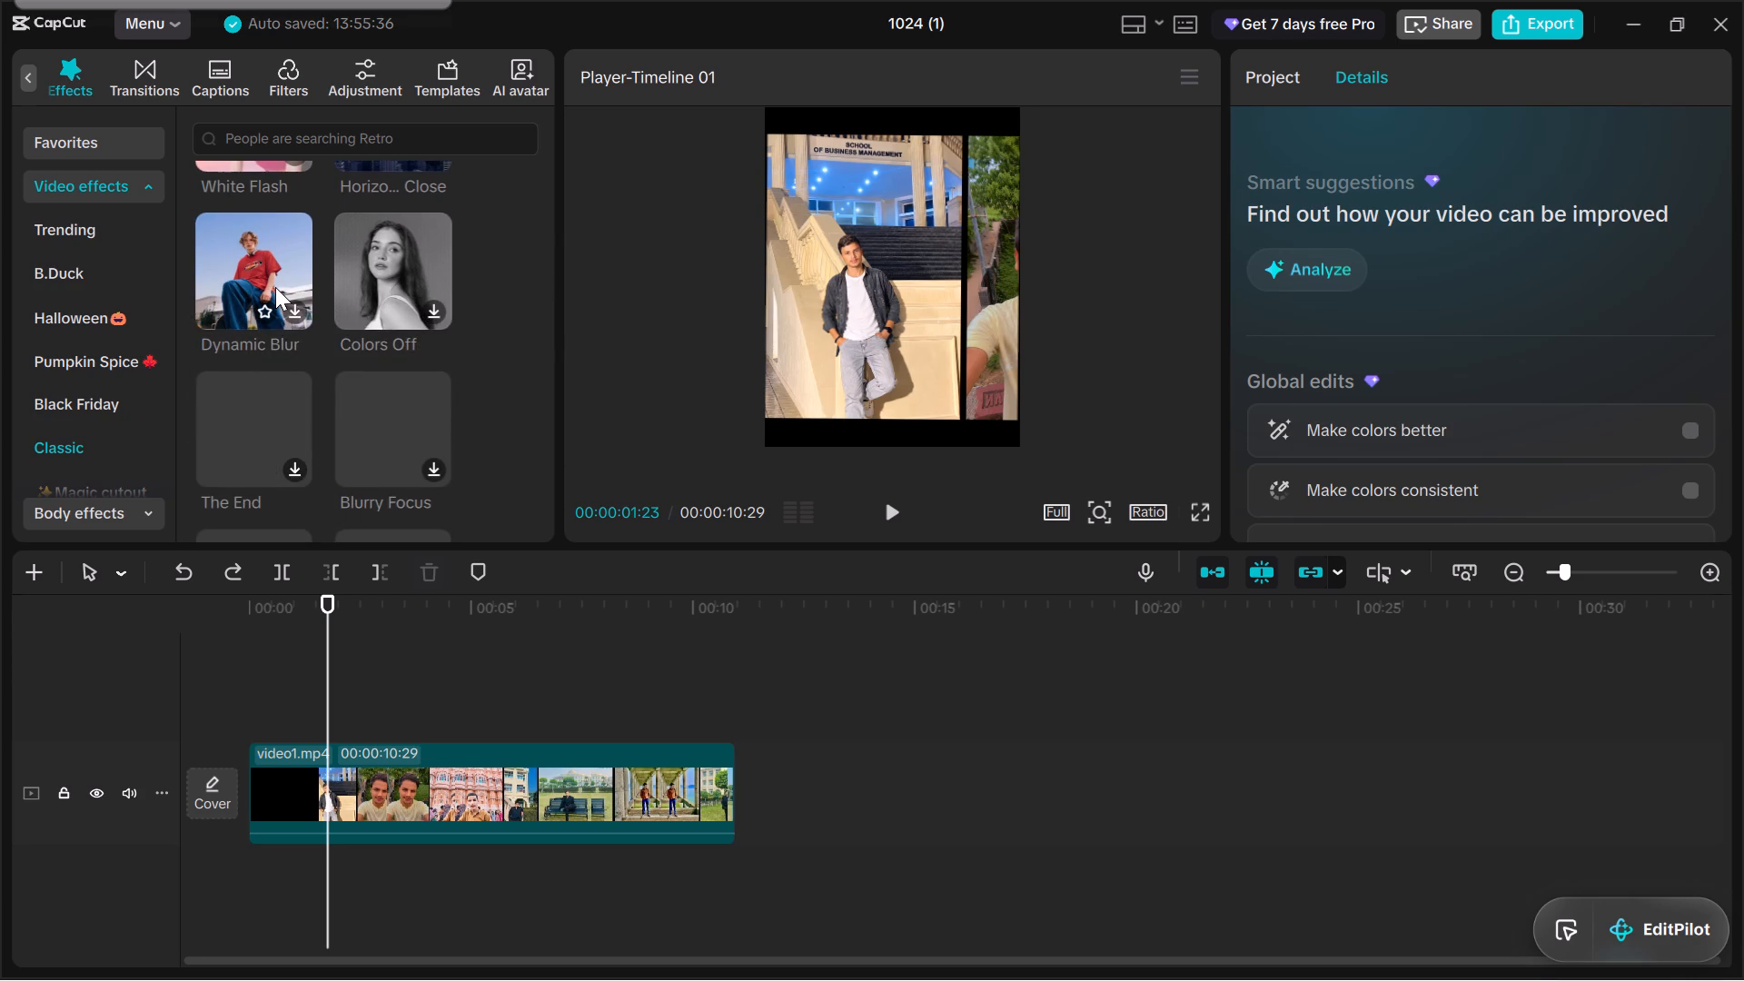
# Add the Dynamic Blur effect from the Classic collection above the video1.mp4 clip at 00:00:01:23.
pyautogui.moveTo(274, 256); pyautogui.dragTo(262, 256)
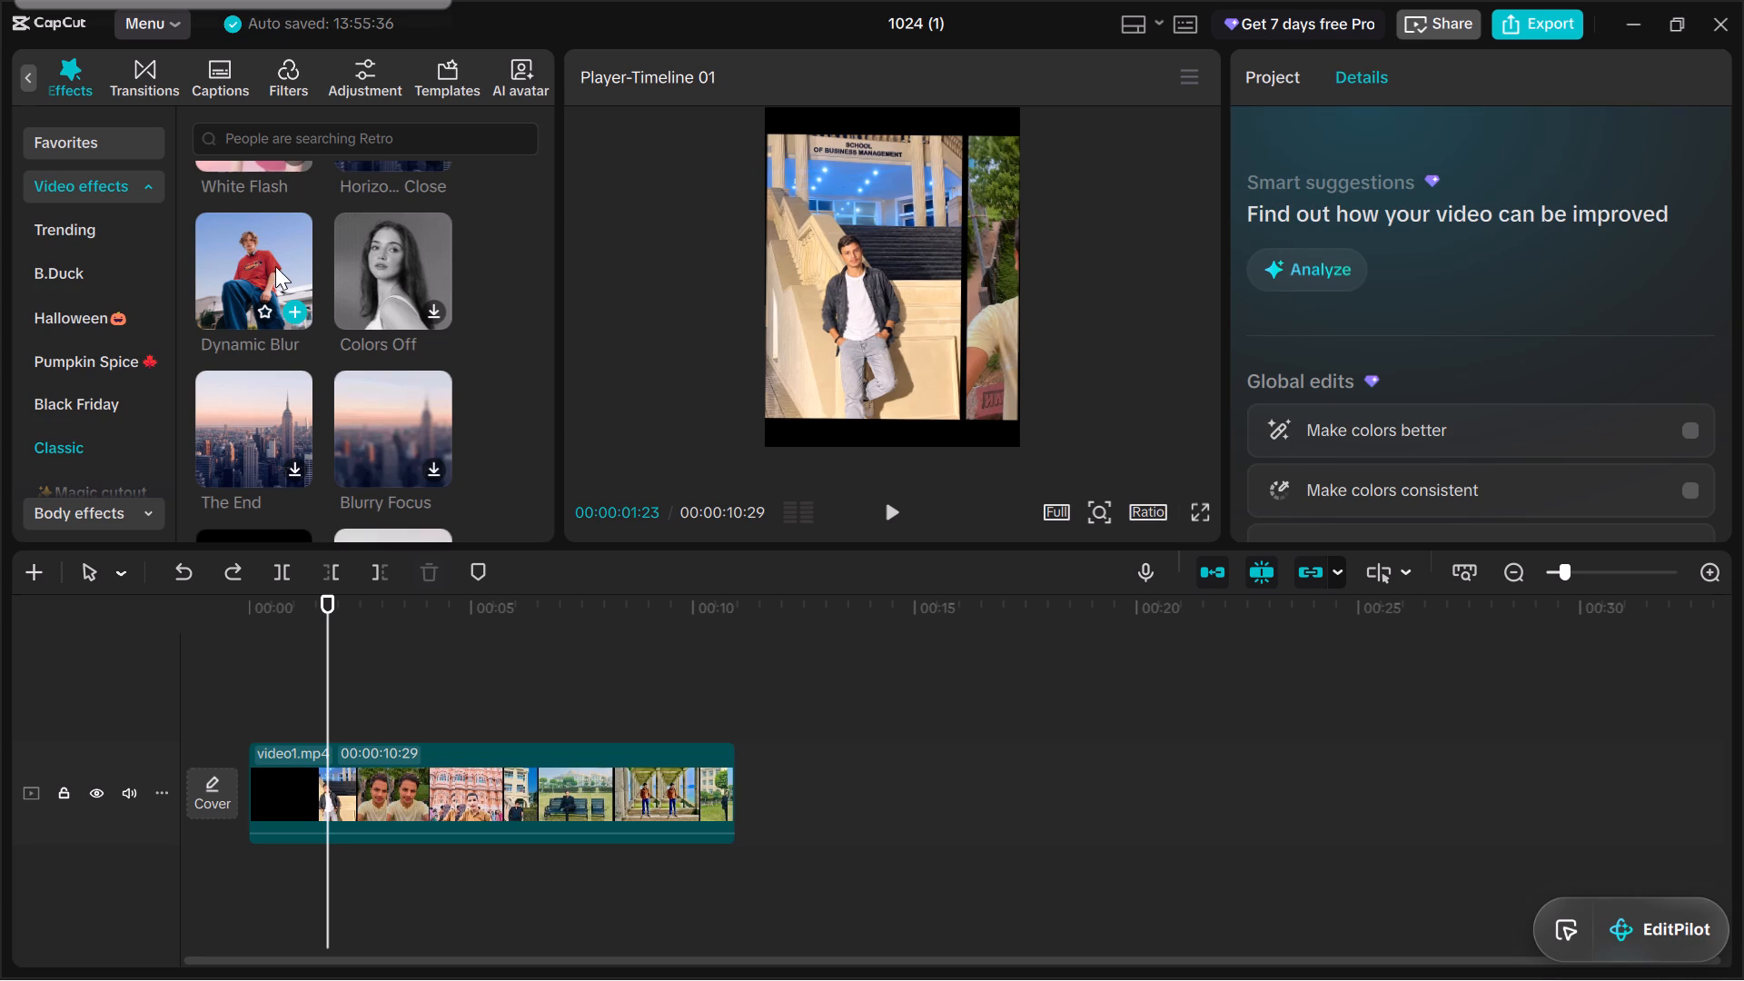
pyautogui.click(290, 307)
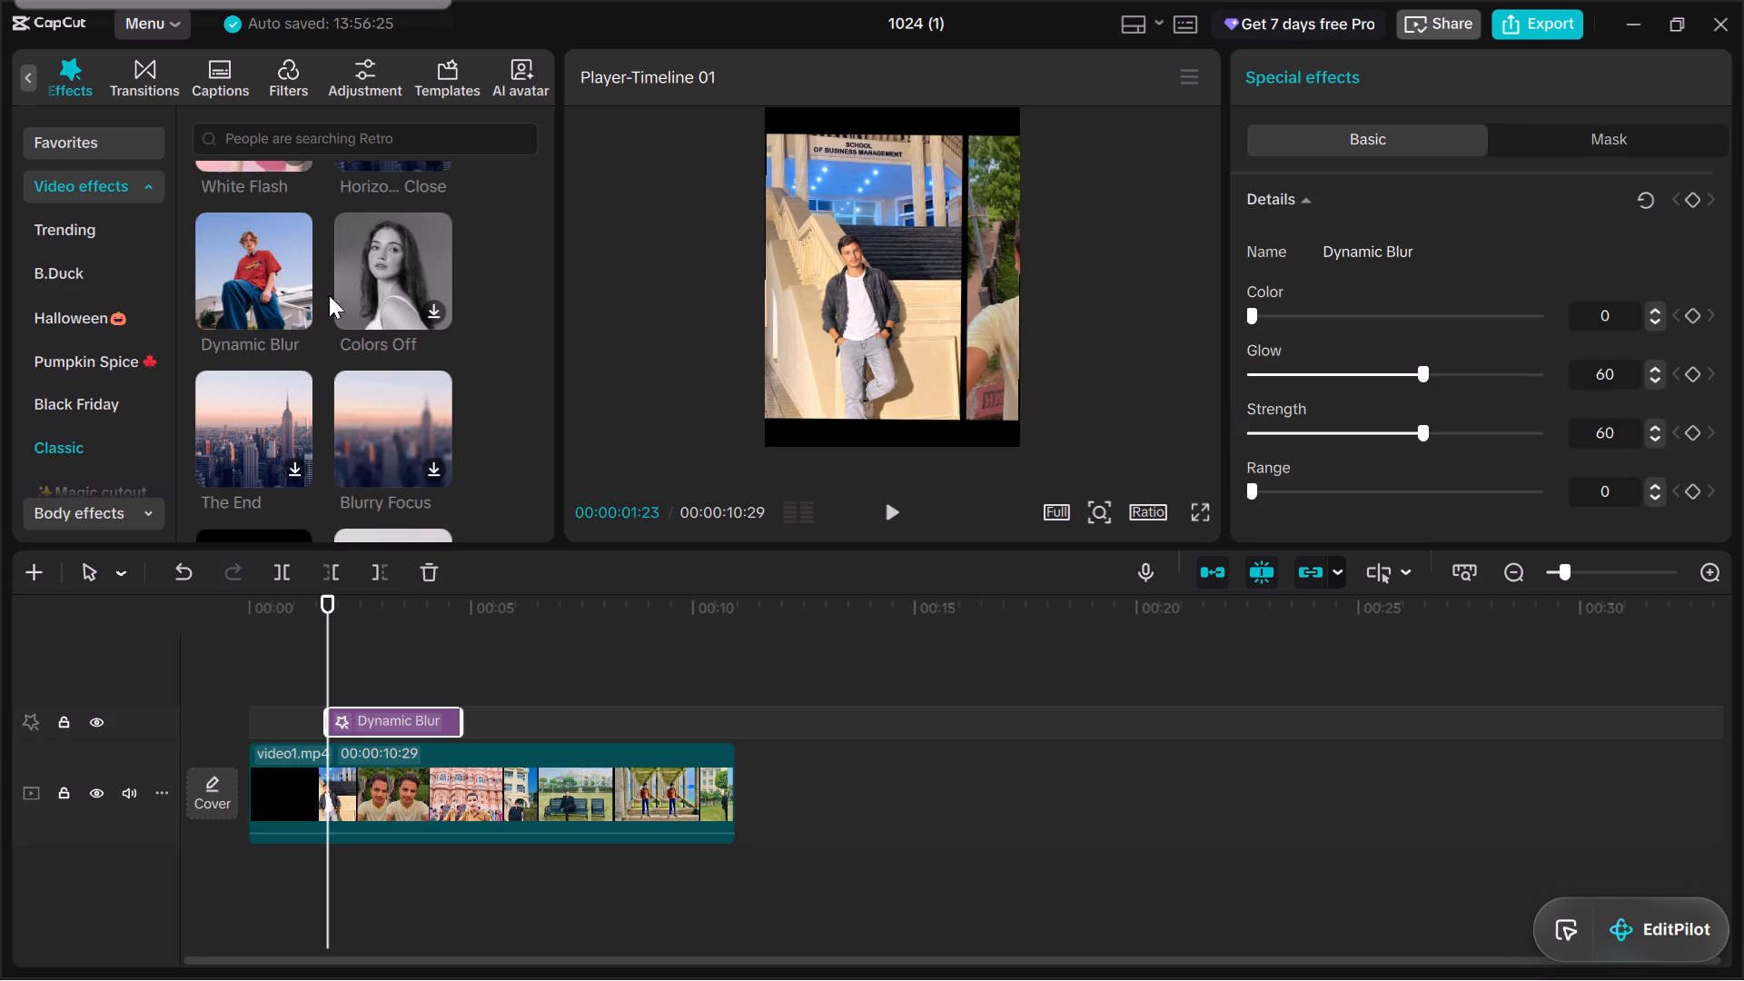
# Examine the Dynamic Blur effect's basic parameters and its mask options.
pyautogui.scroll(-2, 1343, 286)
pyautogui.click(1299, 201)
pyautogui.click(1299, 201)
pyautogui.click(1589, 137)
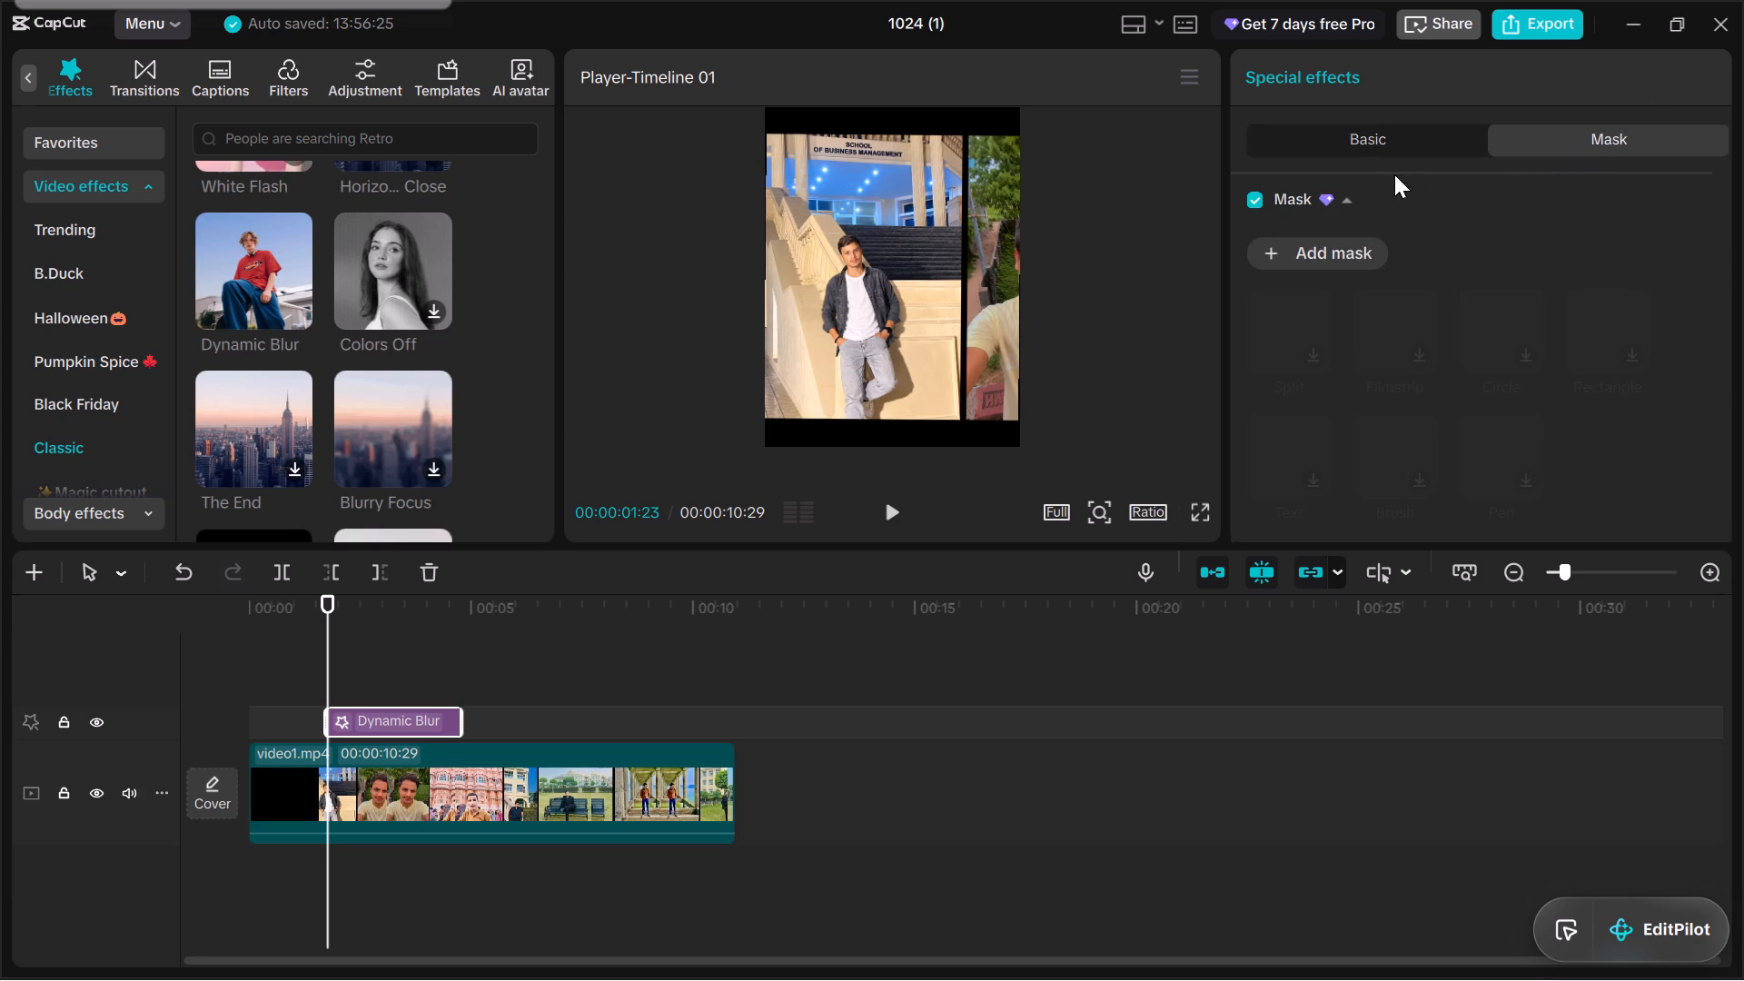
pyautogui.click(1360, 144)
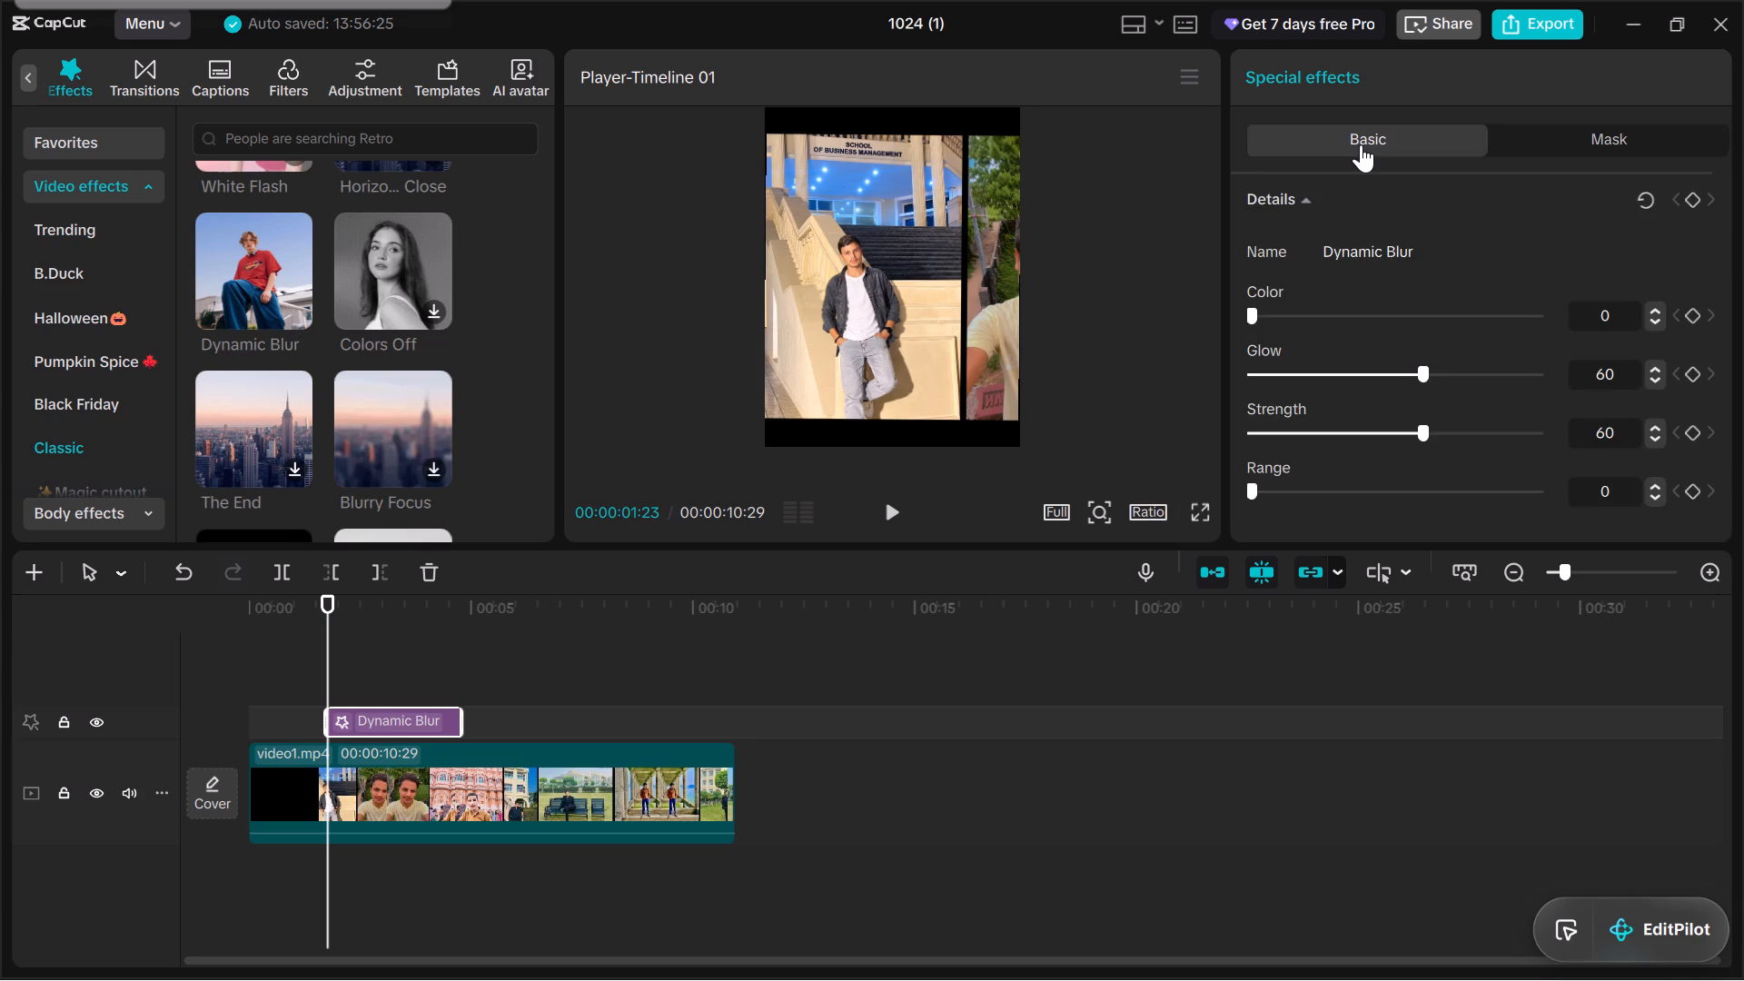
pyautogui.click(1358, 256)
pyautogui.scroll(-1, 1365, 268)
pyautogui.scroll(2, 1365, 268)
pyautogui.scroll(-4, 1368, 269)
# Extend the Dynamic Blur effect at both ends so that it spans the full length of the video1.mp4 clip.
pyautogui.click(413, 725)
pyautogui.moveTo(461, 718); pyautogui.dragTo(736, 731)
pyautogui.moveTo(330, 715); pyautogui.dragTo(303, 710)
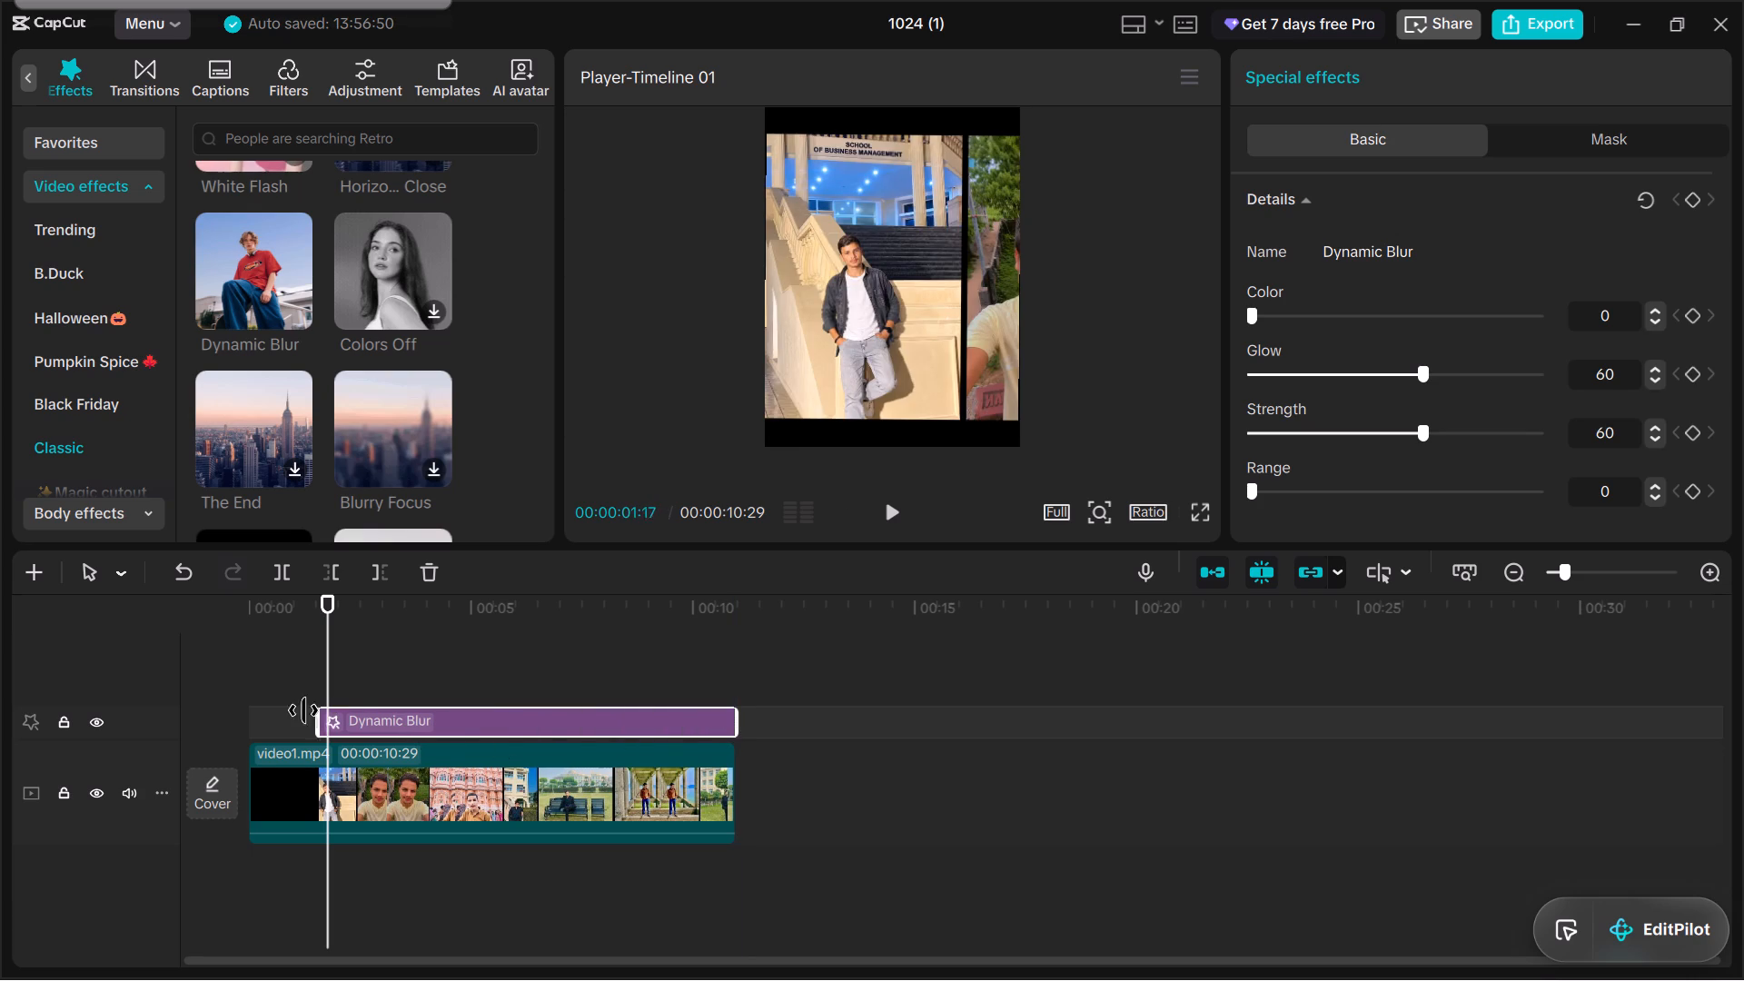
pyautogui.moveTo(303, 710); pyautogui.dragTo(242, 699)
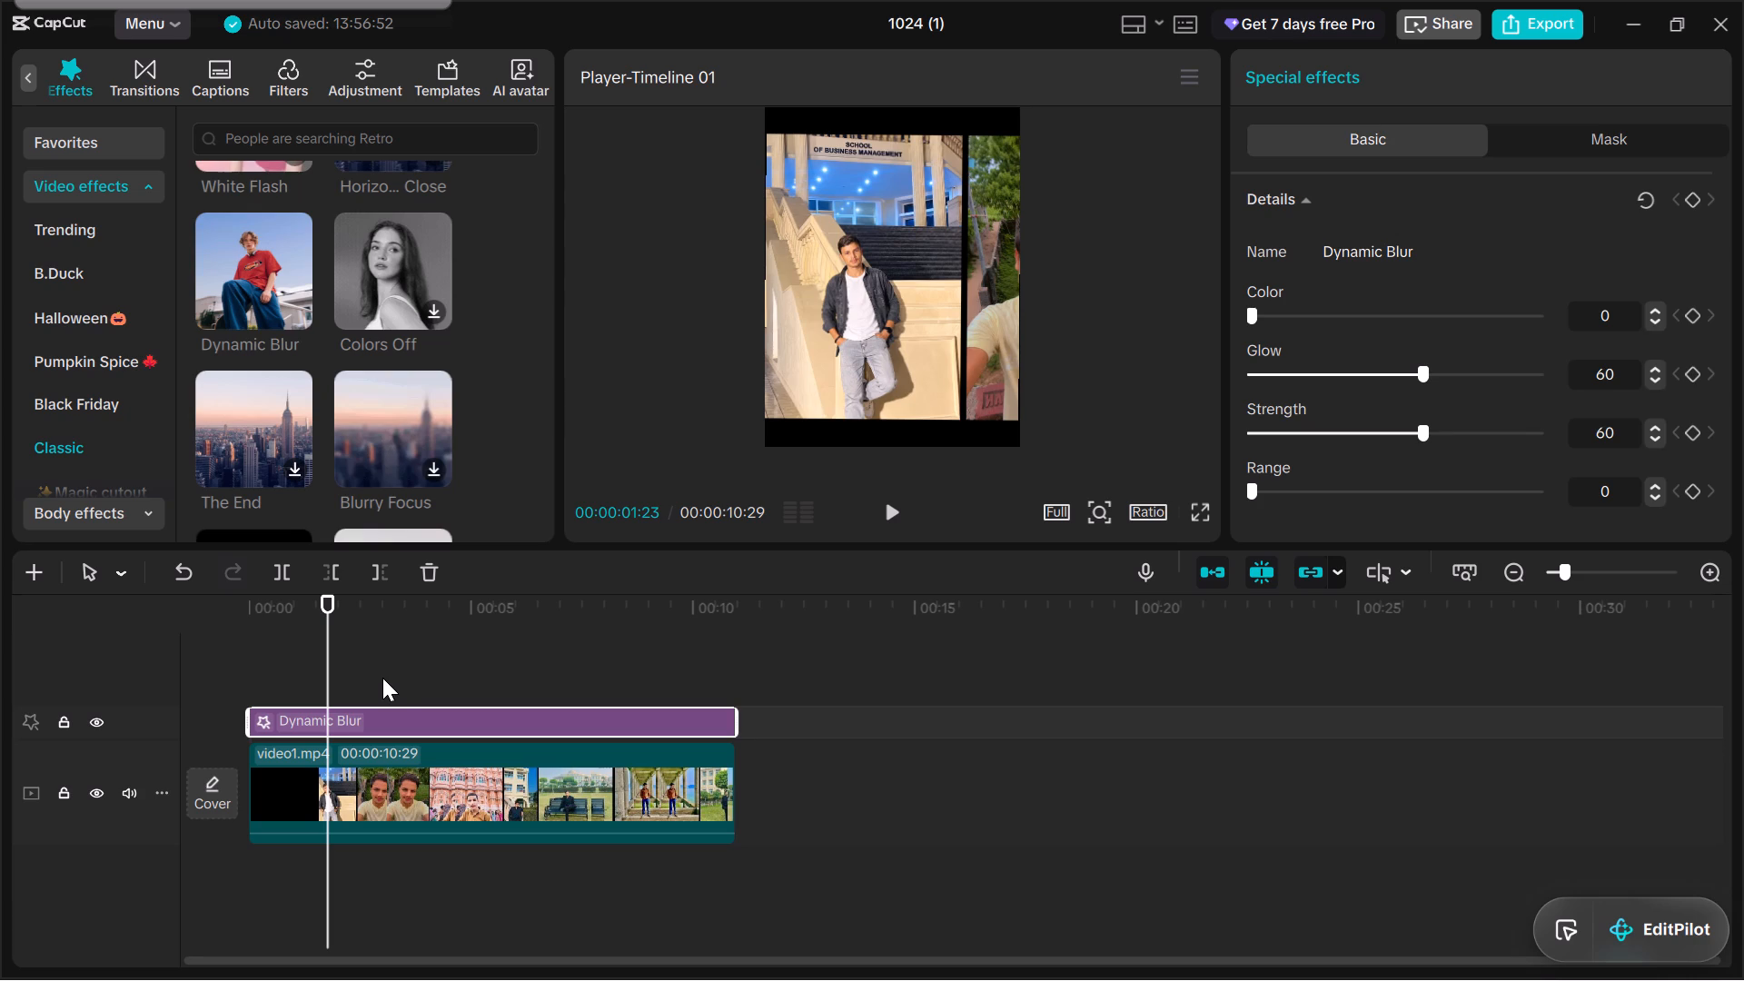
# Examine the basic adjustment settings of the video1.mp4 clip, from auto adjust and LUT through the tone and effects values.
pyautogui.click(508, 804)
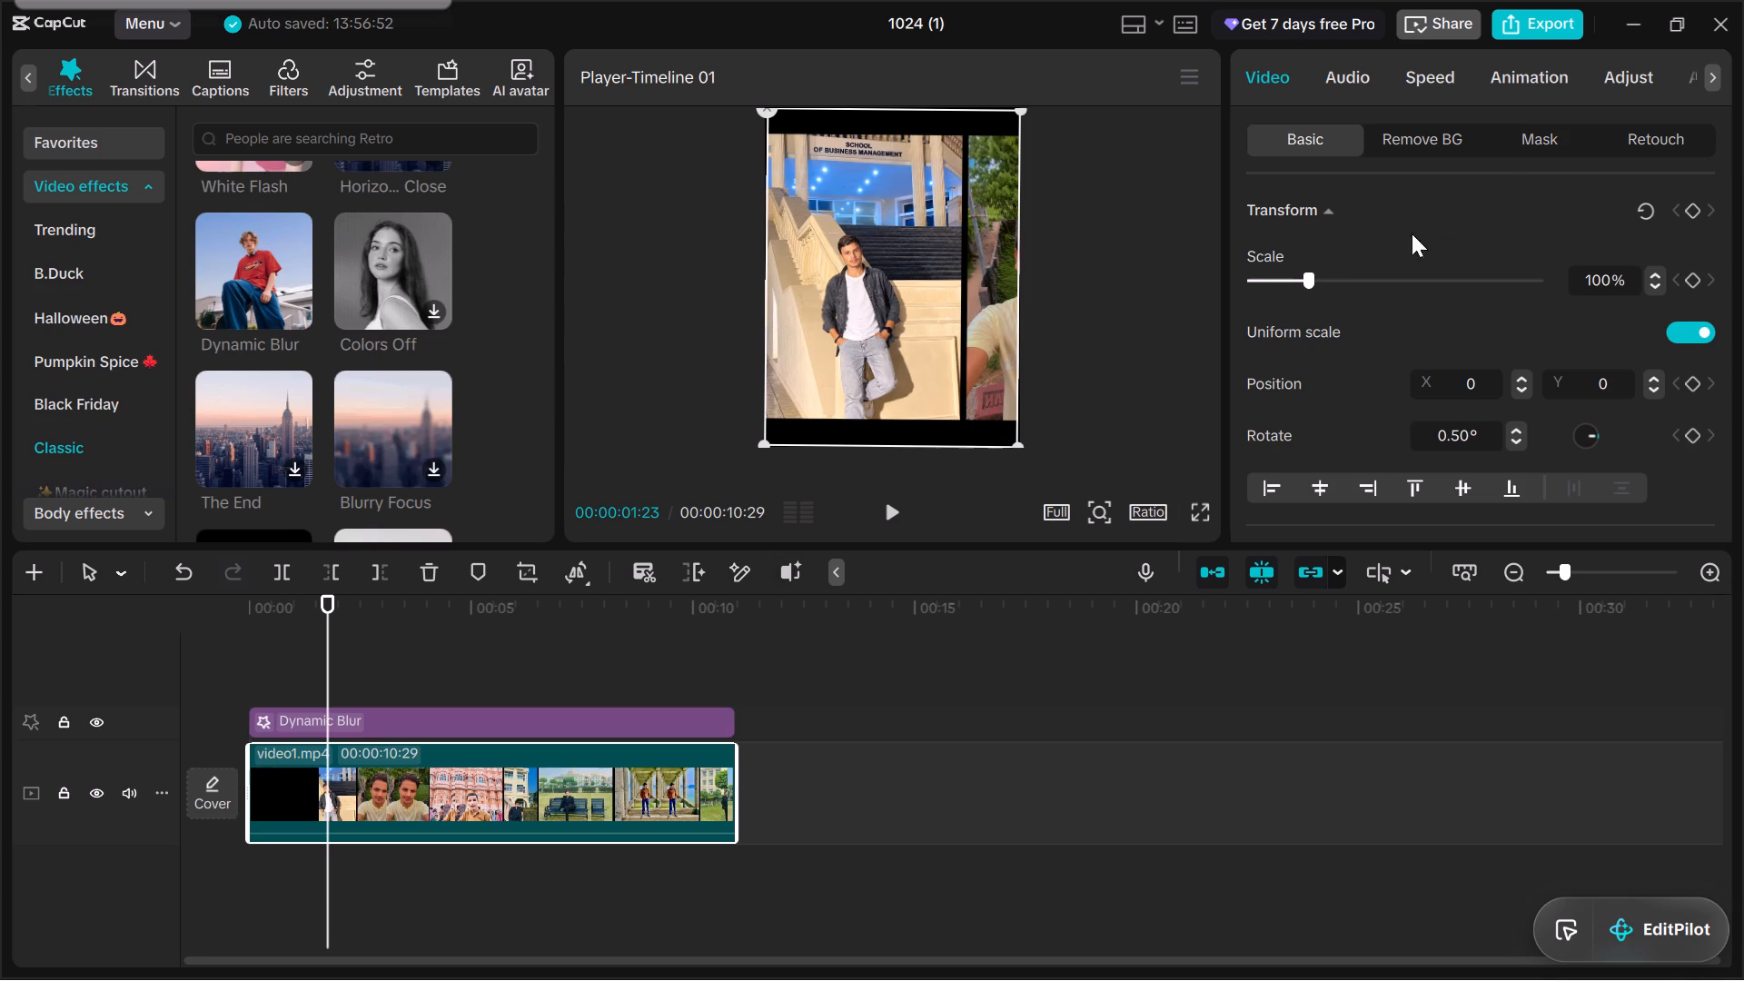
pyautogui.click(1619, 71)
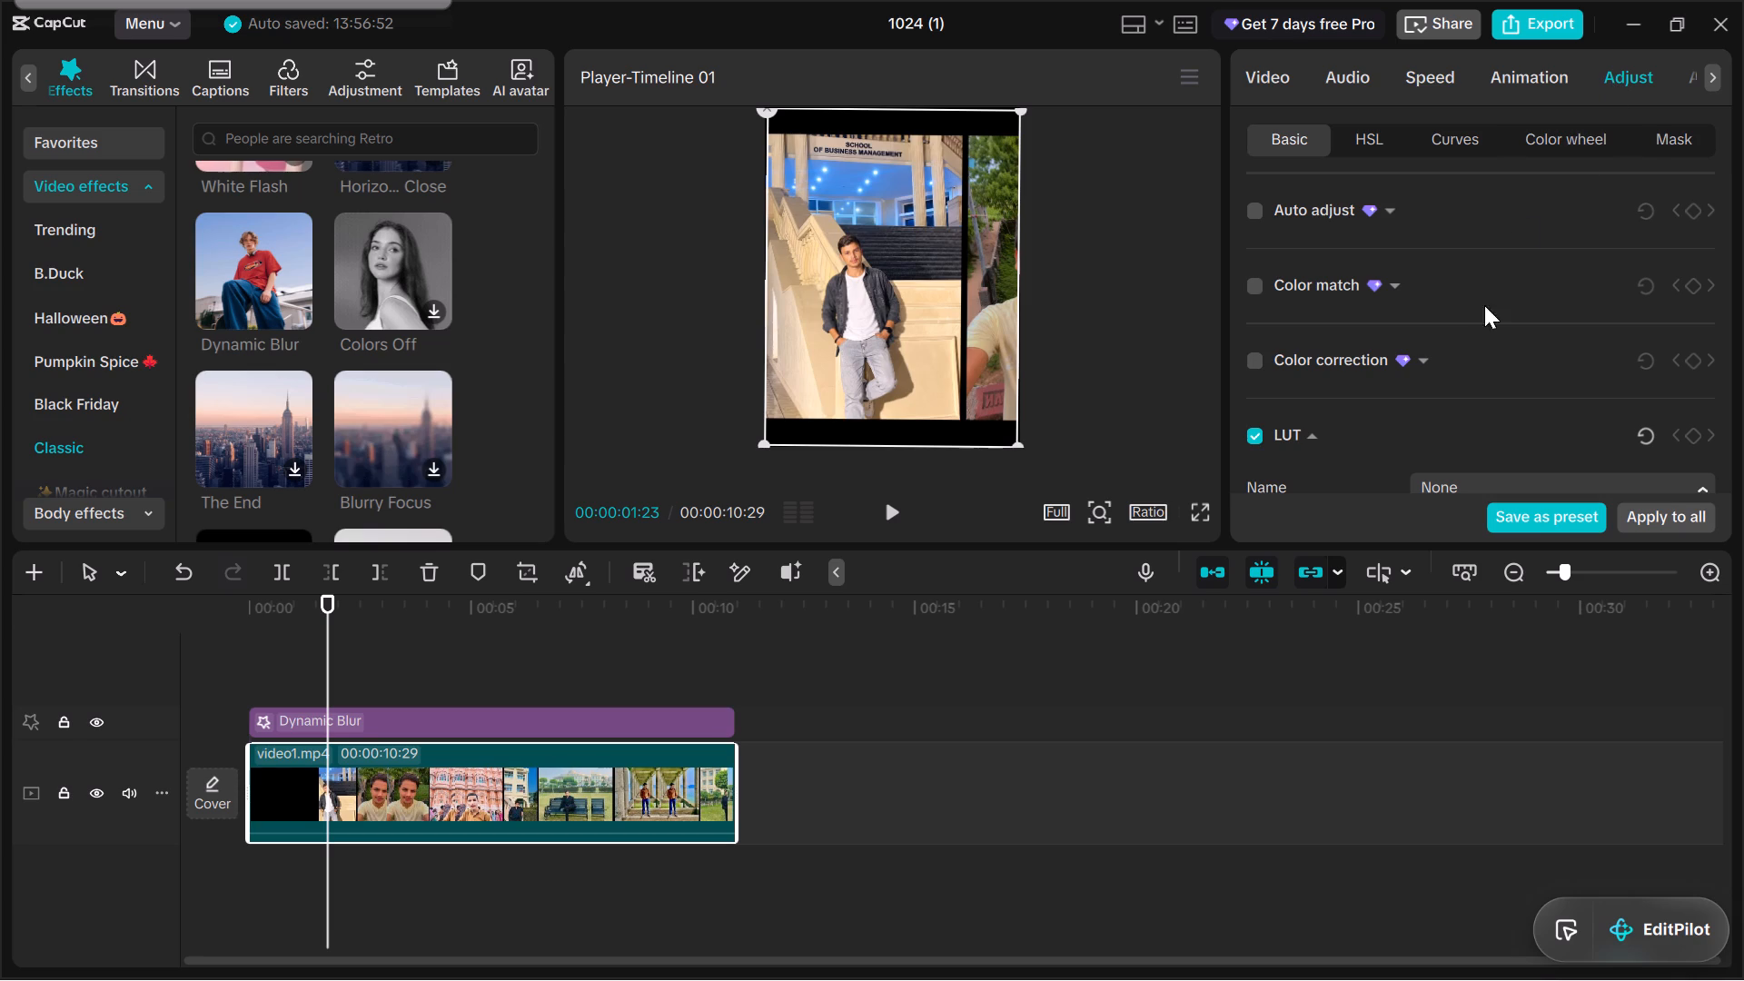
pyautogui.scroll(-2, 1477, 317)
pyautogui.scroll(1, 1477, 317)
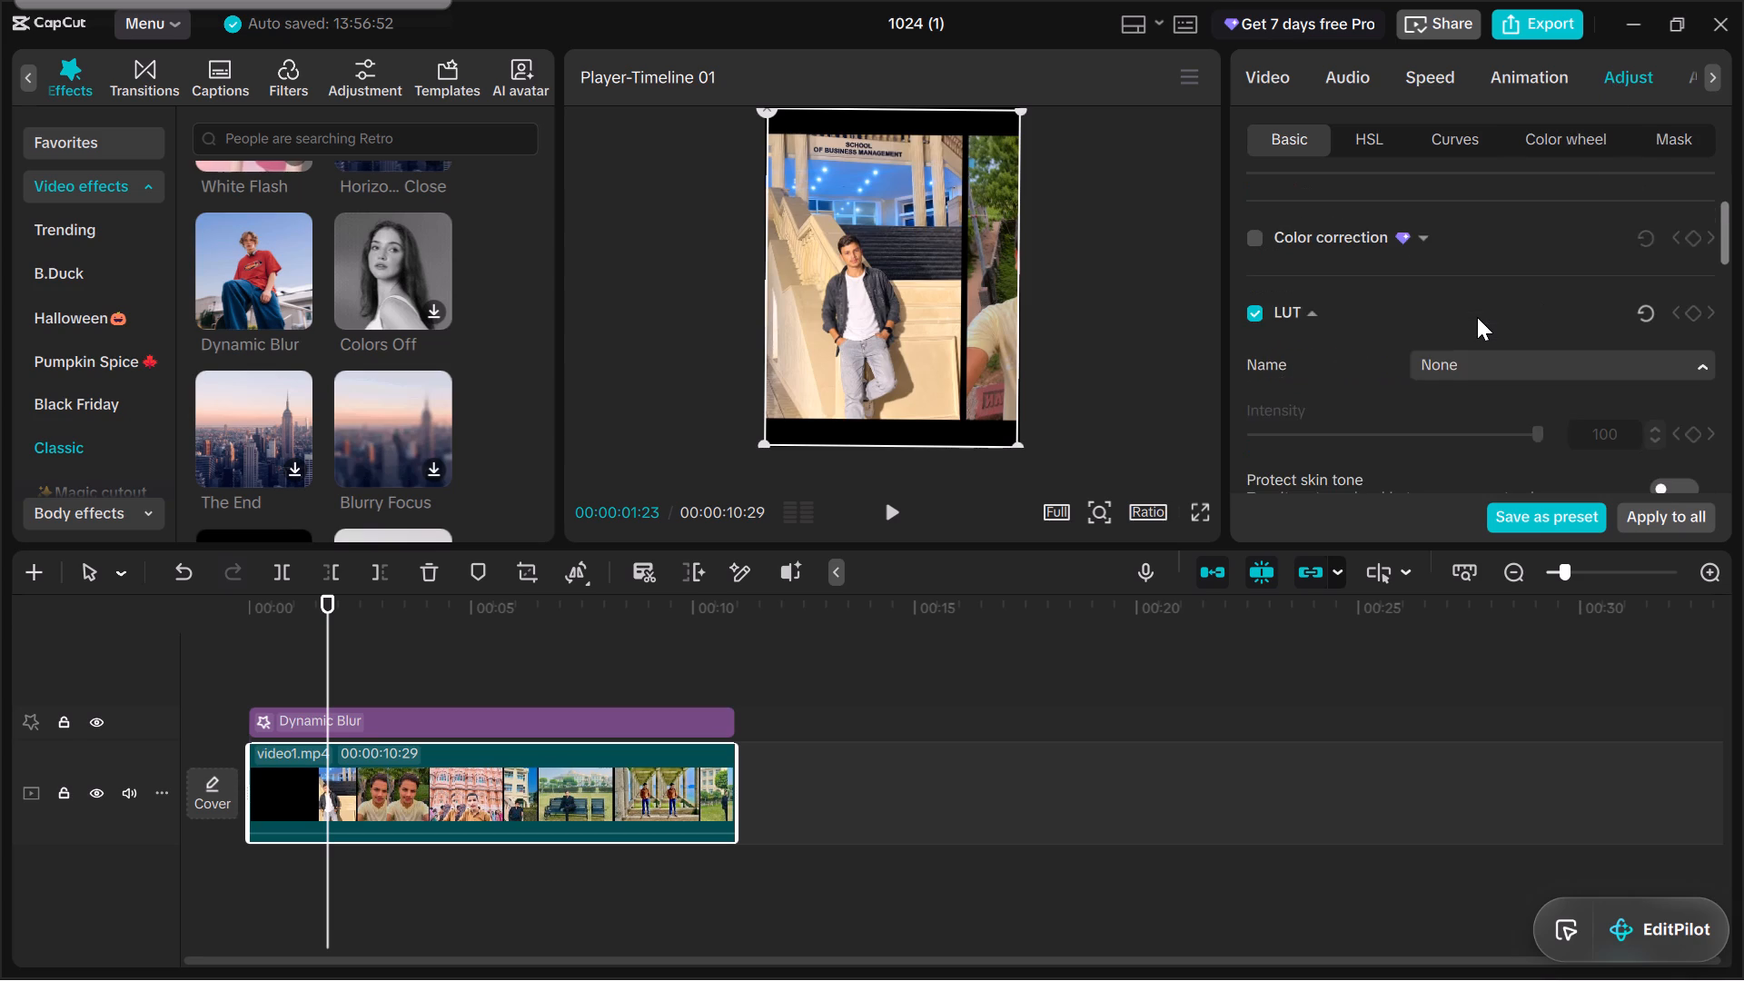
pyautogui.scroll(-6, 1477, 317)
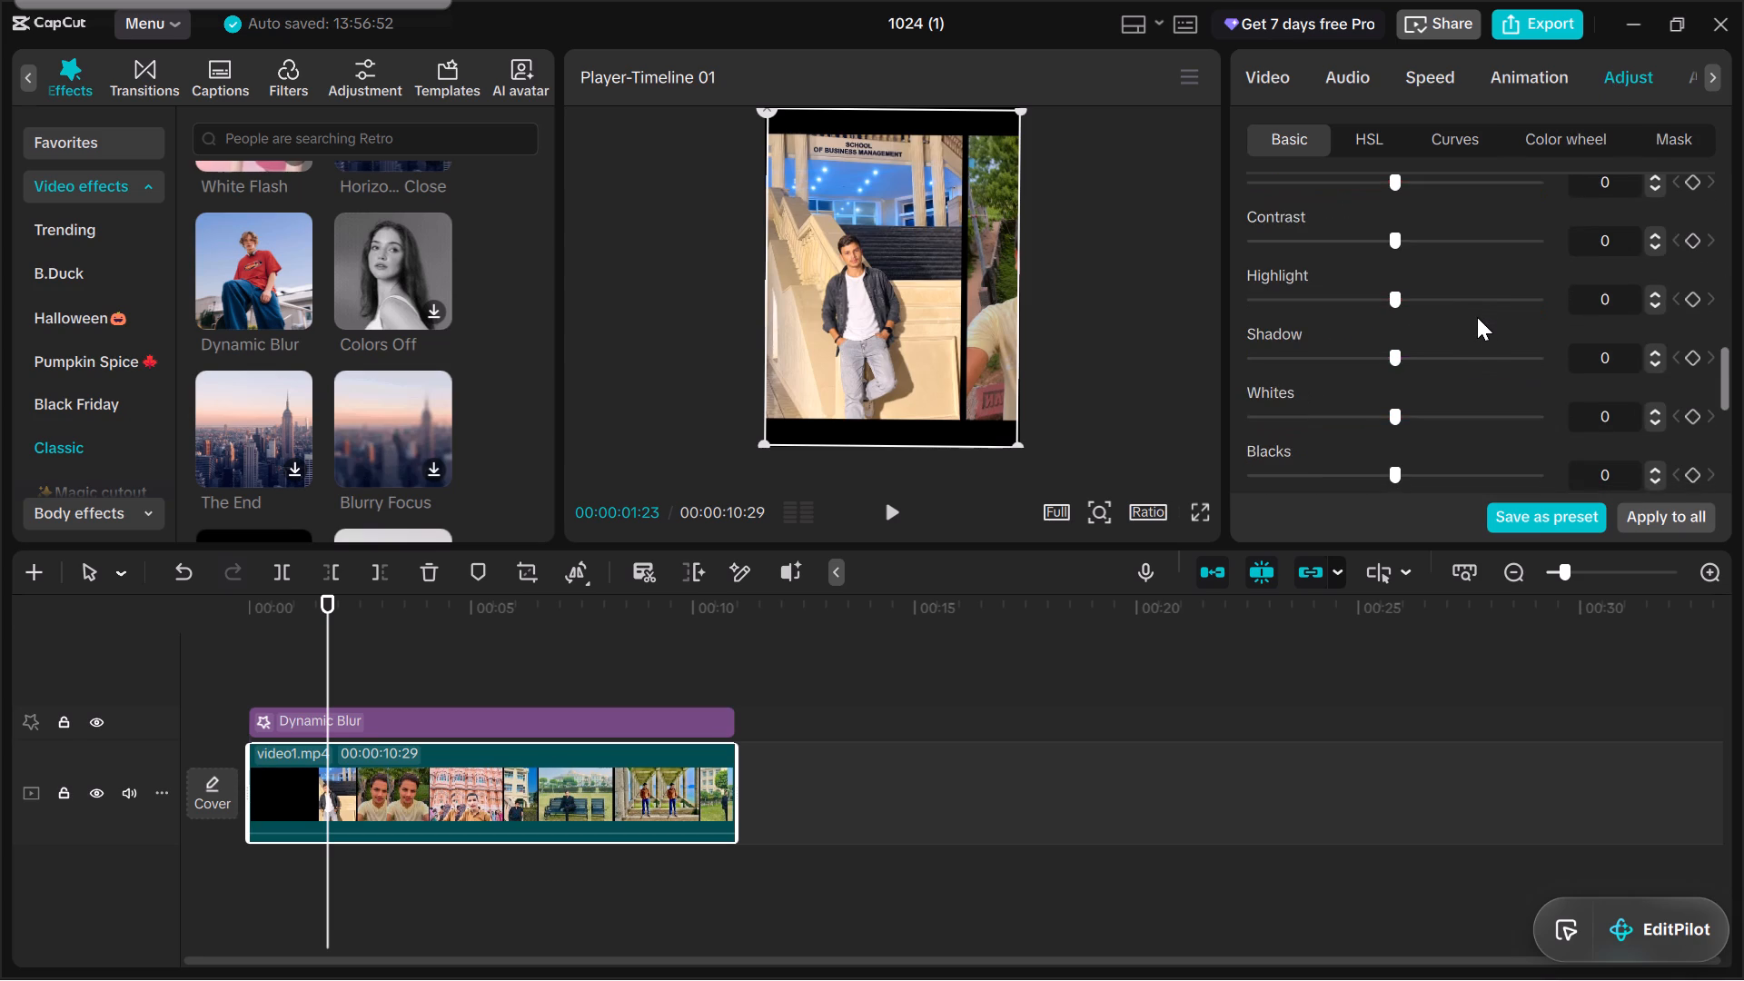
pyautogui.scroll(-3, 1477, 317)
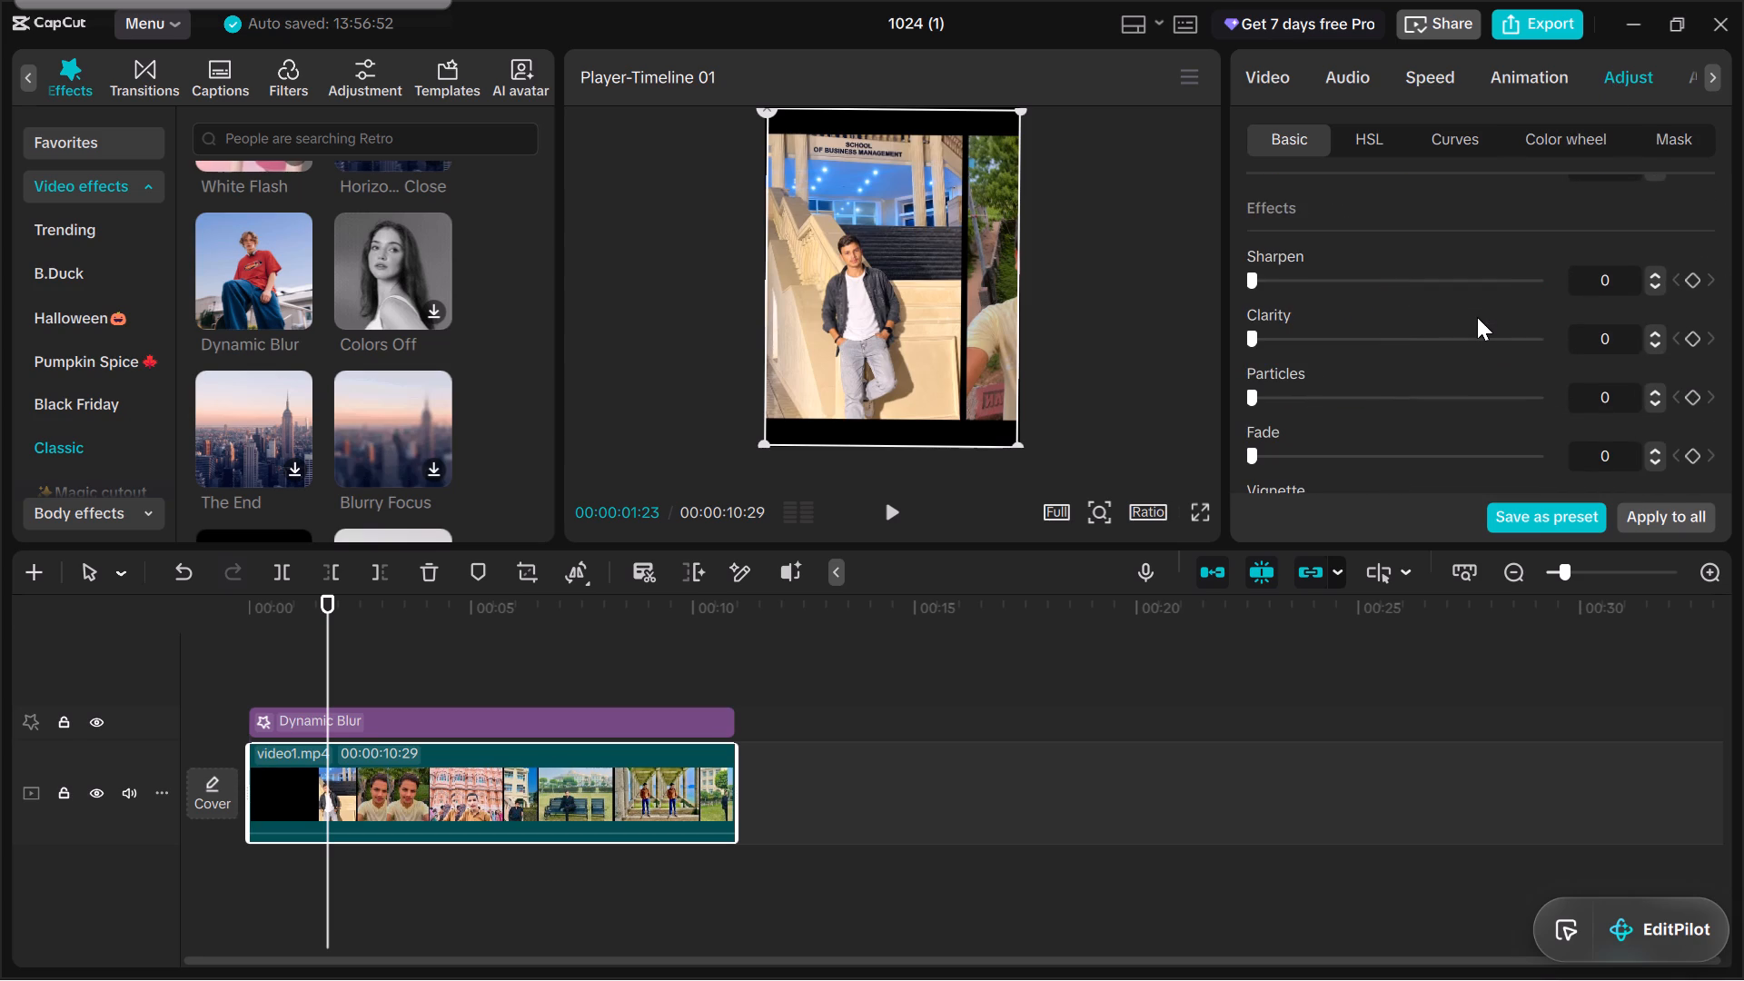
pyautogui.scroll(-7, 1477, 317)
pyautogui.scroll(13, 1481, 314)
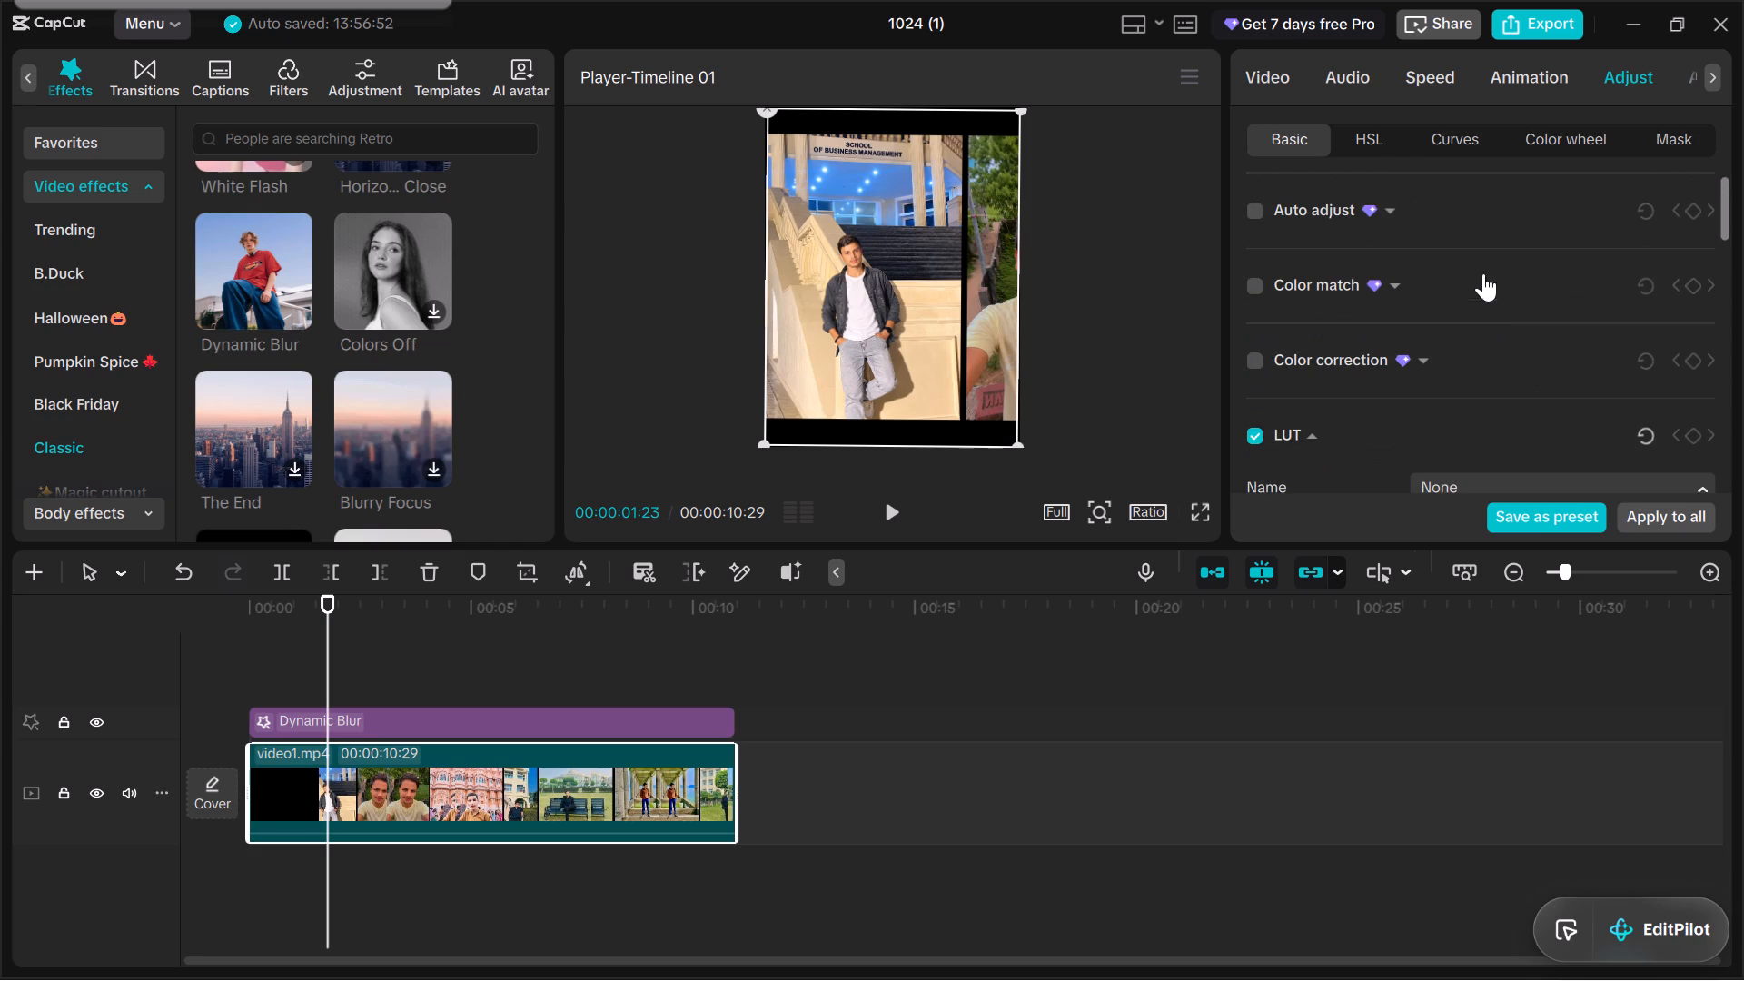
# Look through the HSL, curves, color wheel and mask adjustment options of the video1.mp4 clip.
pyautogui.click(1373, 136)
pyautogui.click(1441, 149)
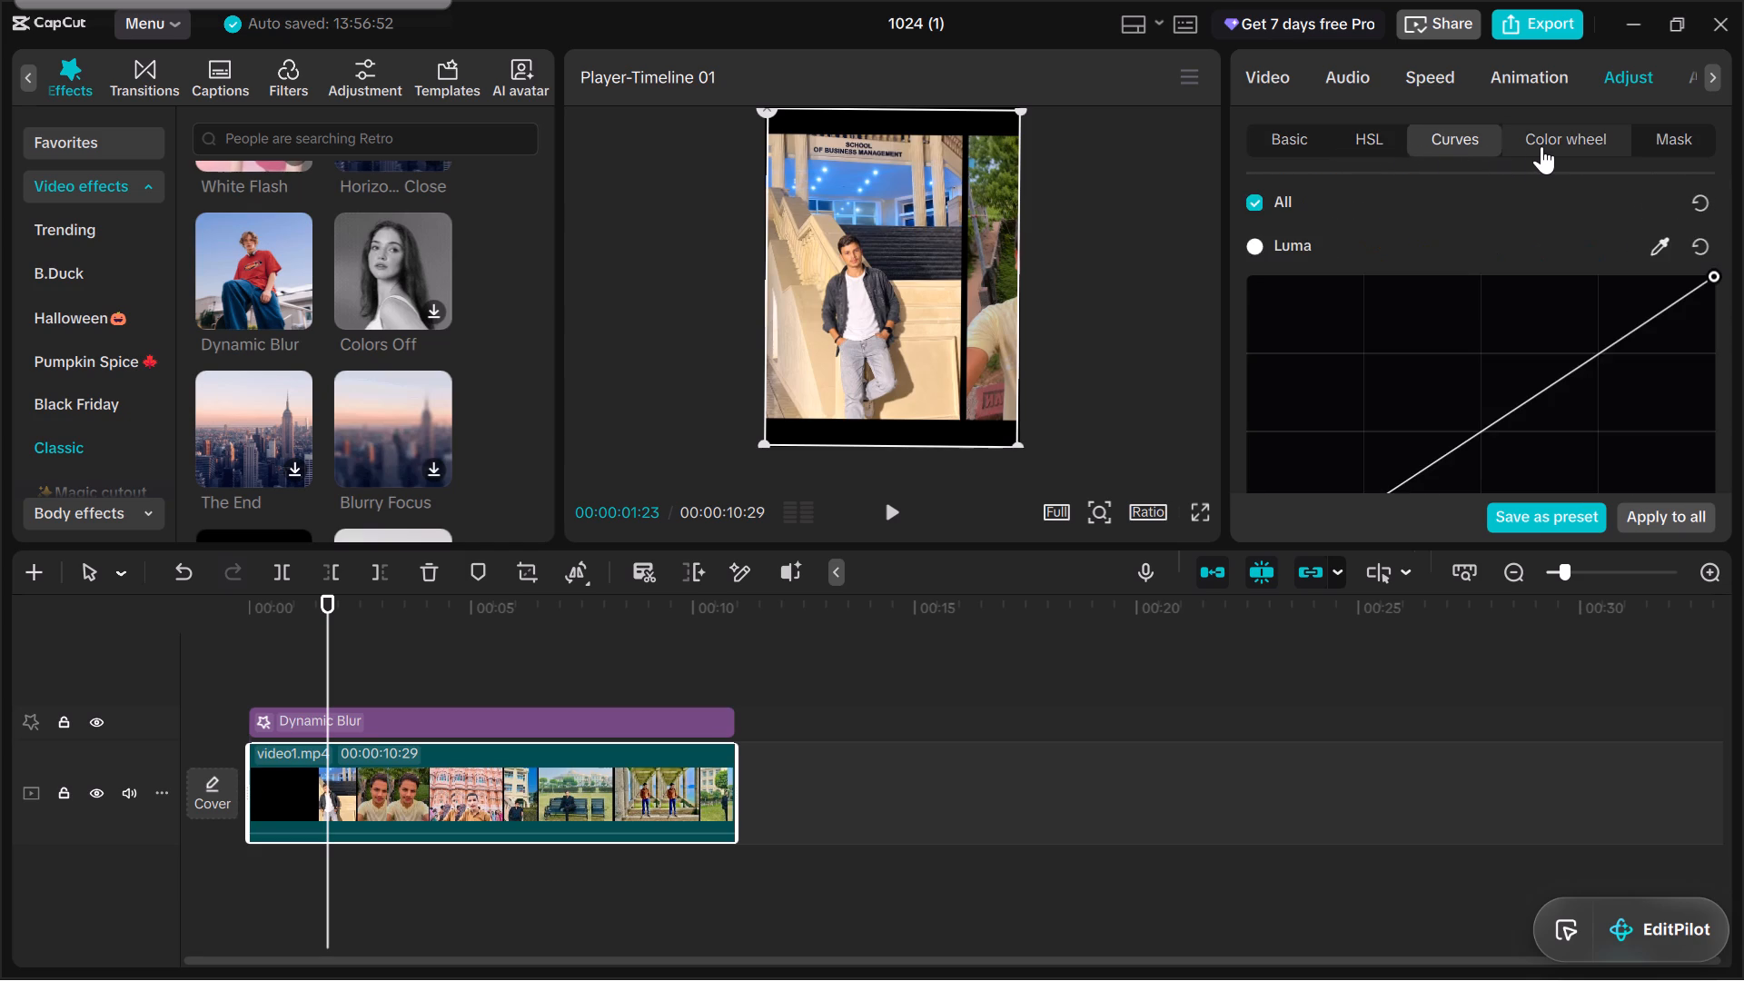
pyautogui.click(1543, 146)
pyautogui.click(1658, 134)
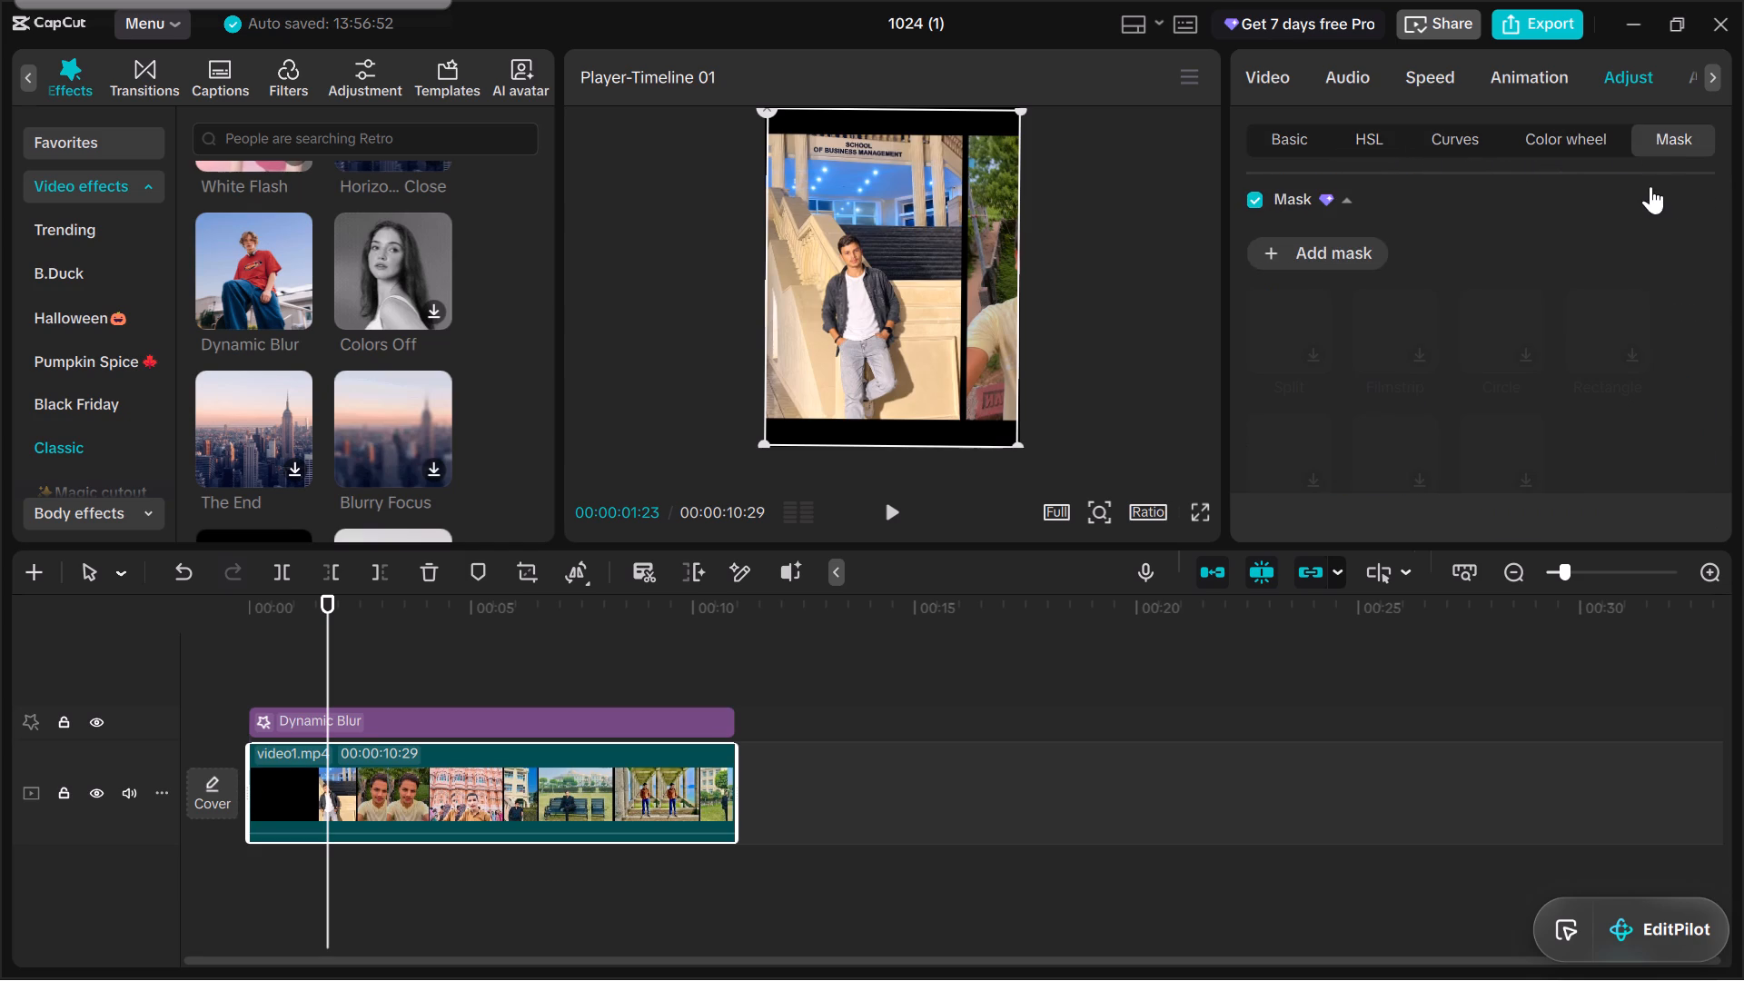
pyautogui.click(1589, 141)
pyautogui.click(1712, 81)
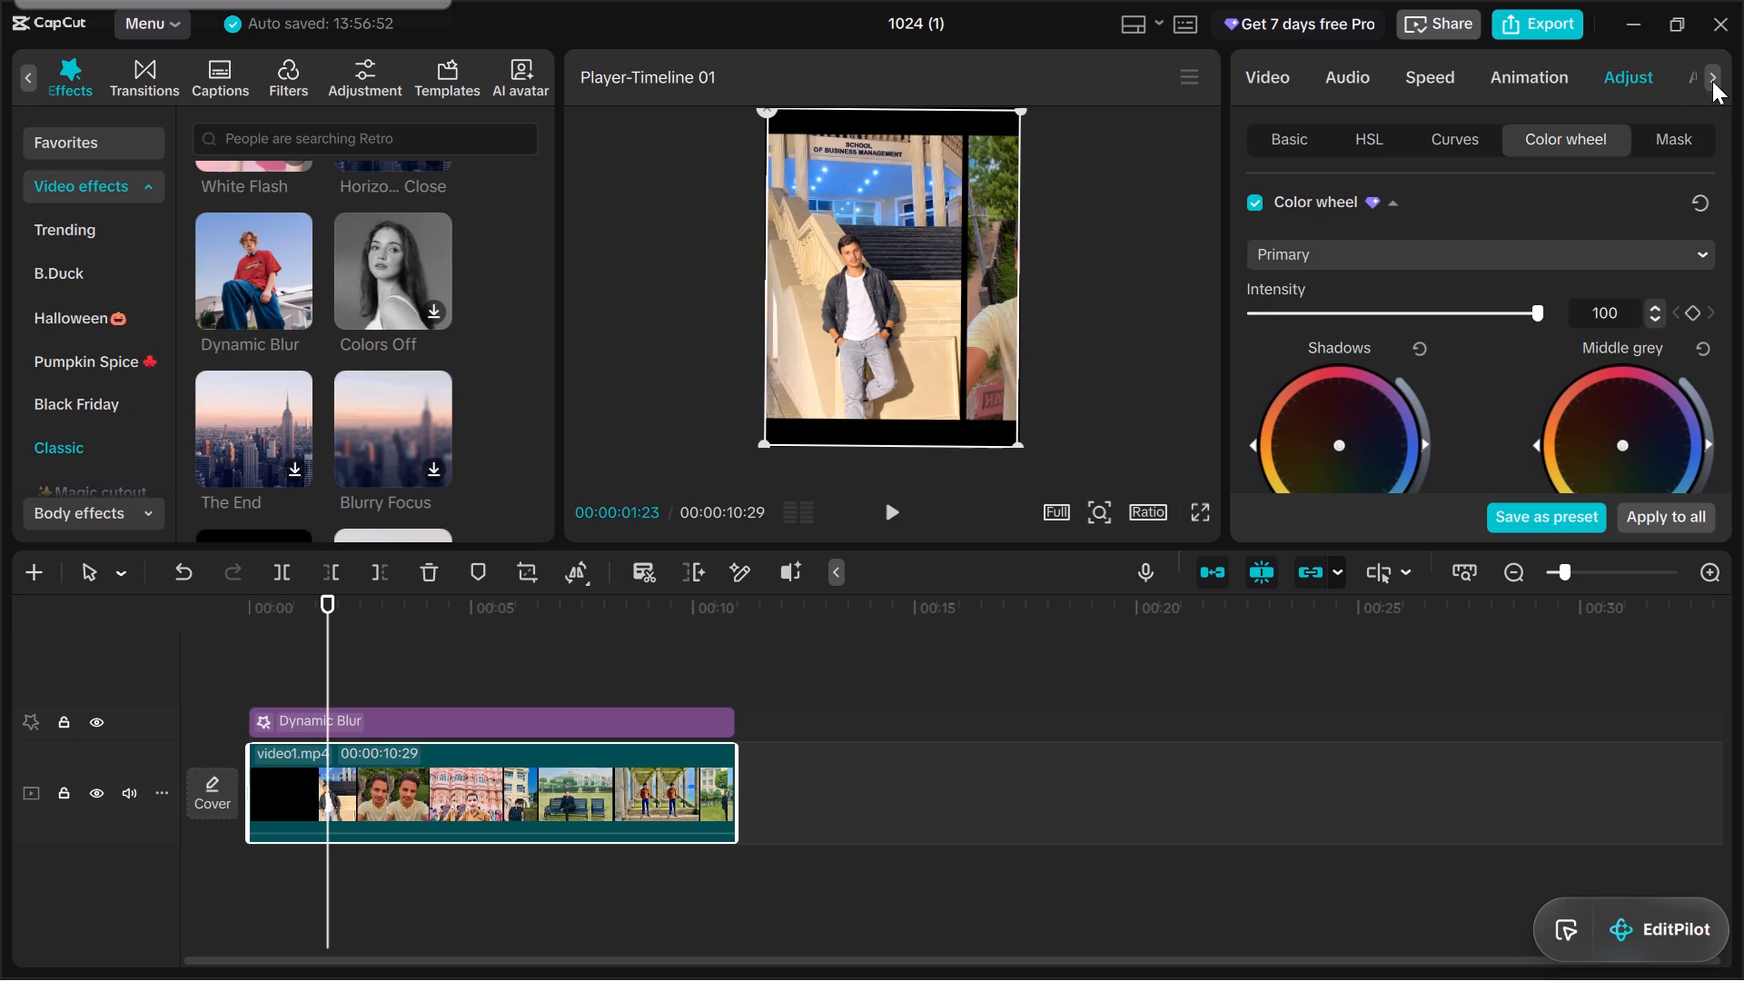
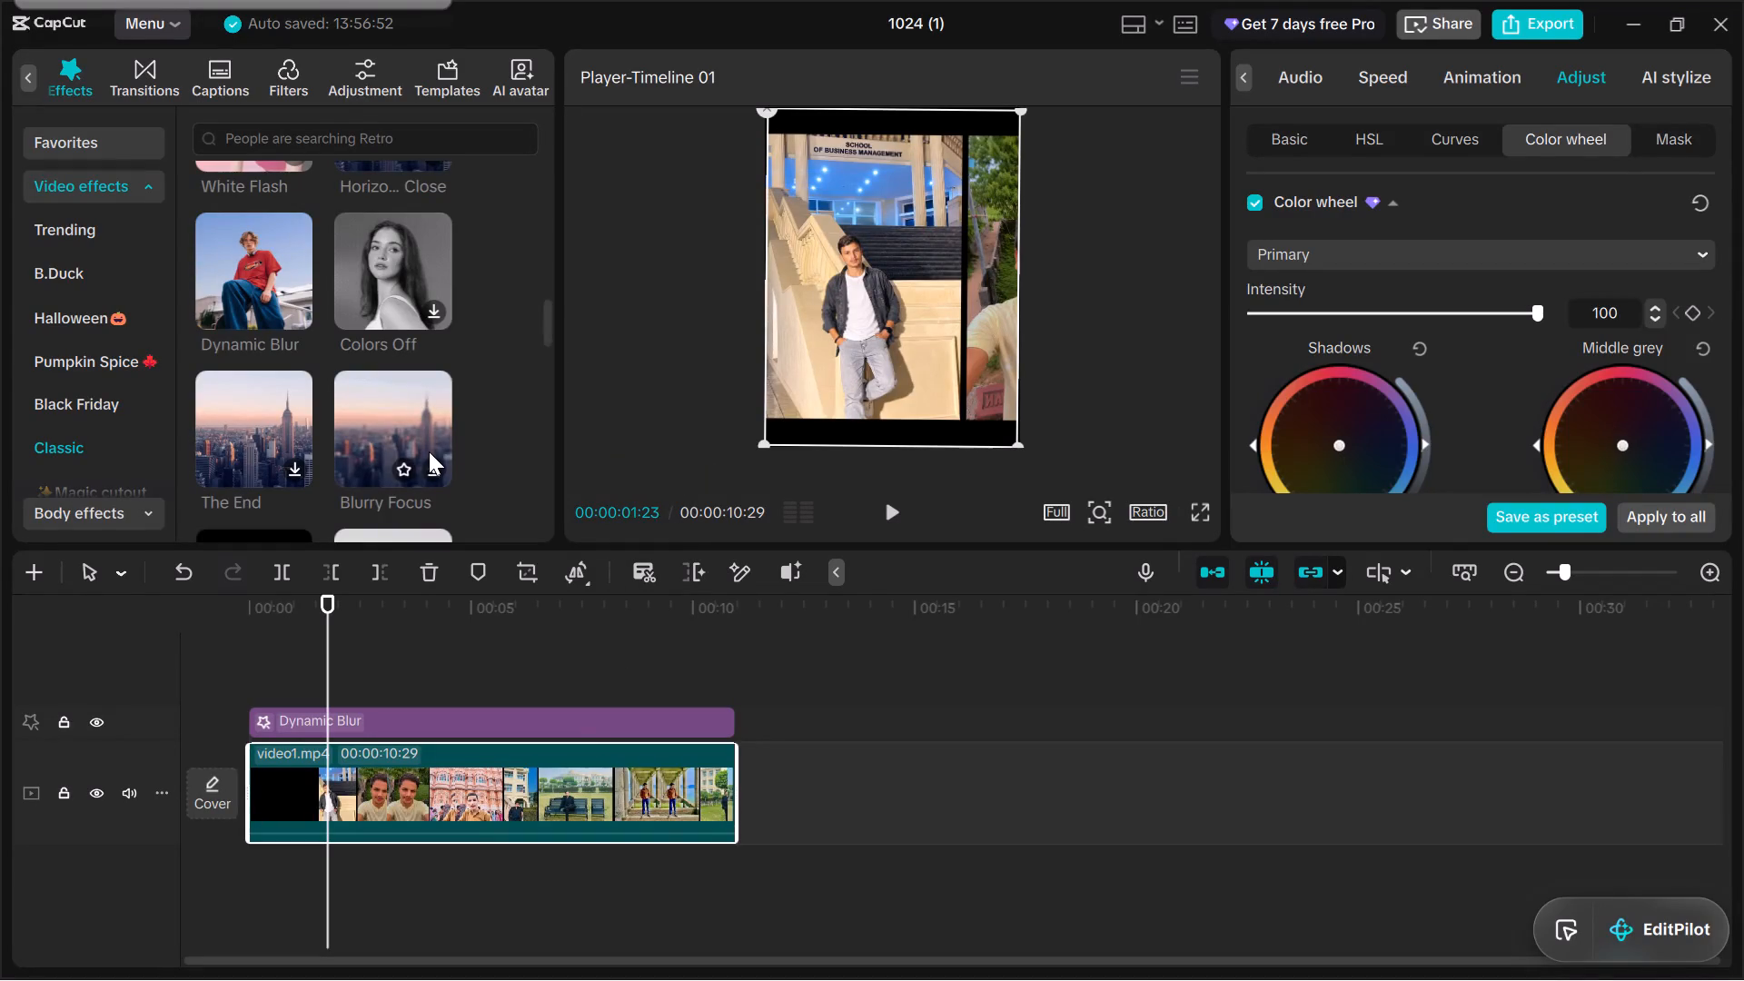
# Look through the video effects category list, from the Classic group down to Graffiti and Celebrate.
pyautogui.scroll(-1, 111, 413)
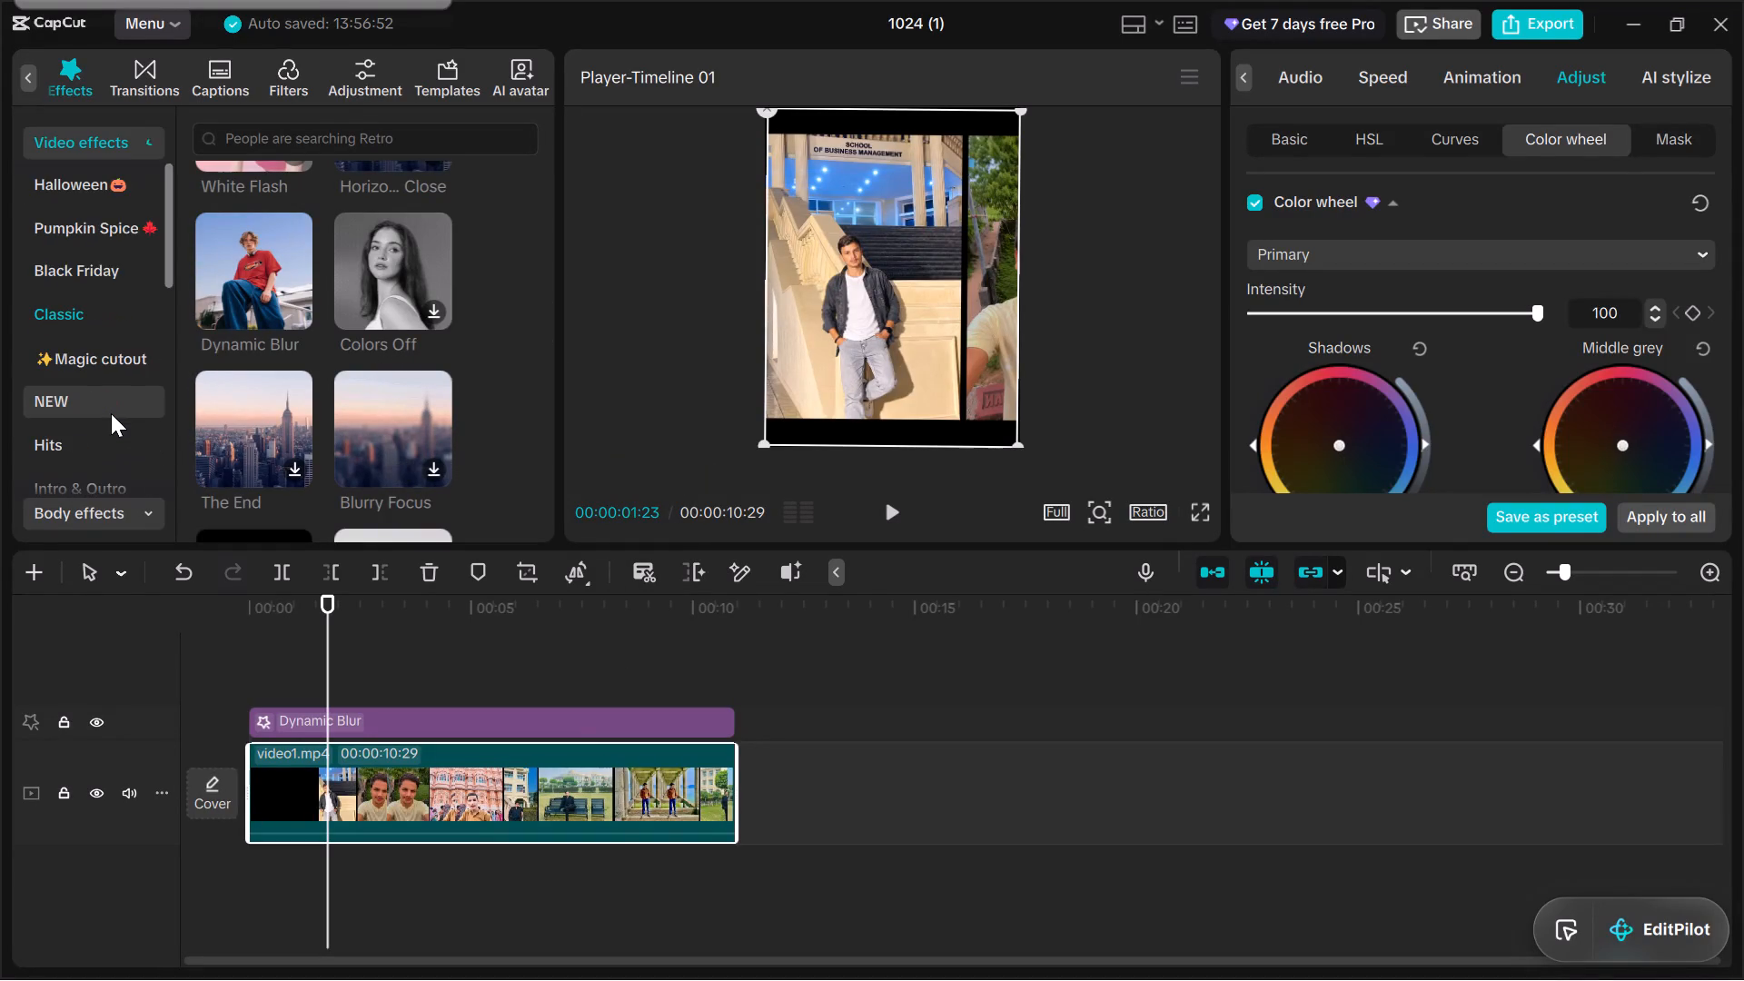
pyautogui.scroll(-2, 114, 413)
pyautogui.scroll(2, 114, 413)
pyautogui.scroll(-12, 116, 413)
pyautogui.scroll(2, 119, 413)
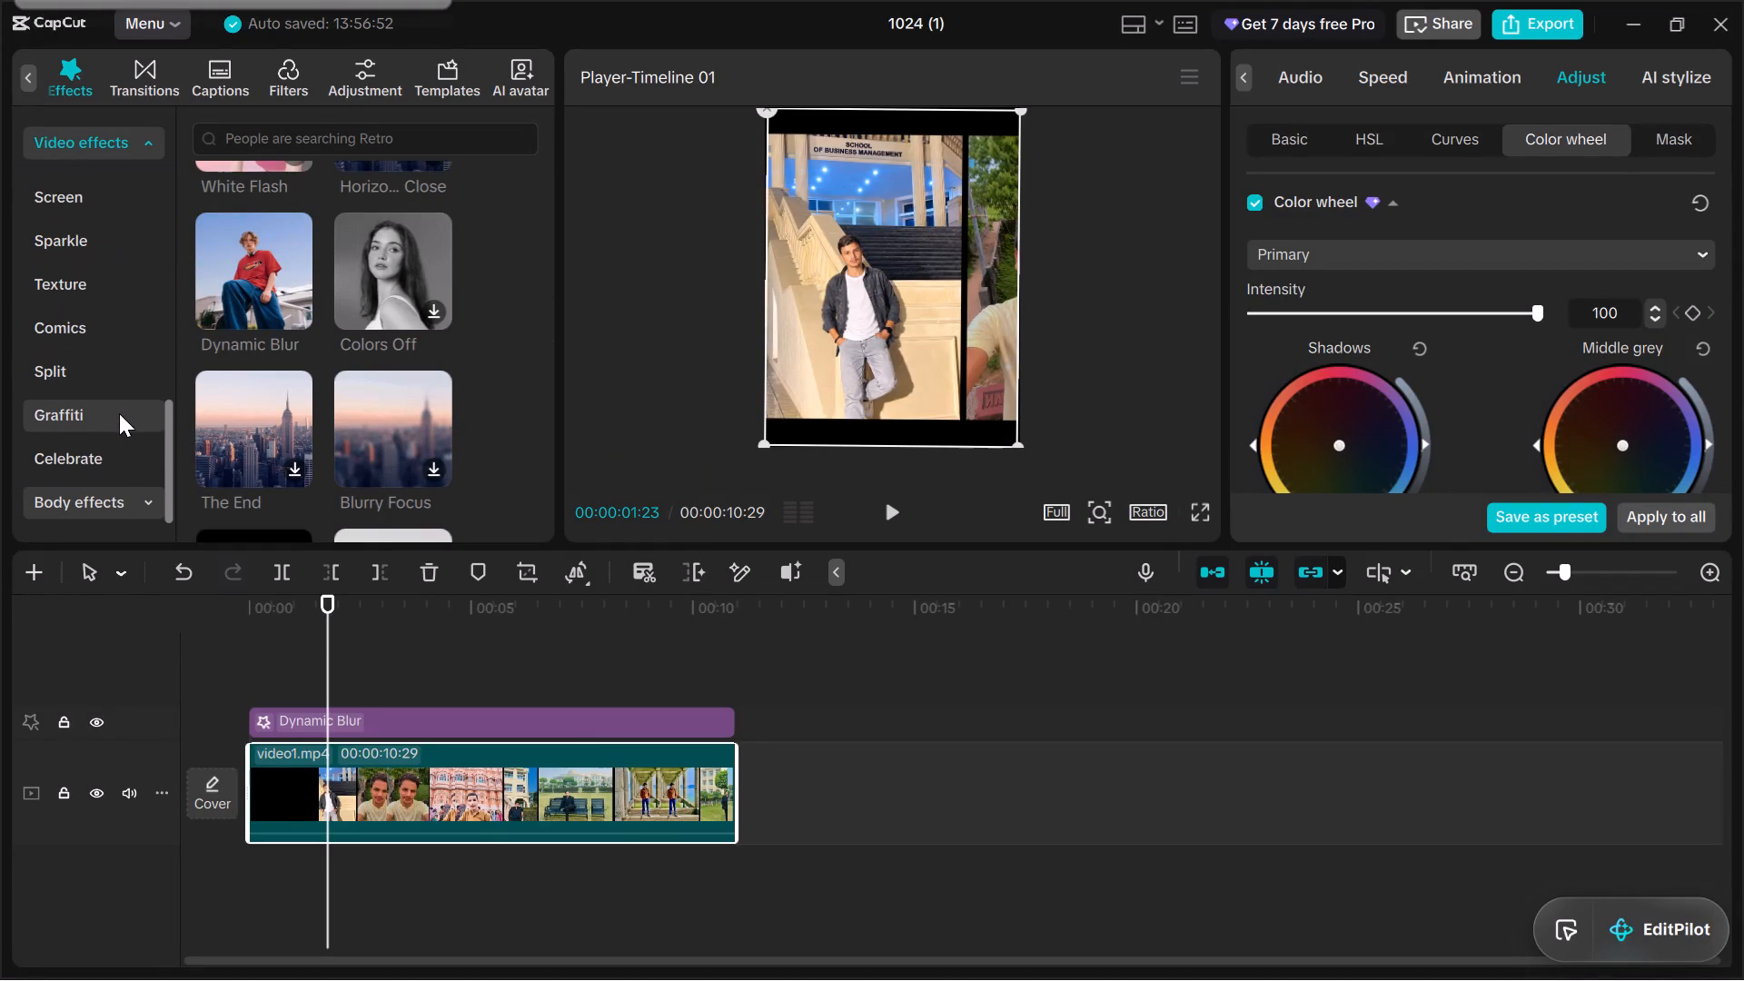
pyautogui.scroll(-3, 119, 413)
pyautogui.scroll(1, 120, 412)
pyautogui.scroll(-15, 120, 412)
pyautogui.scroll(3, 128, 416)
pyautogui.scroll(-1, 128, 416)
pyautogui.scroll(3, 129, 412)
pyautogui.scroll(-9, 129, 419)
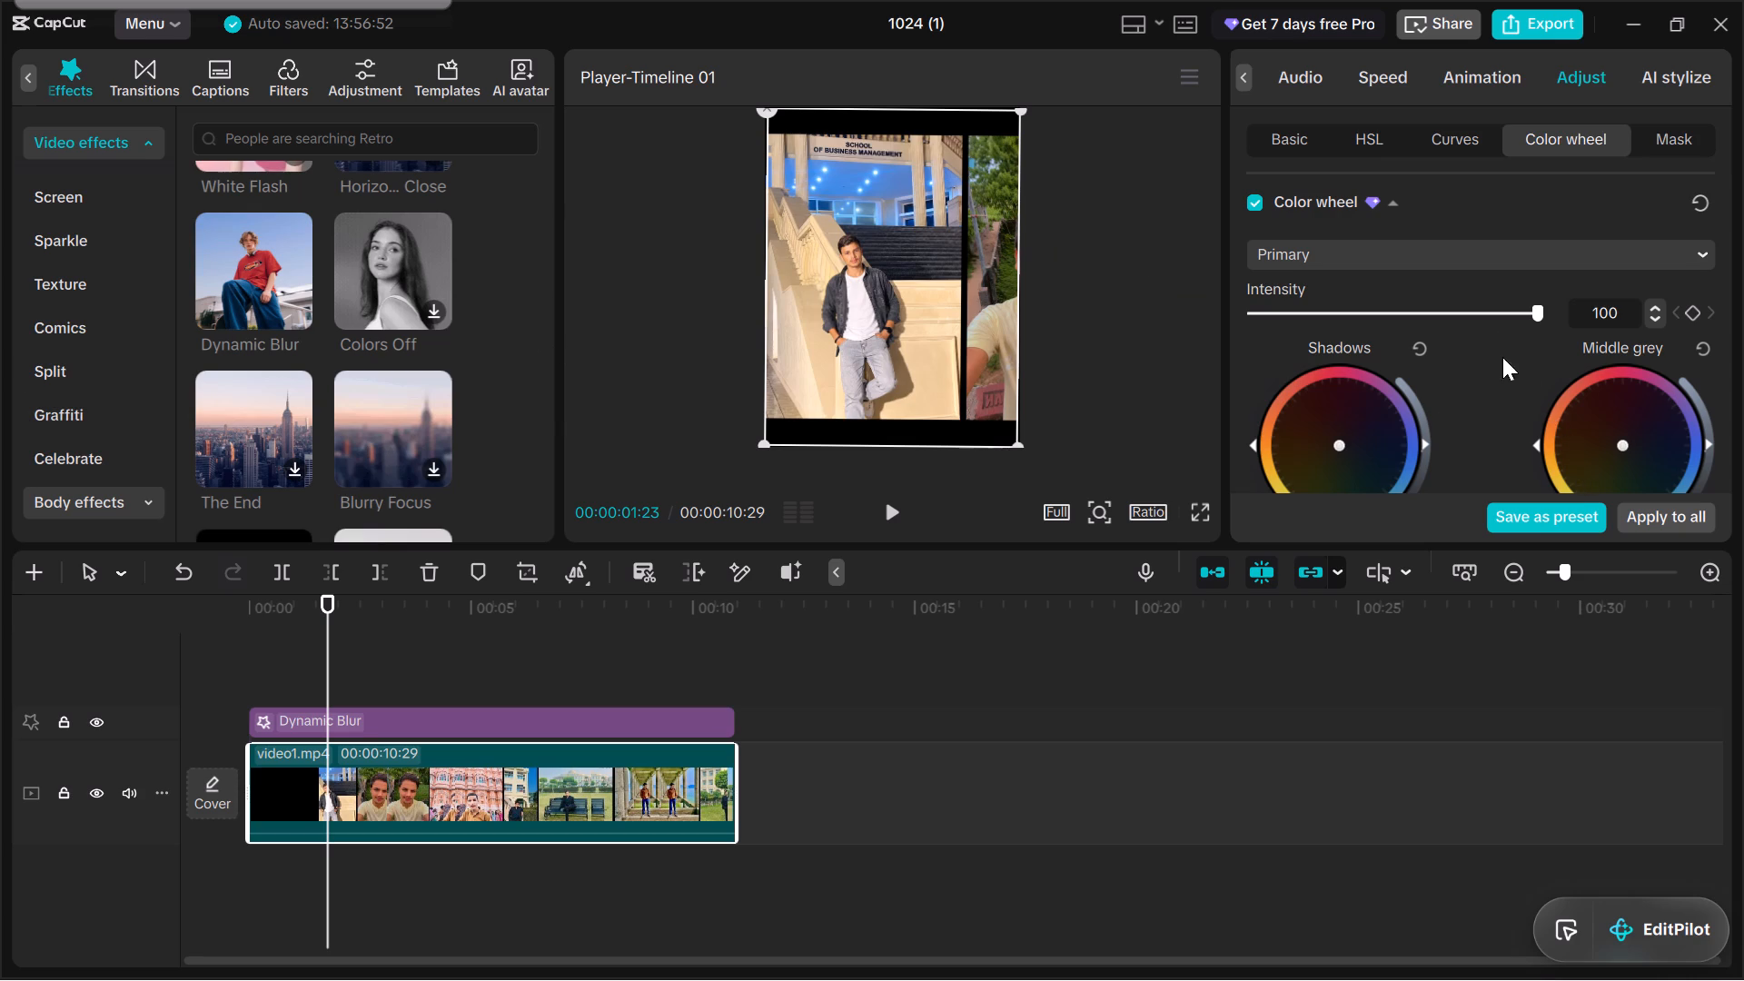
# Select the Dynamic Blur effect on the timeline and review its basic color, glow, strength and range parameters.
pyautogui.click(623, 718)
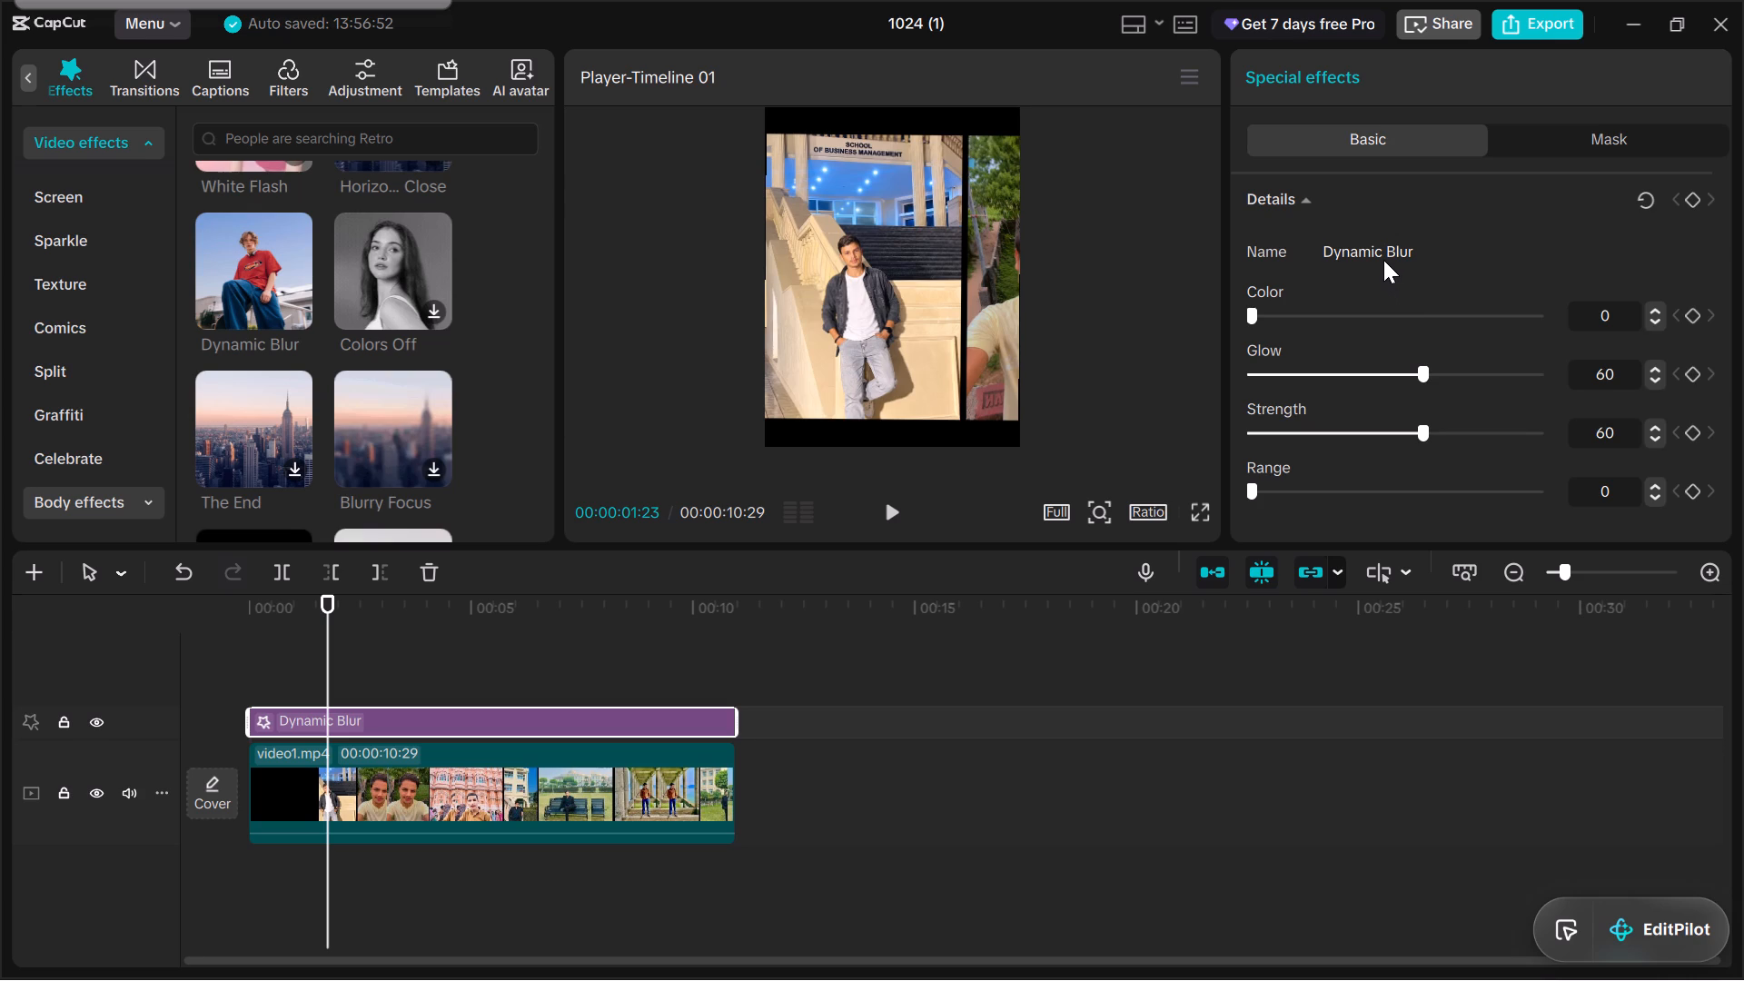
pyautogui.scroll(-2, 1383, 260)
pyautogui.scroll(1, 1383, 260)
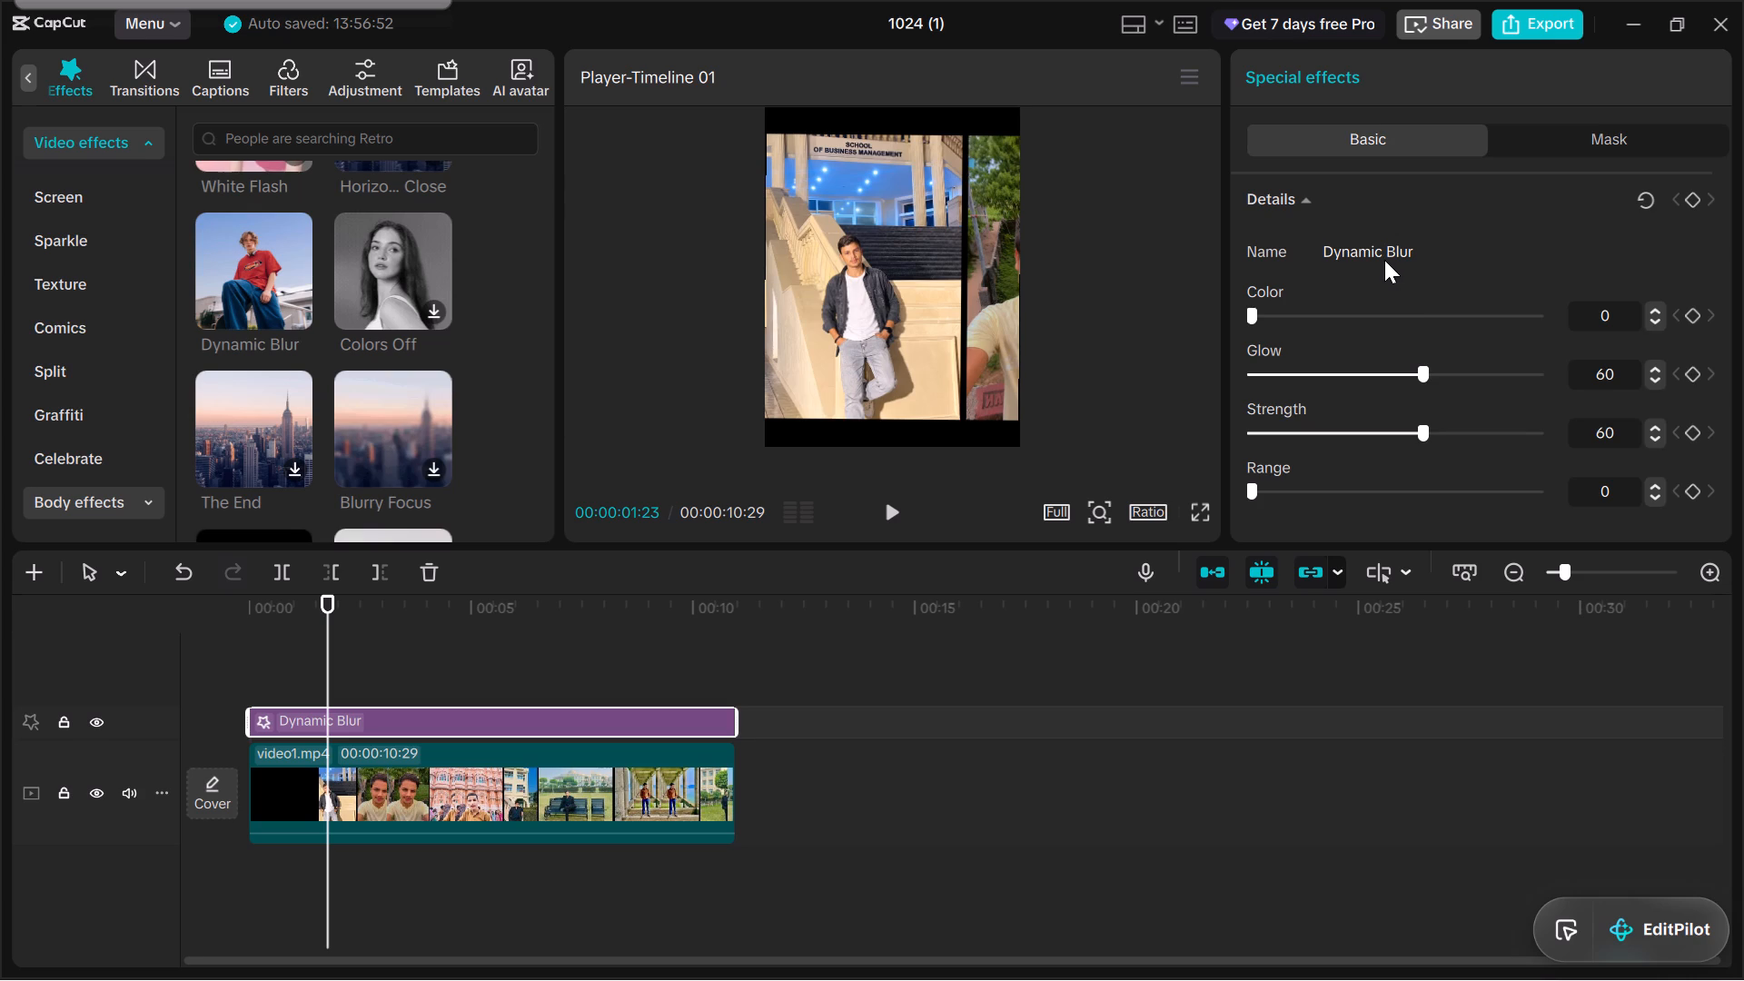
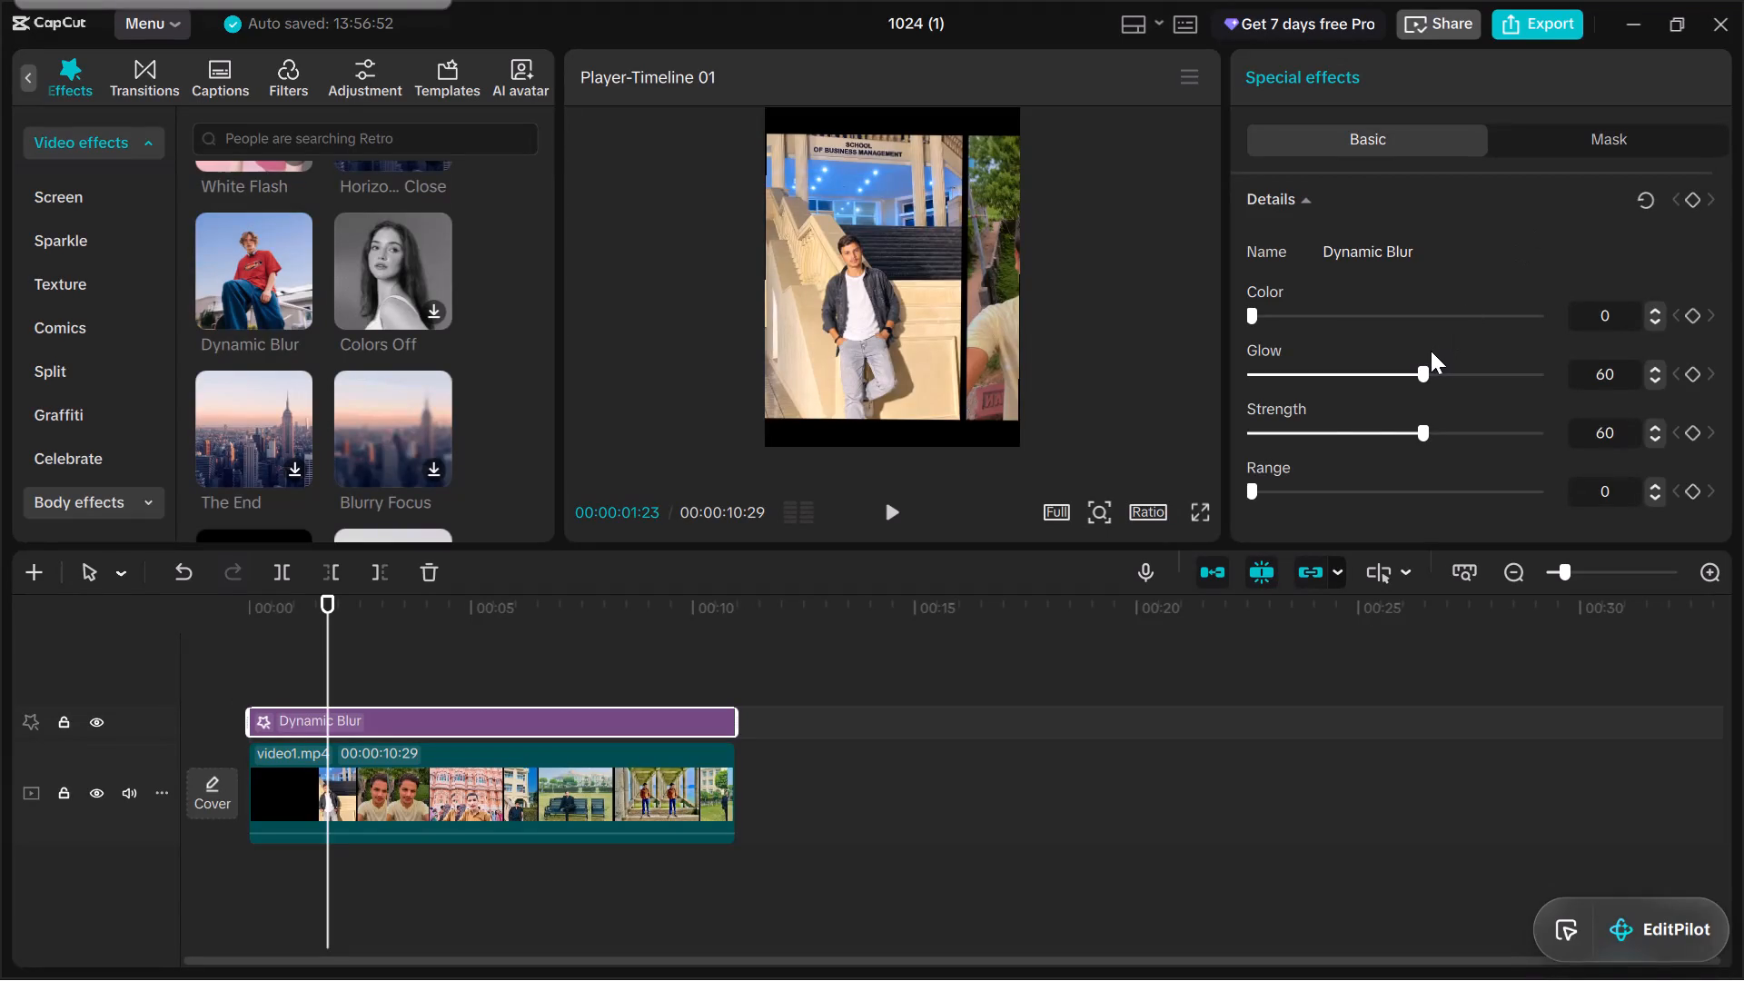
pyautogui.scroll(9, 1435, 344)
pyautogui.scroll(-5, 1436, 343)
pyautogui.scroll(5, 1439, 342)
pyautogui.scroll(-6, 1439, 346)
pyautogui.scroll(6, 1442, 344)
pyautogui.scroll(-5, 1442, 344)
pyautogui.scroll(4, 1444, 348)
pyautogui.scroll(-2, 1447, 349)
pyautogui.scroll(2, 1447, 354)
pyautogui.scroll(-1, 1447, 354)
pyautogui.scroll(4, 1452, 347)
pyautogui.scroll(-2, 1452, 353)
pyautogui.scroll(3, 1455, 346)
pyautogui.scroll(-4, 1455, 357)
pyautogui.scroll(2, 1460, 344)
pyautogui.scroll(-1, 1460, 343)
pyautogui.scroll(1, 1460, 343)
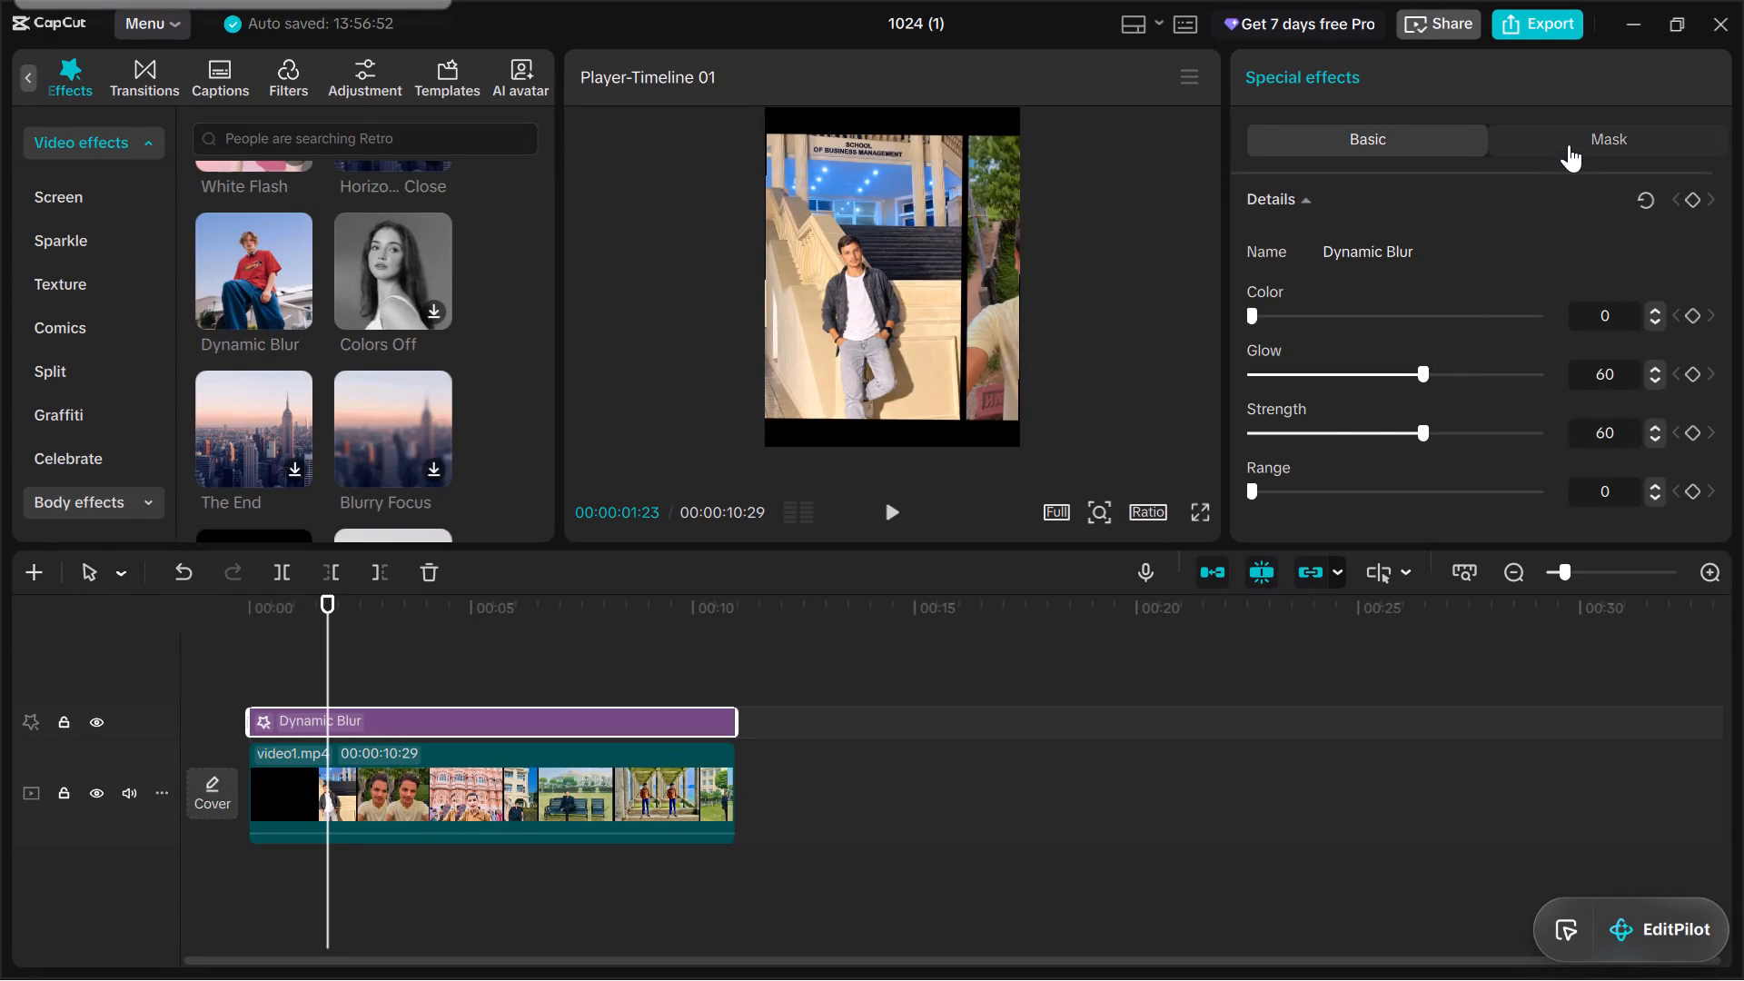
# Check the mask options of the Dynamic Blur effect and return to its basic parameters.
pyautogui.click(1570, 144)
pyautogui.click(1400, 144)
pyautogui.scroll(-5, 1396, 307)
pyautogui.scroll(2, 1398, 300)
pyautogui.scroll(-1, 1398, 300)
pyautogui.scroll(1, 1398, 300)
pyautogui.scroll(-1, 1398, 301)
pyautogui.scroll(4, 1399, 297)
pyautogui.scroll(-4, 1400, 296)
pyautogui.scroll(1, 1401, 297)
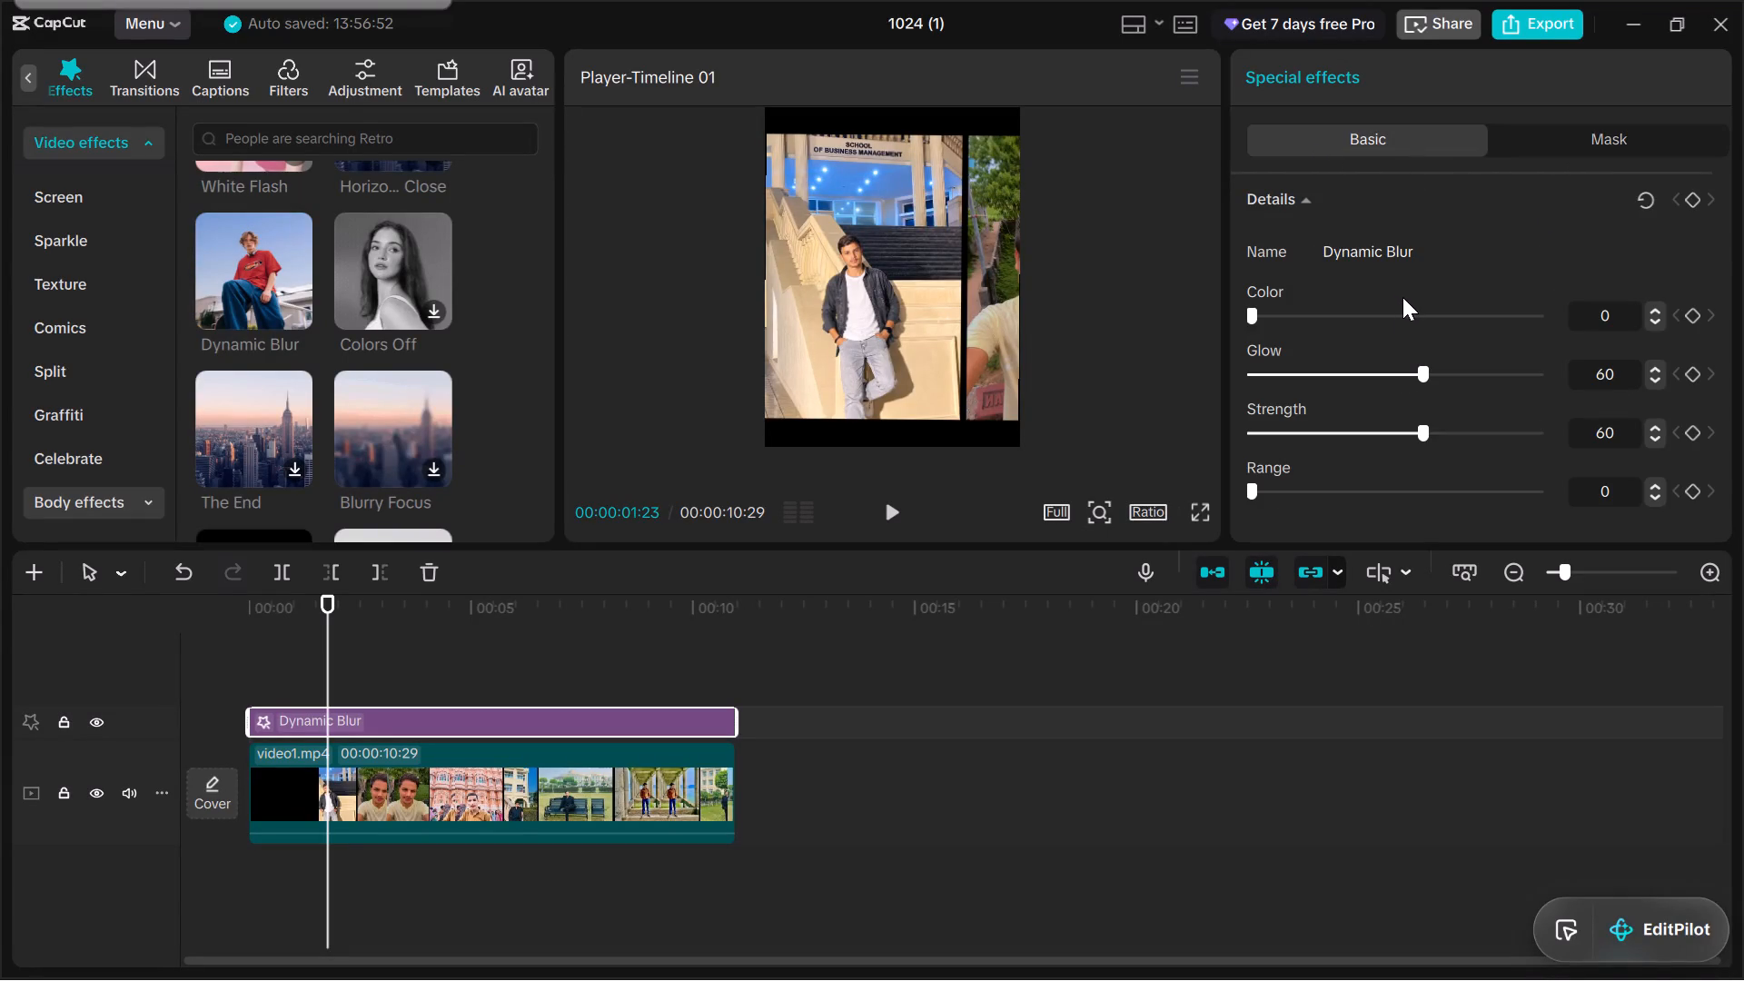
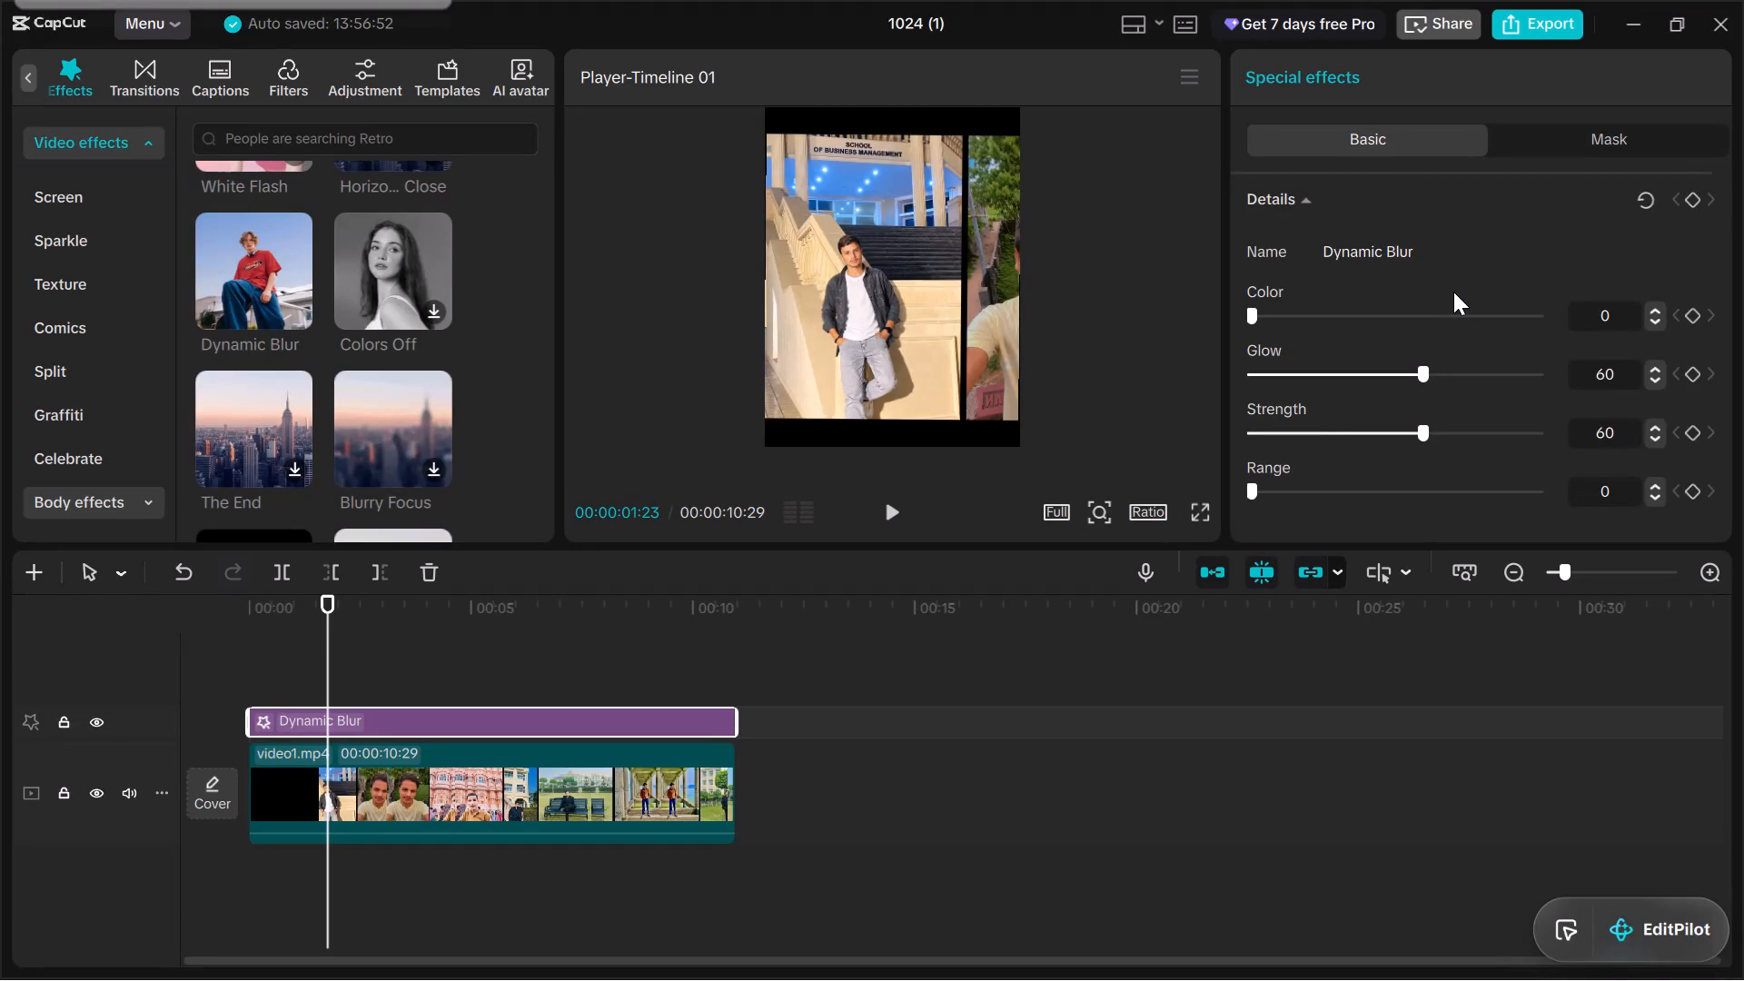
# Browse the video effects library across its categories for an alternative effect for the clip.
pyautogui.scroll(4, 1454, 292)
pyautogui.scroll(3, 411, 344)
pyautogui.scroll(-3, 411, 344)
pyautogui.scroll(6, 411, 342)
pyautogui.scroll(-1, 410, 342)
pyautogui.scroll(3, 410, 342)
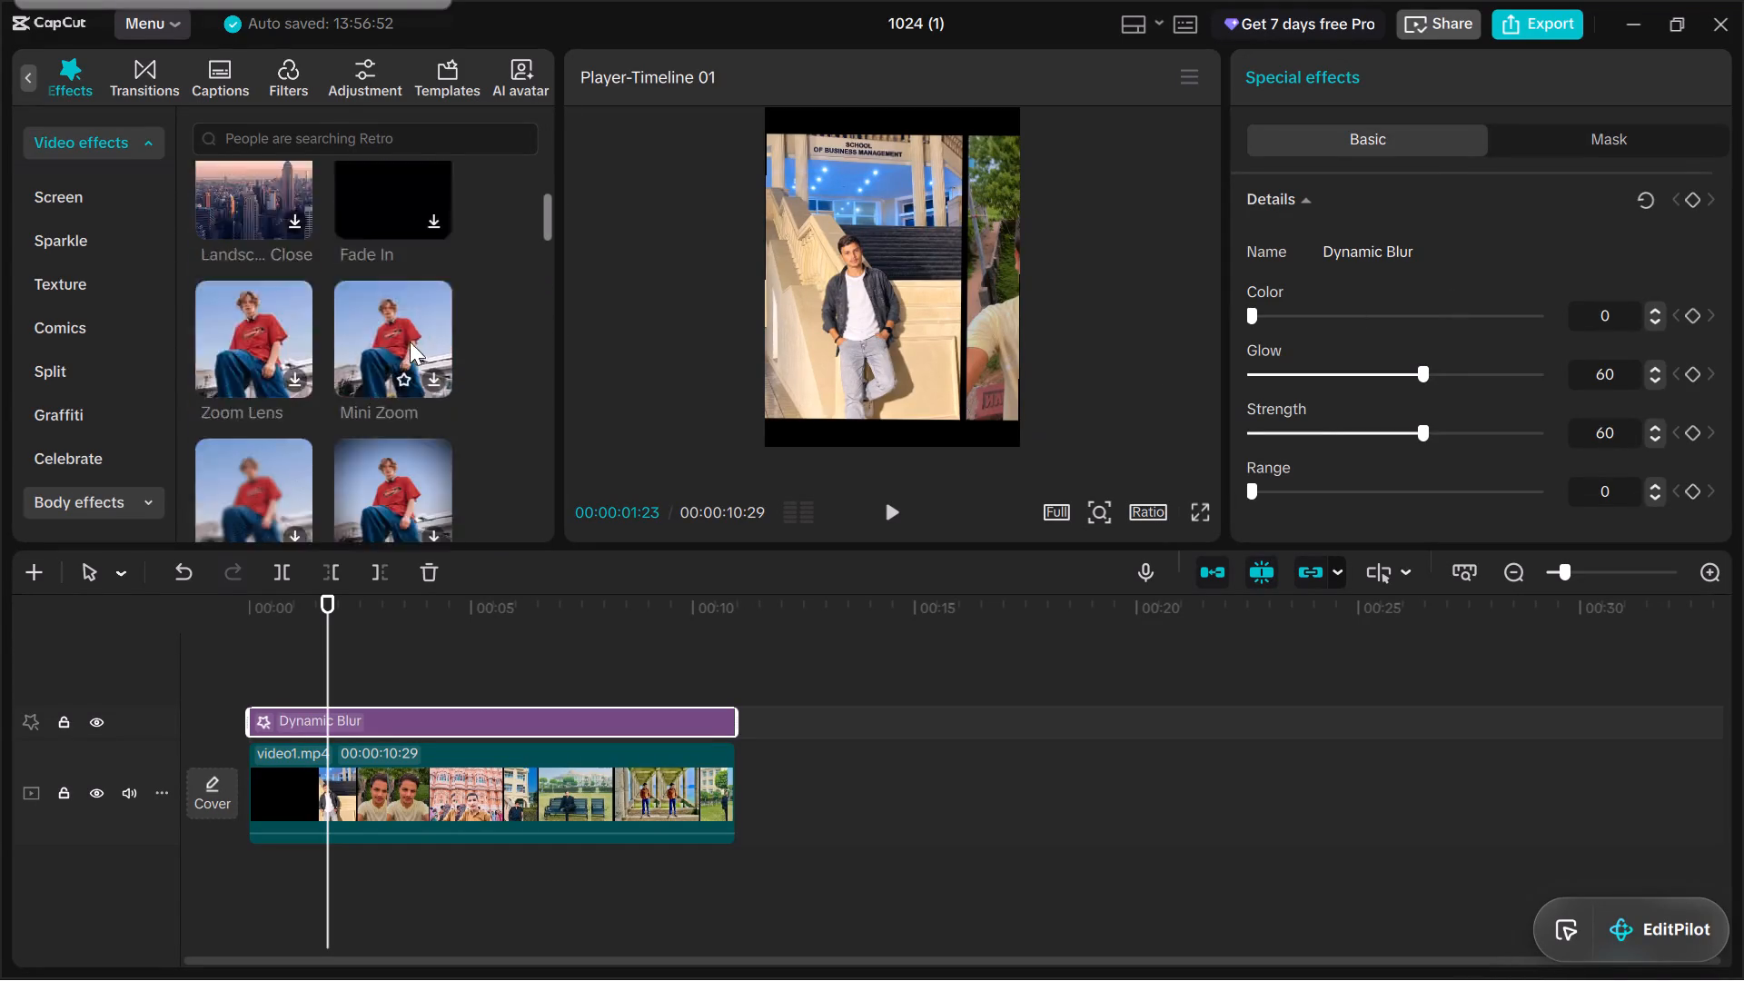
pyautogui.scroll(18, 410, 342)
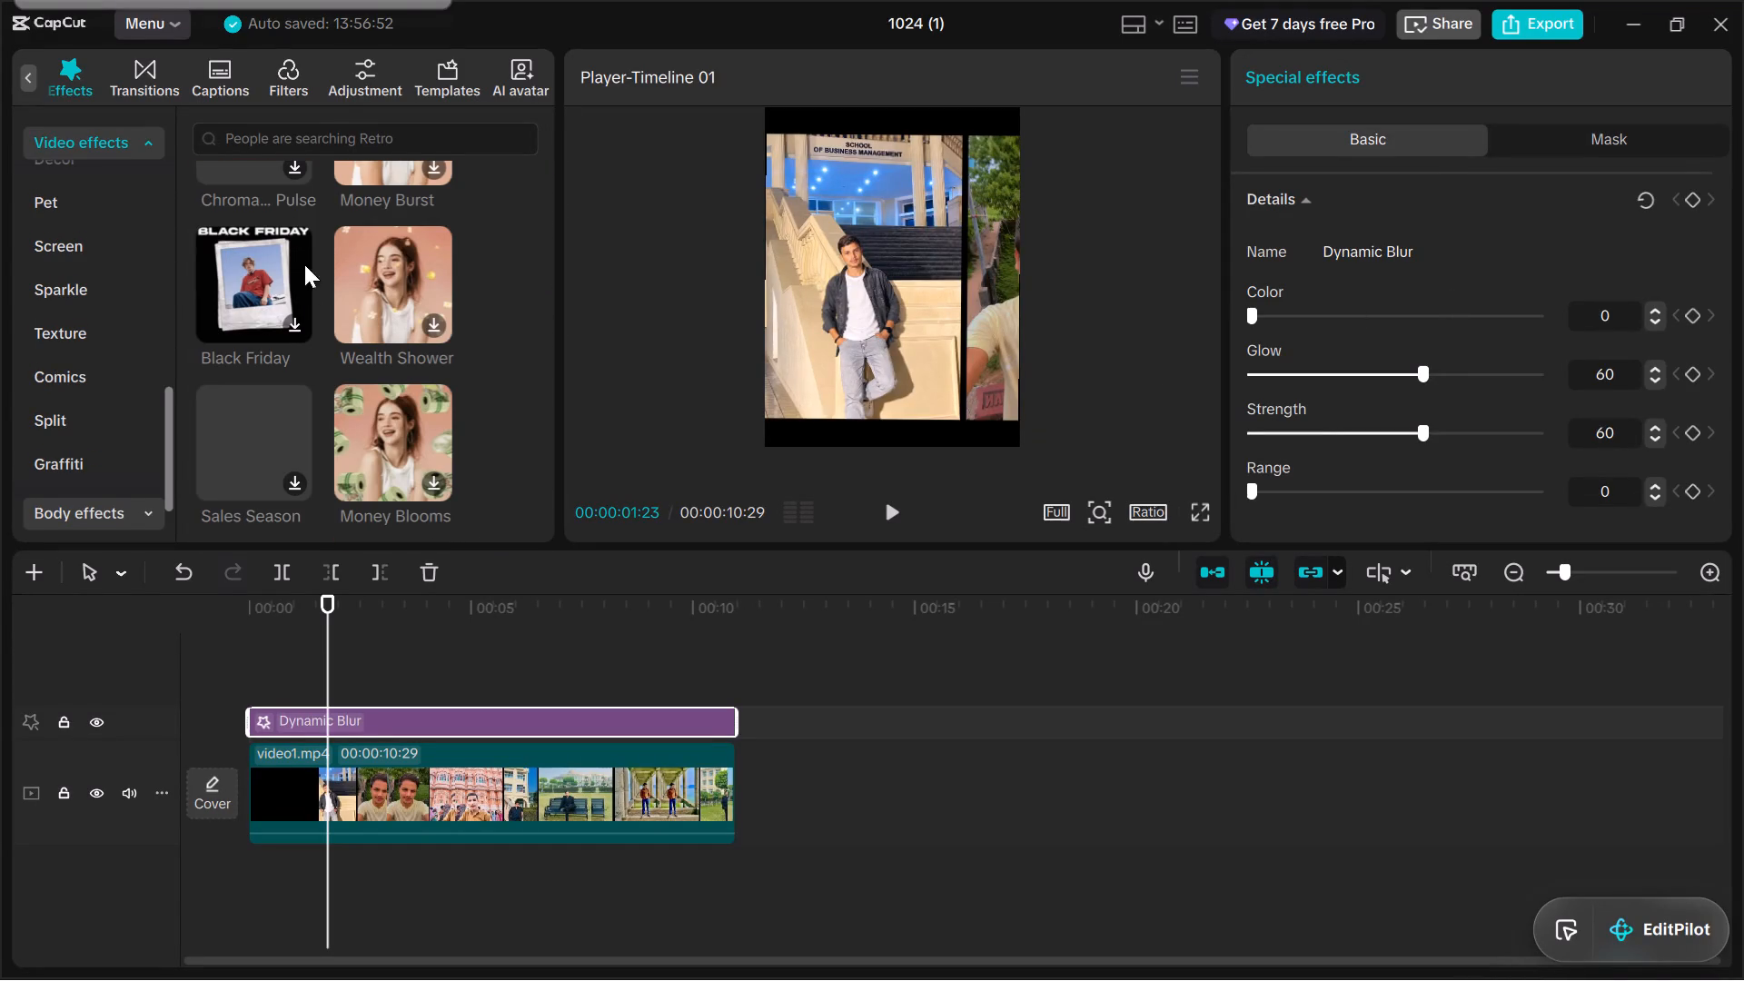
pyautogui.scroll(13, 322, 317)
pyautogui.scroll(-1, 330, 318)
pyautogui.scroll(5, 330, 318)
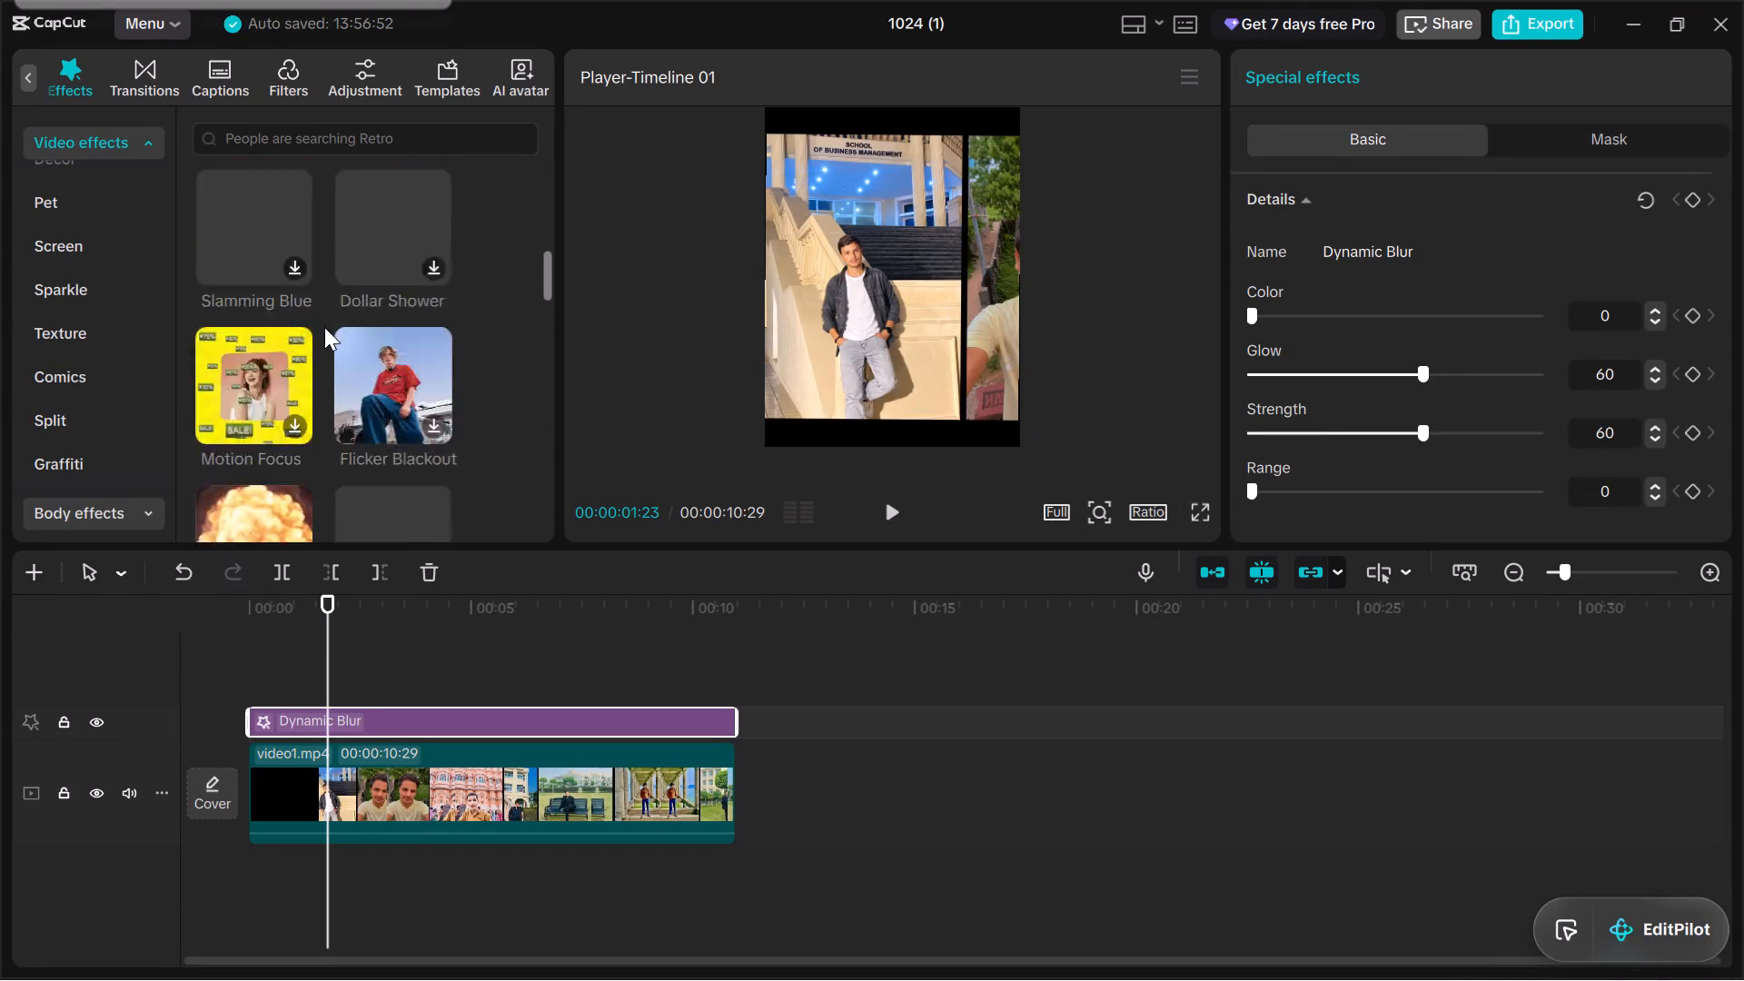
pyautogui.scroll(19, 324, 327)
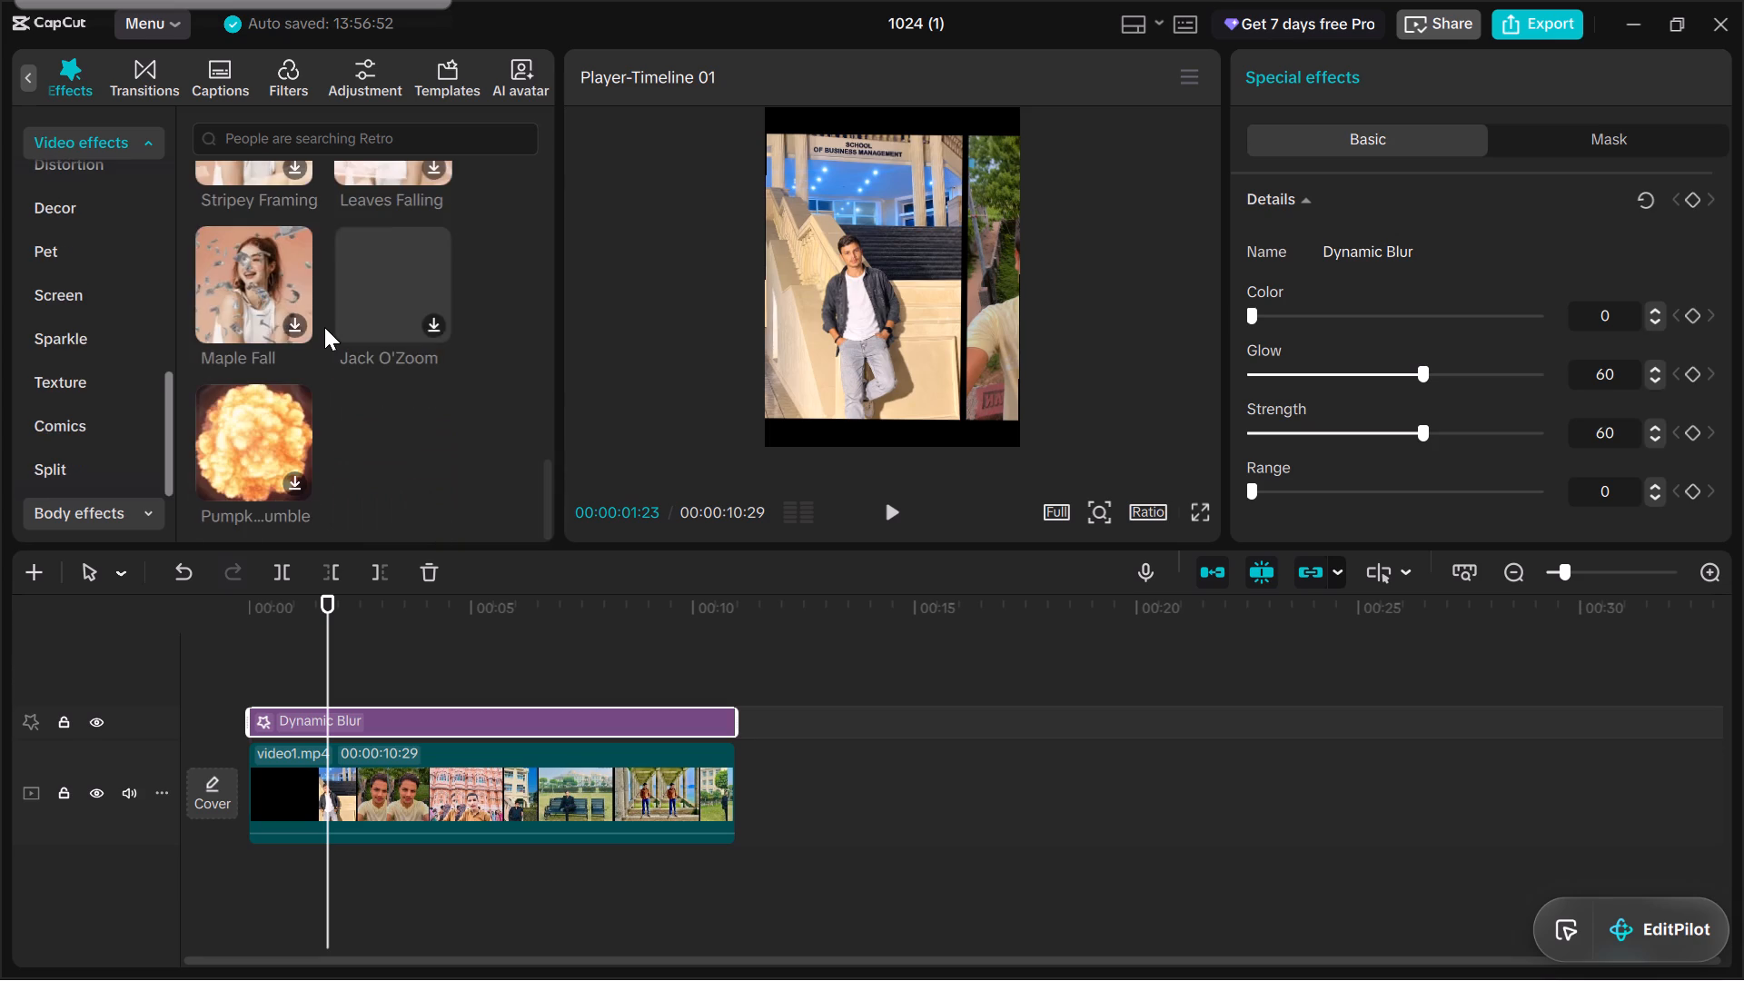
pyautogui.scroll(-1, 324, 327)
pyautogui.scroll(4, 324, 327)
# Search the effects library for "player 3" using the recent search.
pyautogui.click(330, 135)
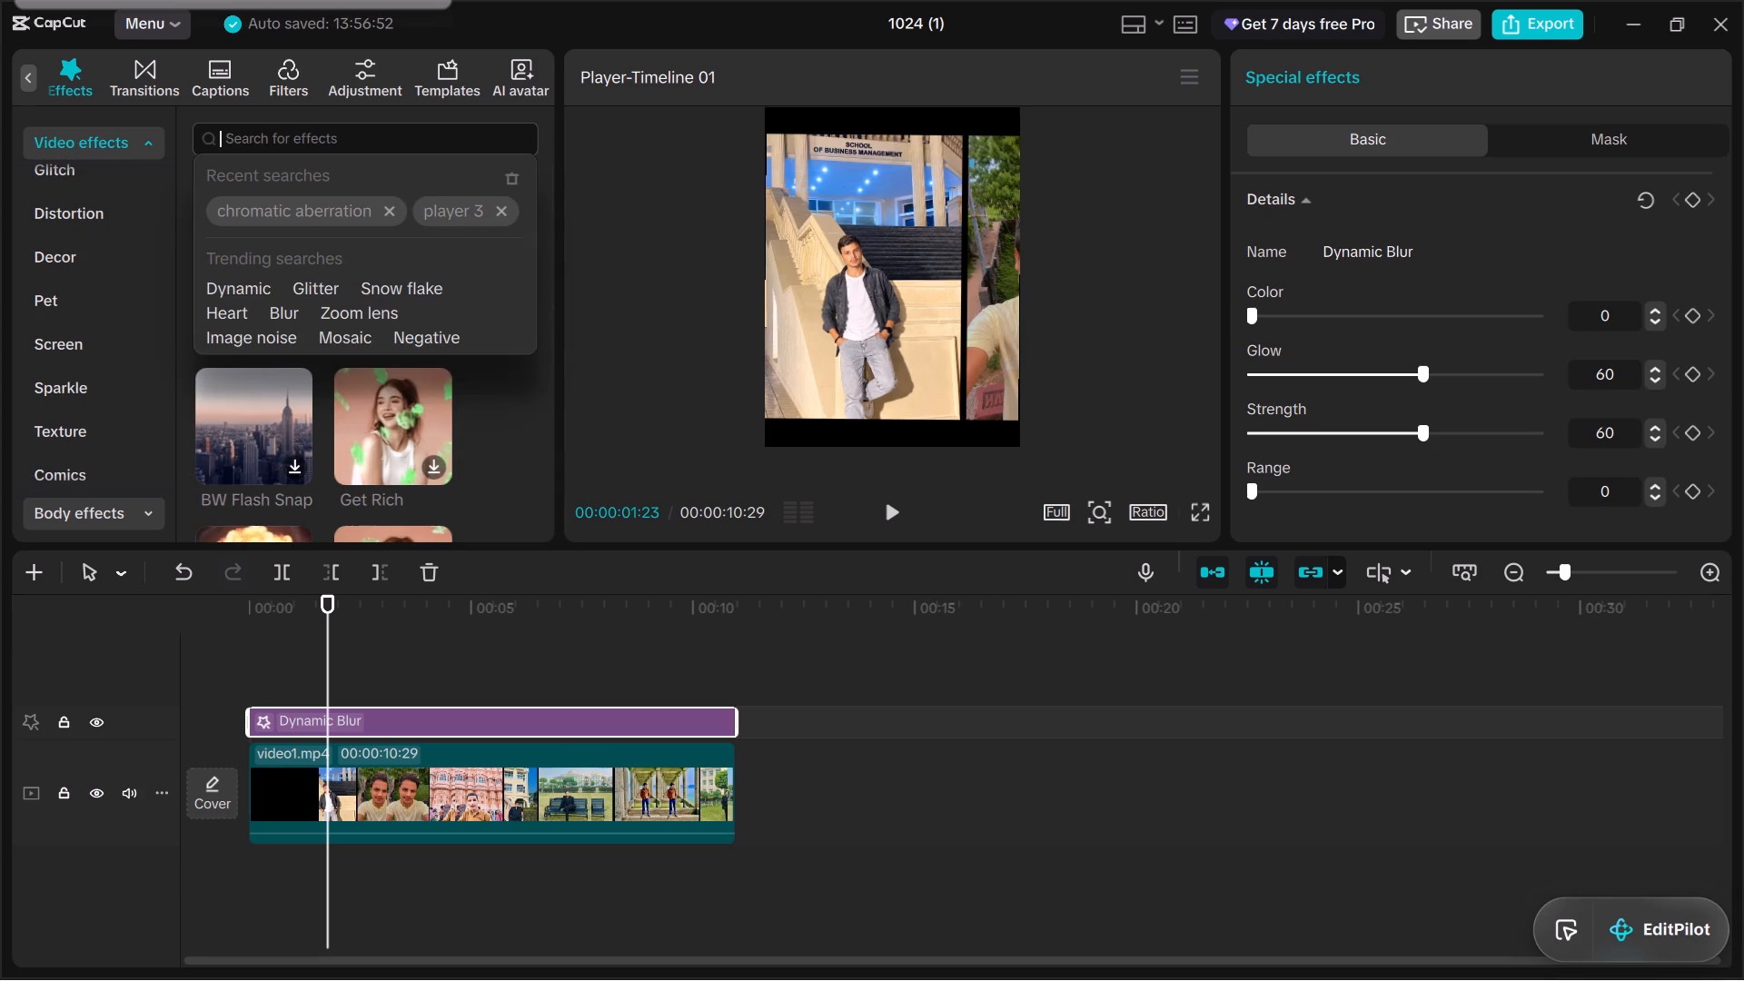
pyautogui.click(460, 203)
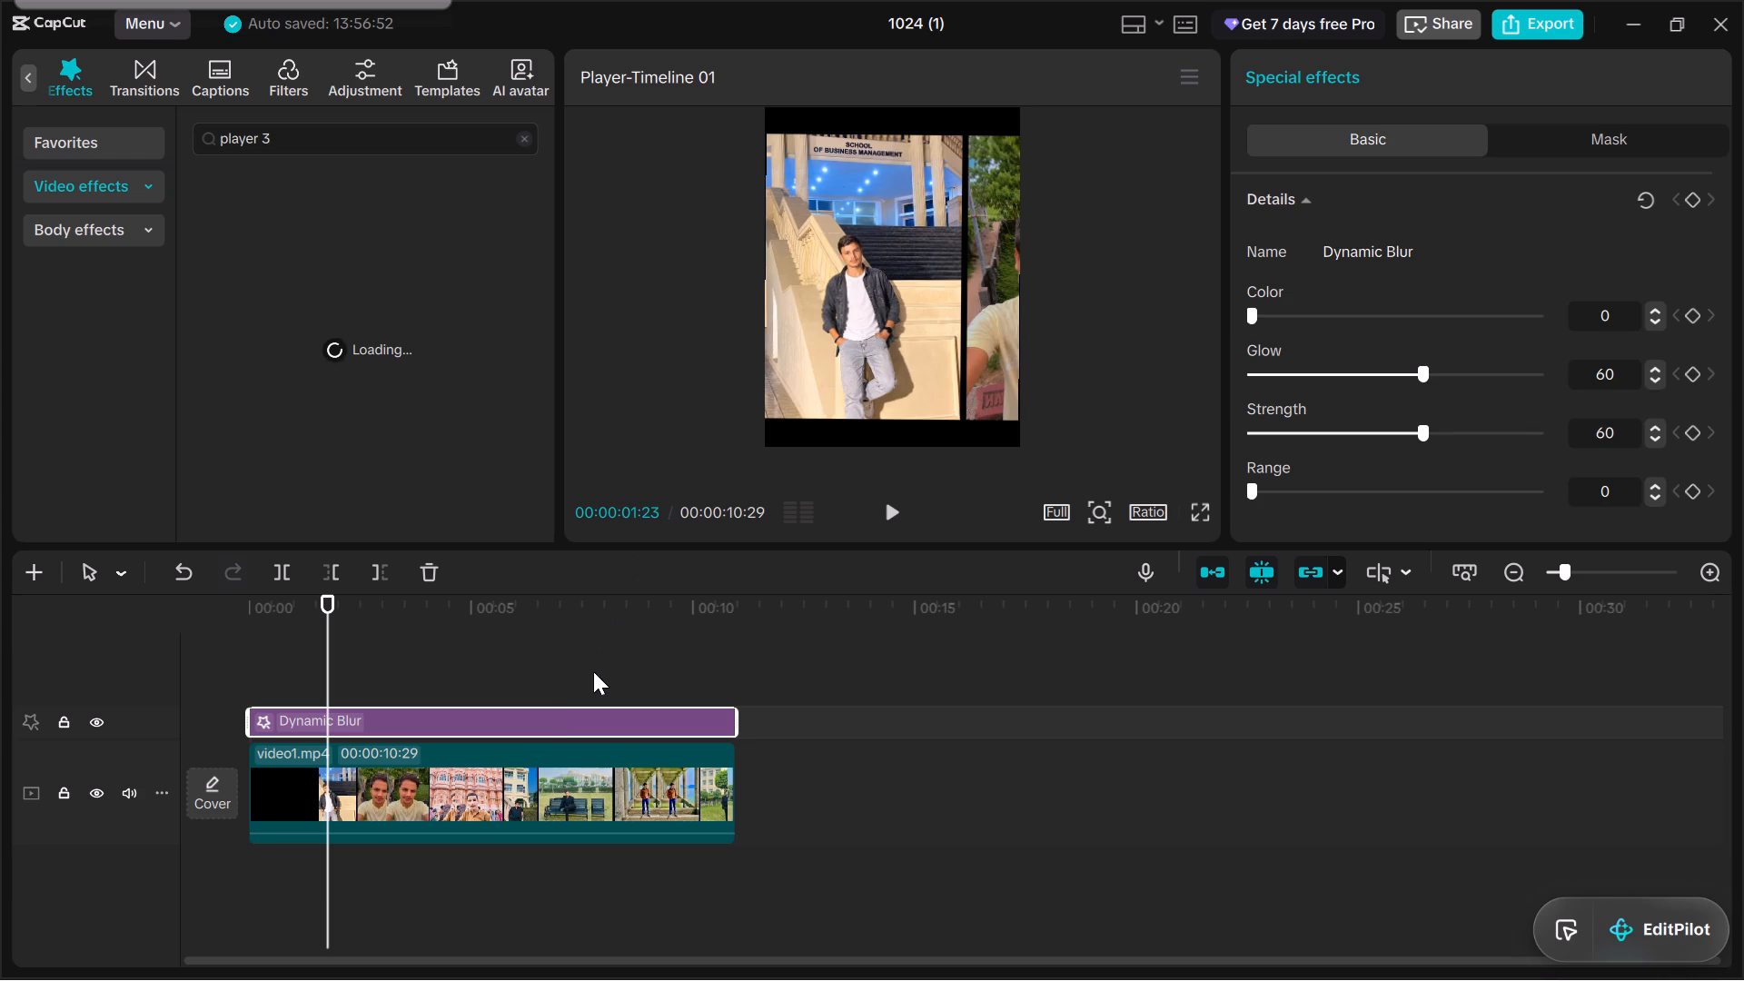
# Delete the Dynamic Blur effect from the timeline above video1.mp4.
pyautogui.click(555, 716)
pyautogui.click(422, 573)
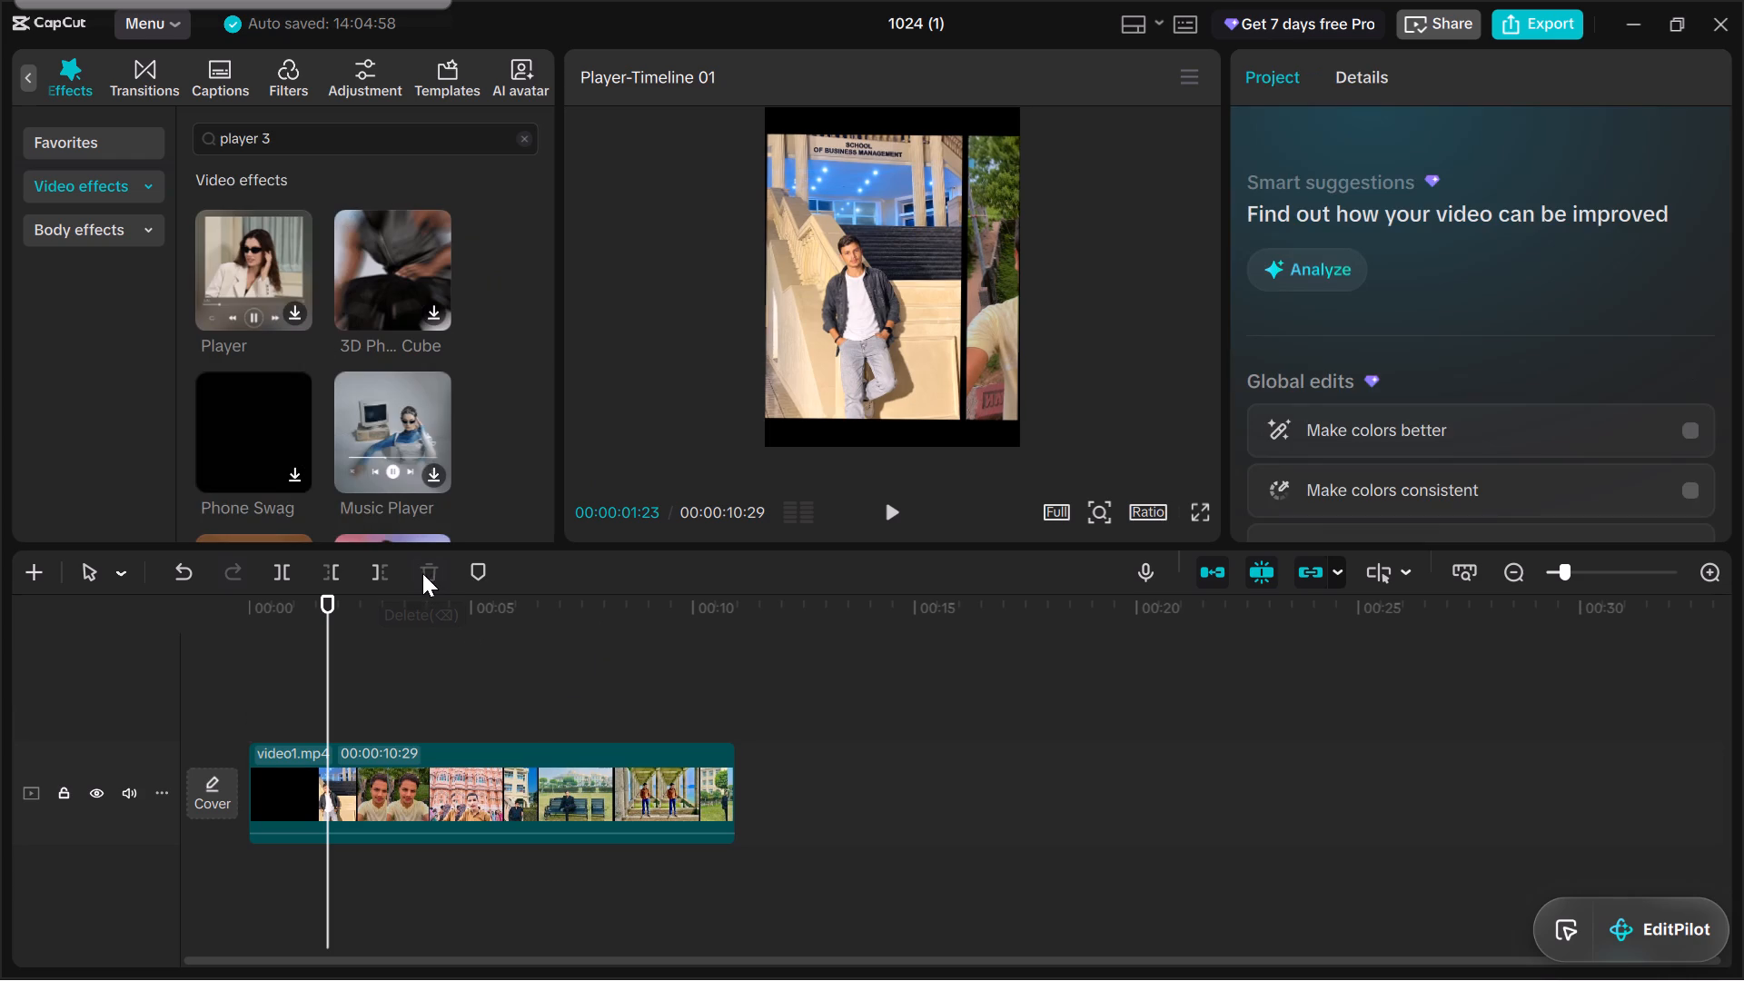
# Look through the "player 3" search results for a player-style video effect that suits the clip.
pyautogui.scroll(-1, 375, 382)
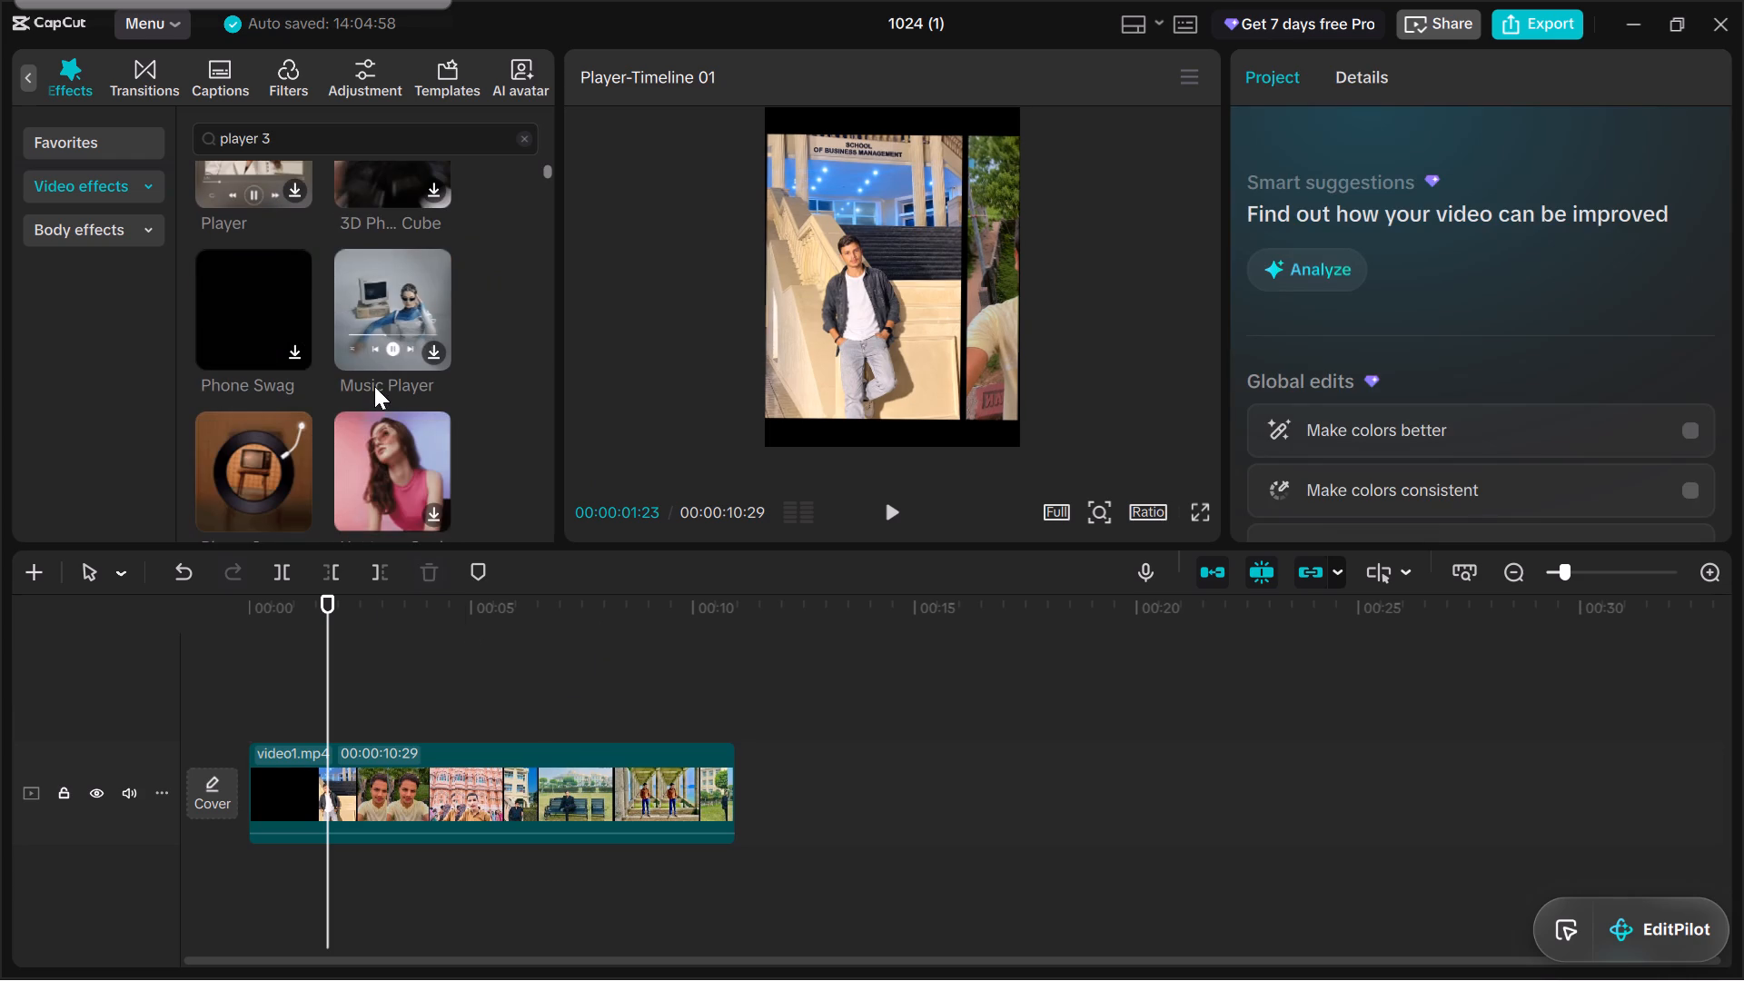
pyautogui.scroll(-1, 374, 386)
pyautogui.scroll(4, 373, 387)
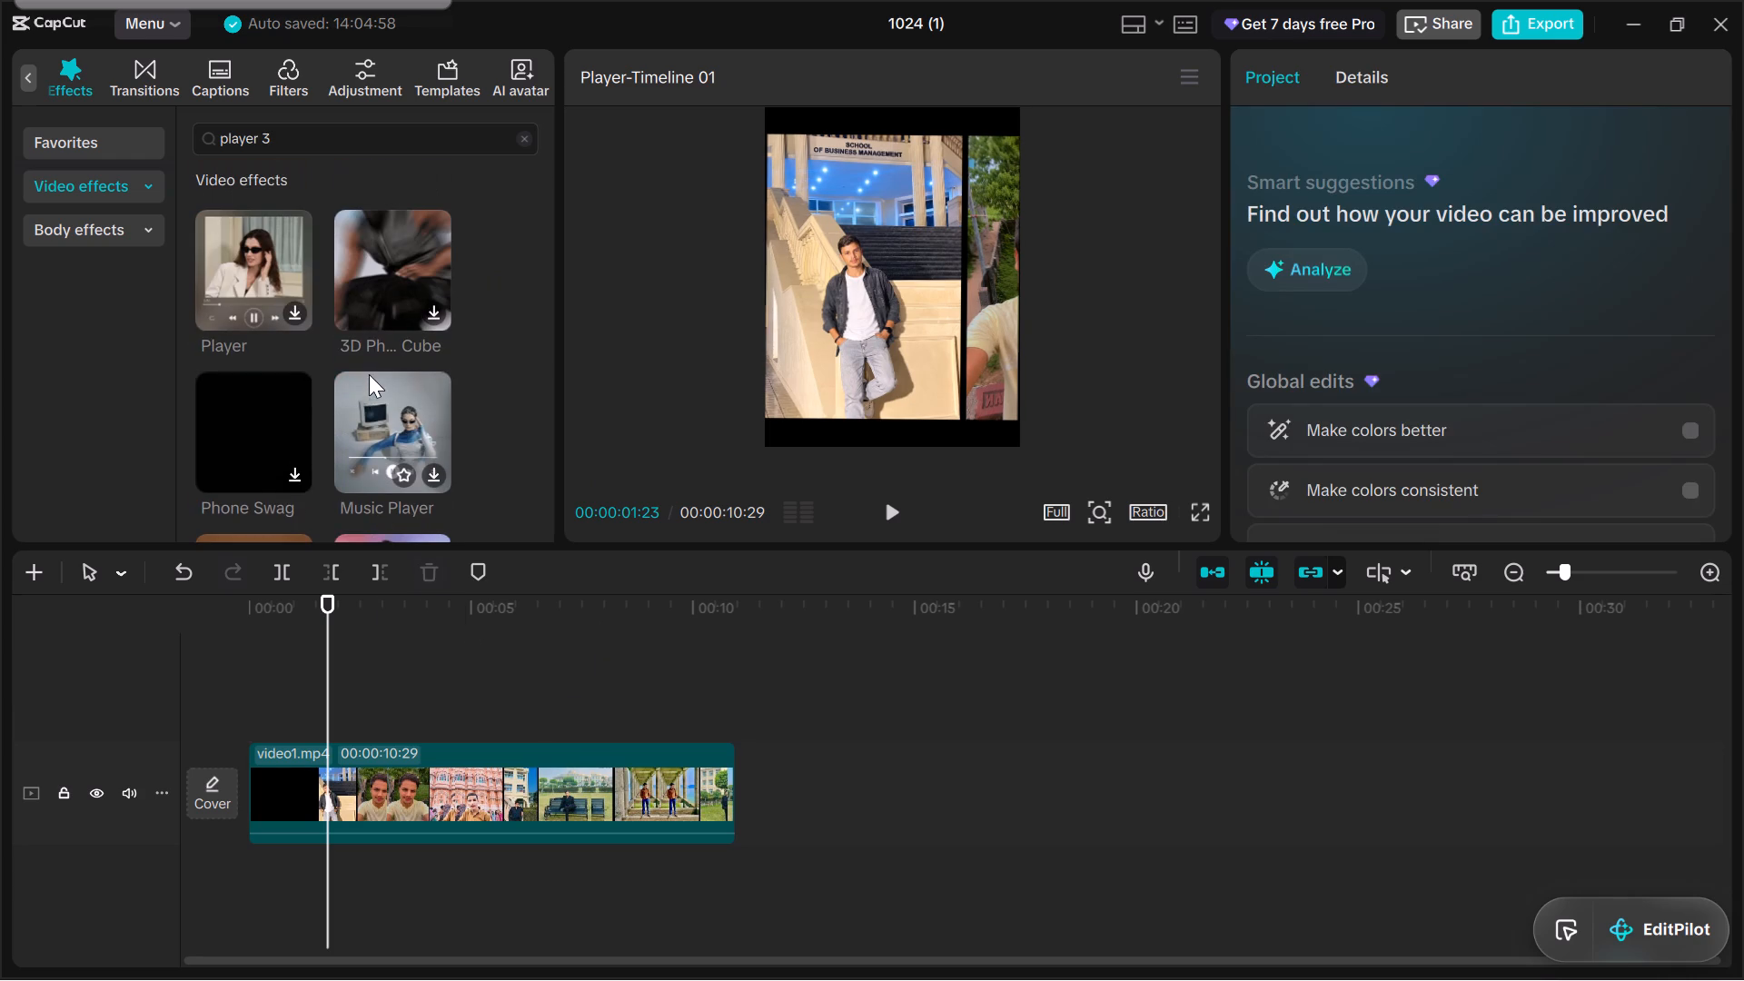
pyautogui.scroll(-1, 369, 363)
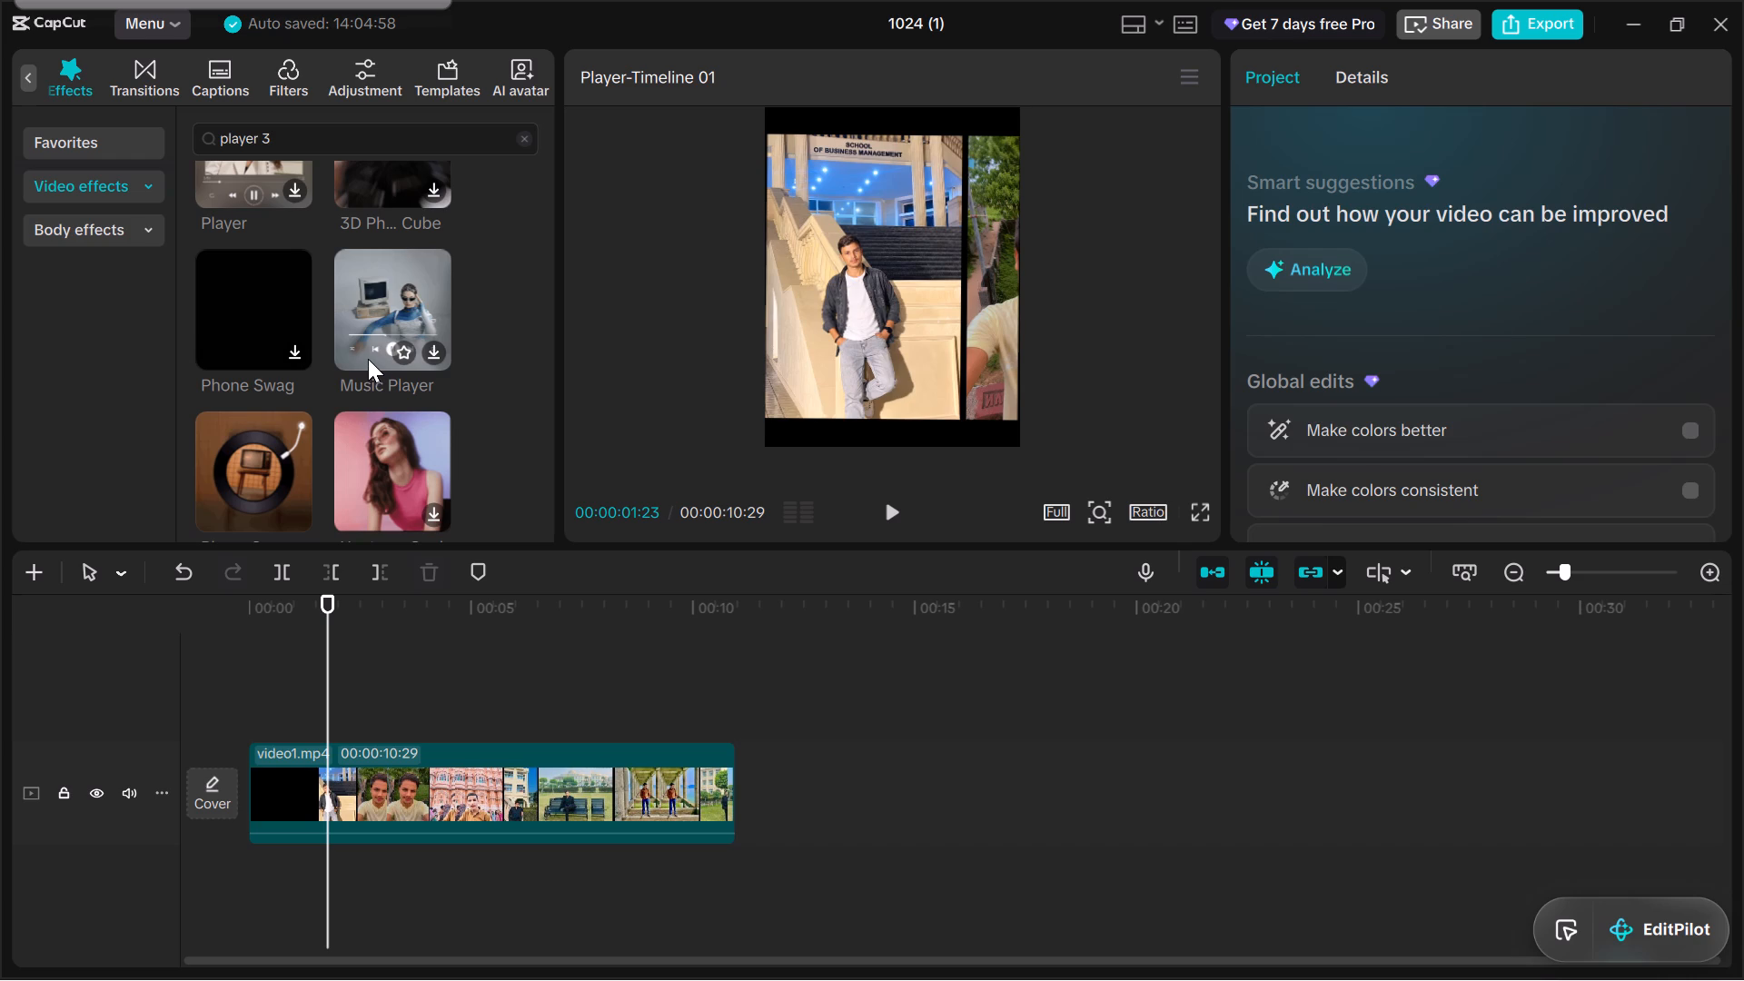
pyautogui.scroll(-4, 367, 358)
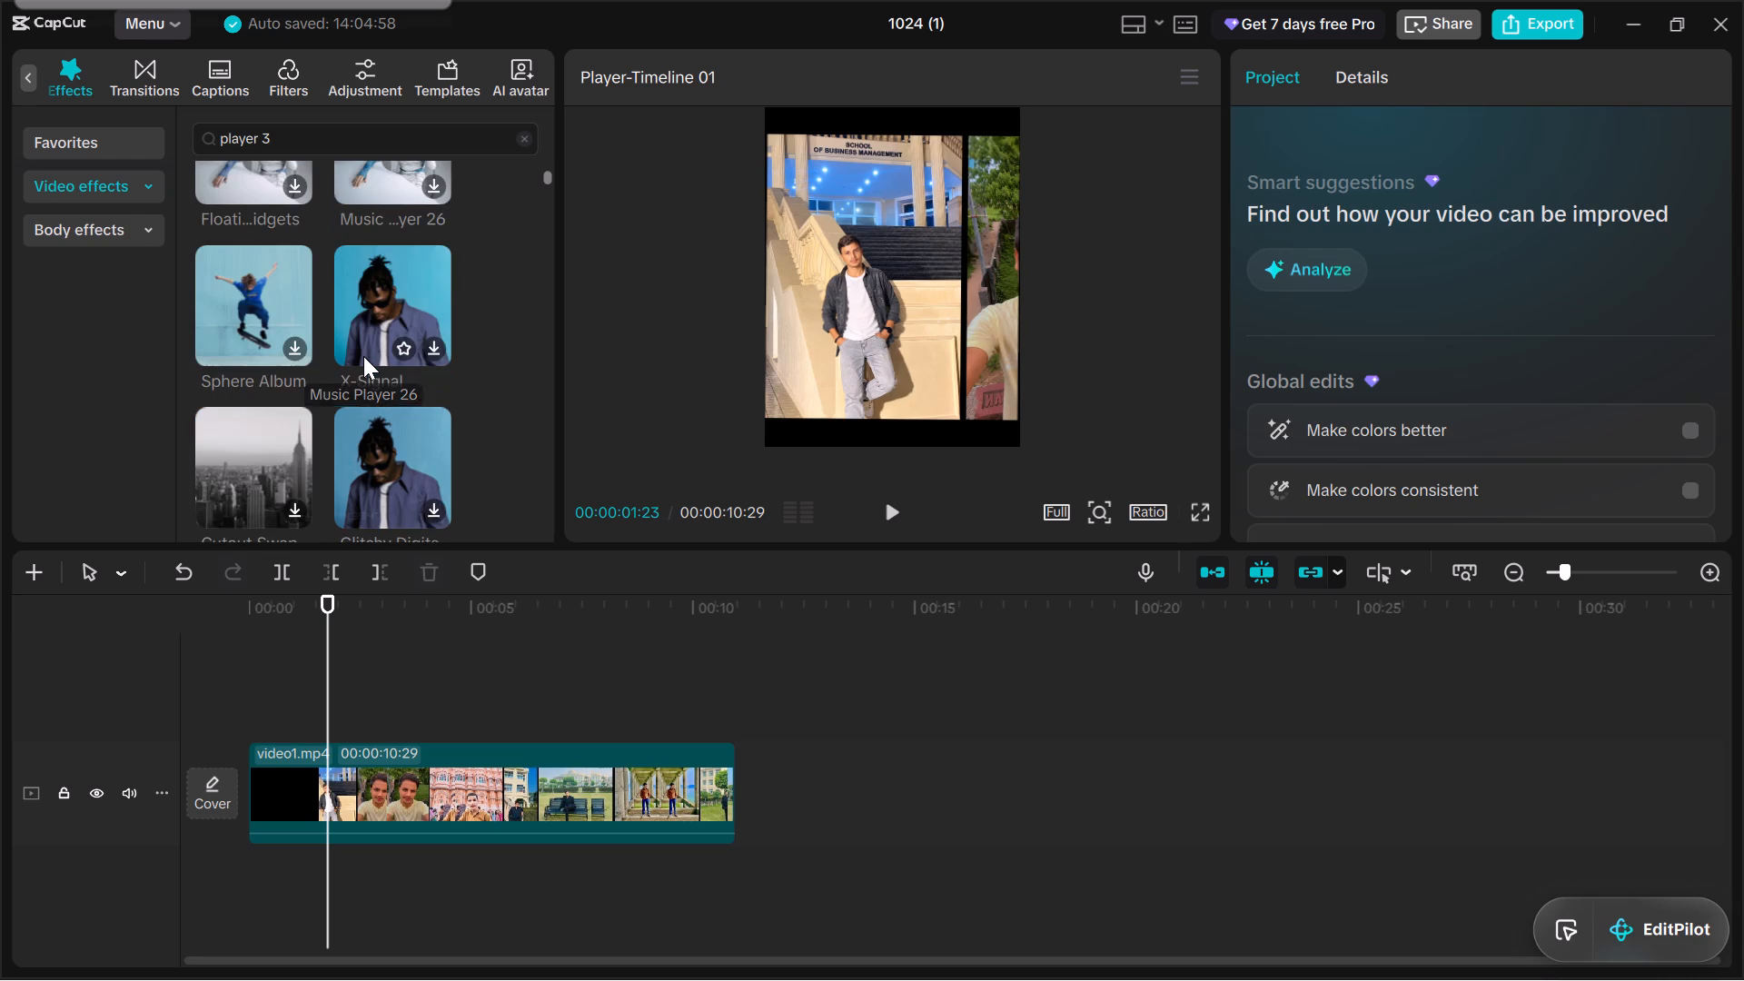
pyautogui.scroll(-1, 363, 356)
pyautogui.scroll(2, 362, 352)
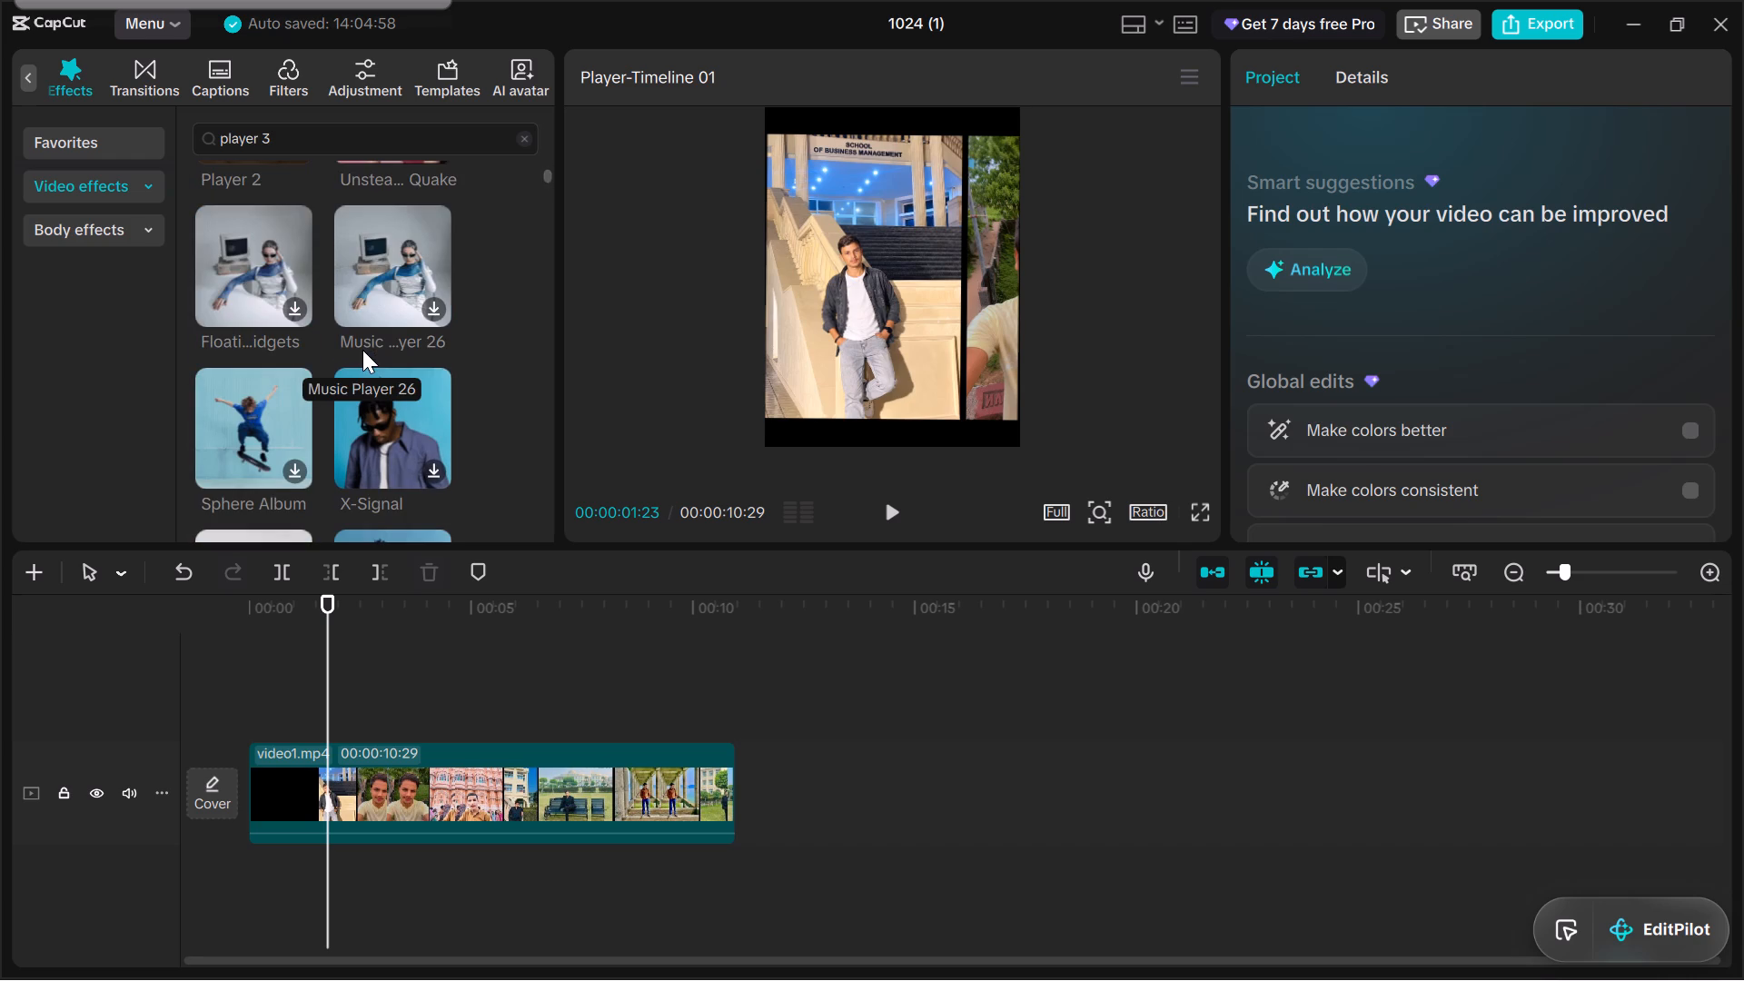
pyautogui.scroll(-1, 402, 336)
pyautogui.scroll(3, 402, 336)
pyautogui.scroll(-1, 402, 337)
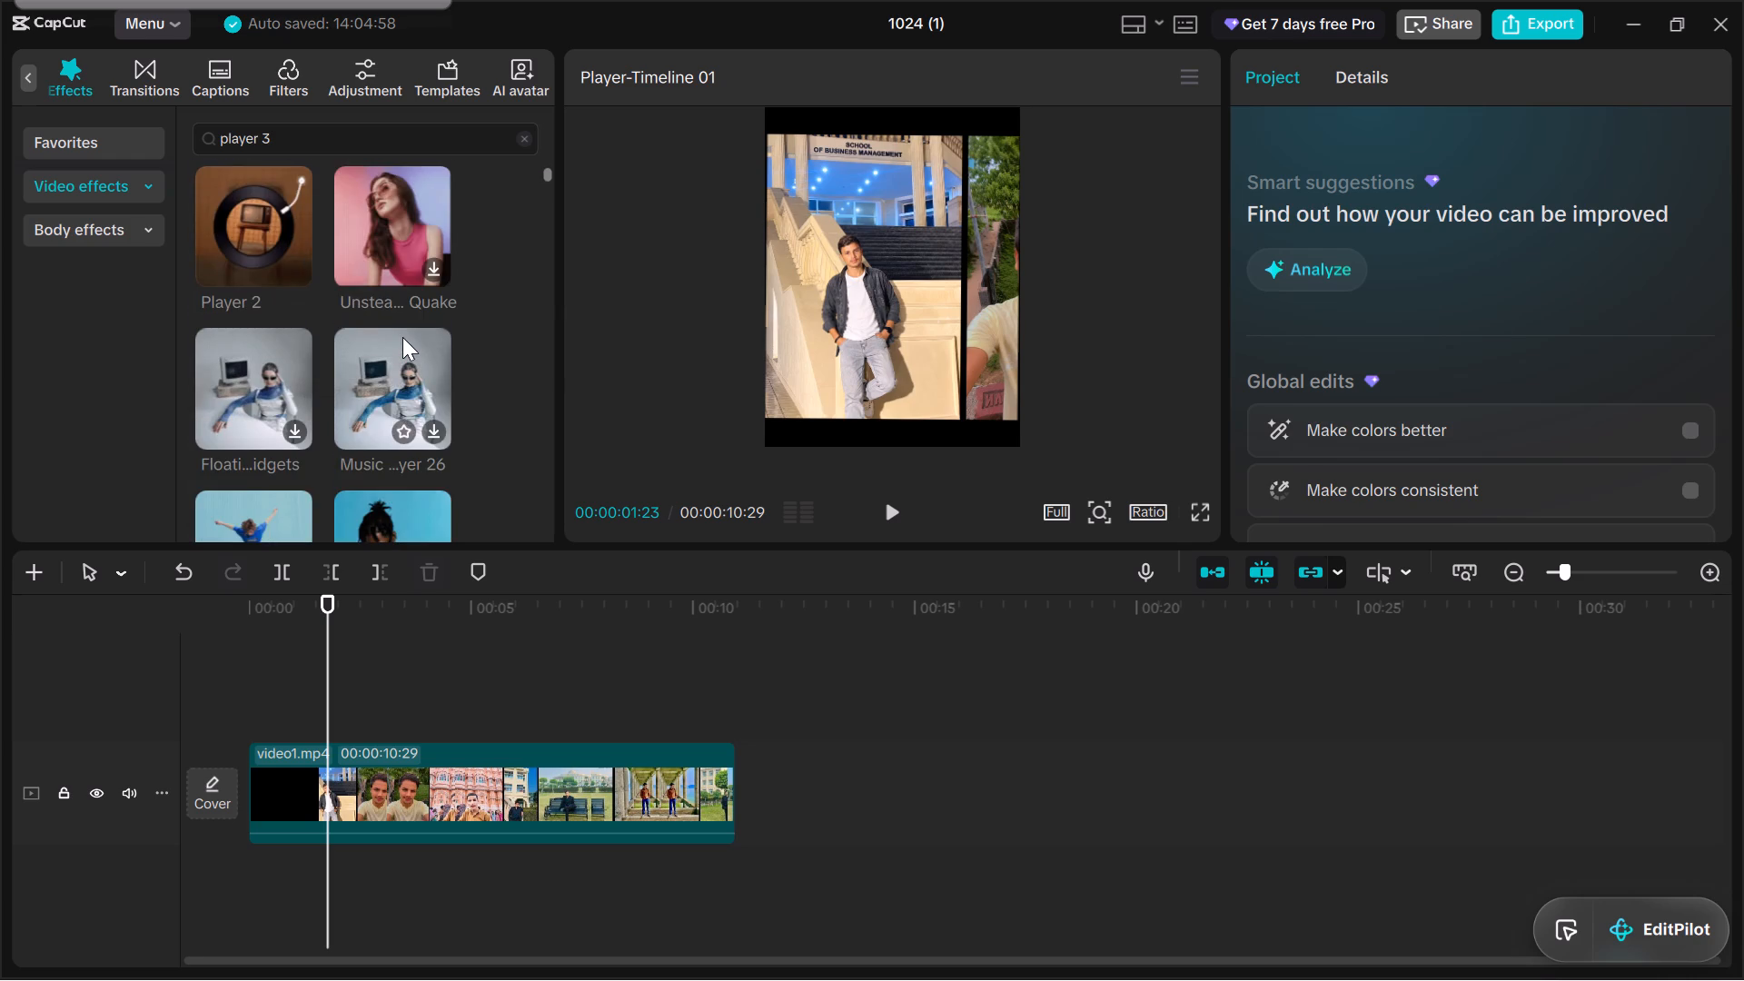
pyautogui.scroll(-10, 402, 337)
pyautogui.scroll(4, 402, 338)
pyautogui.scroll(-1, 396, 342)
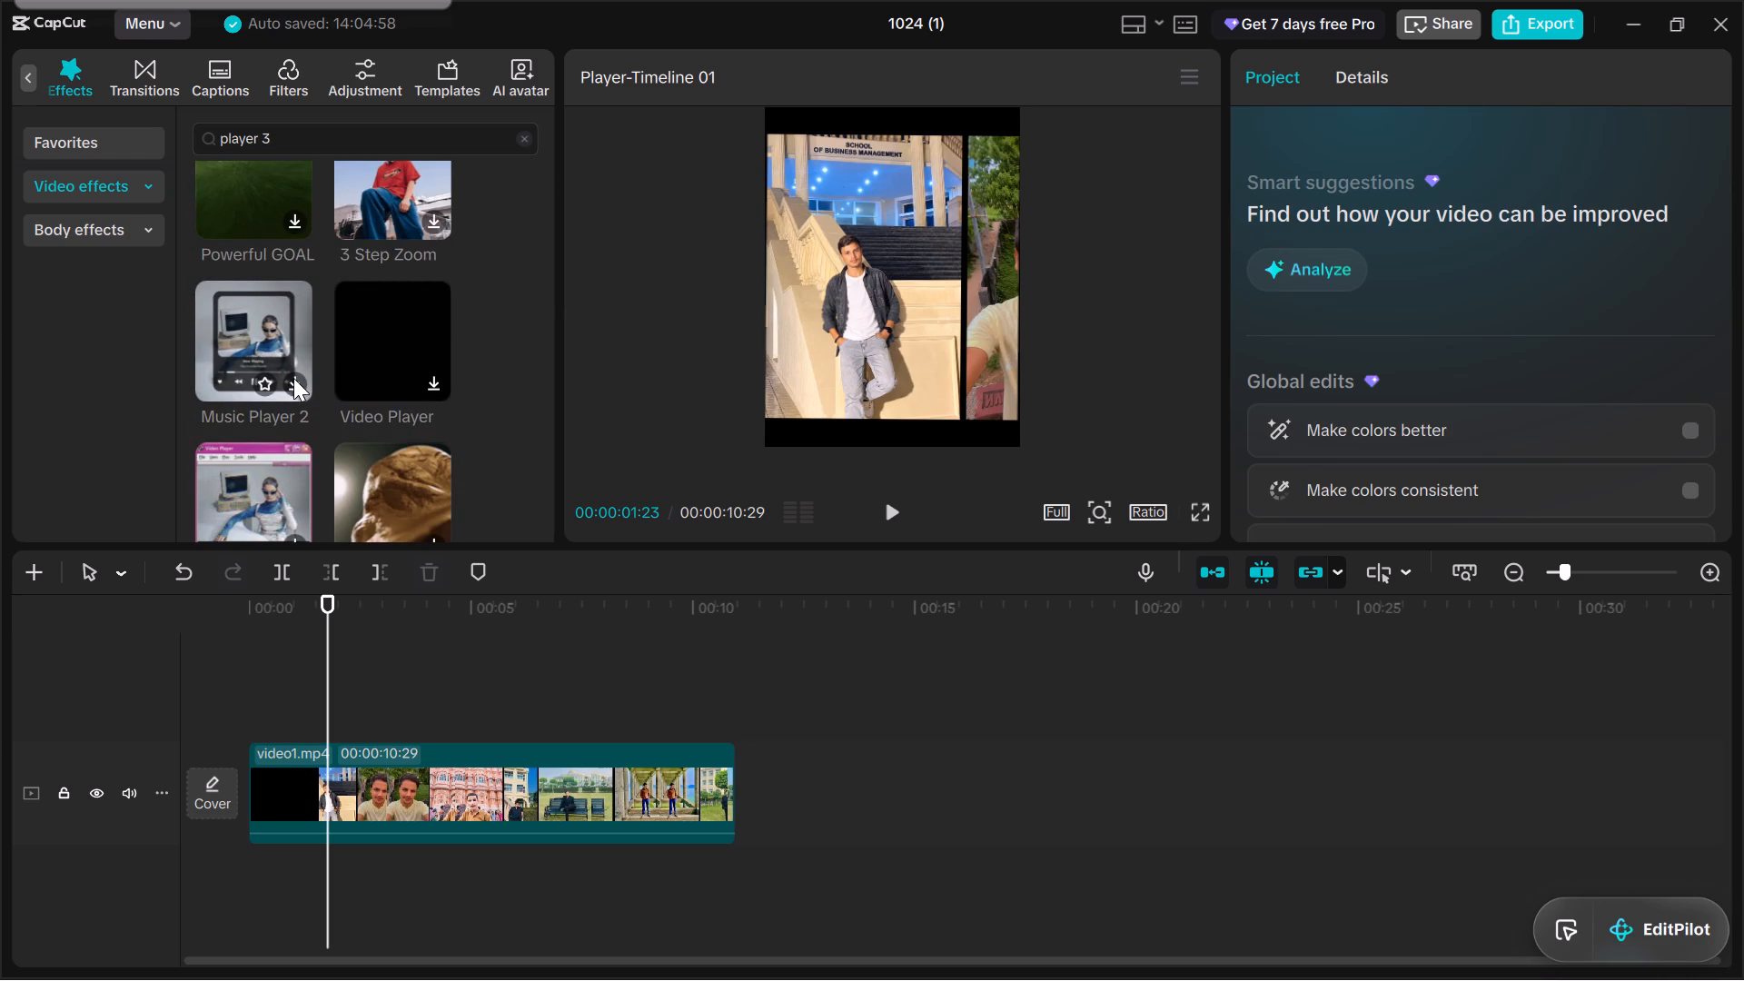
pyautogui.scroll(-1, 346, 367)
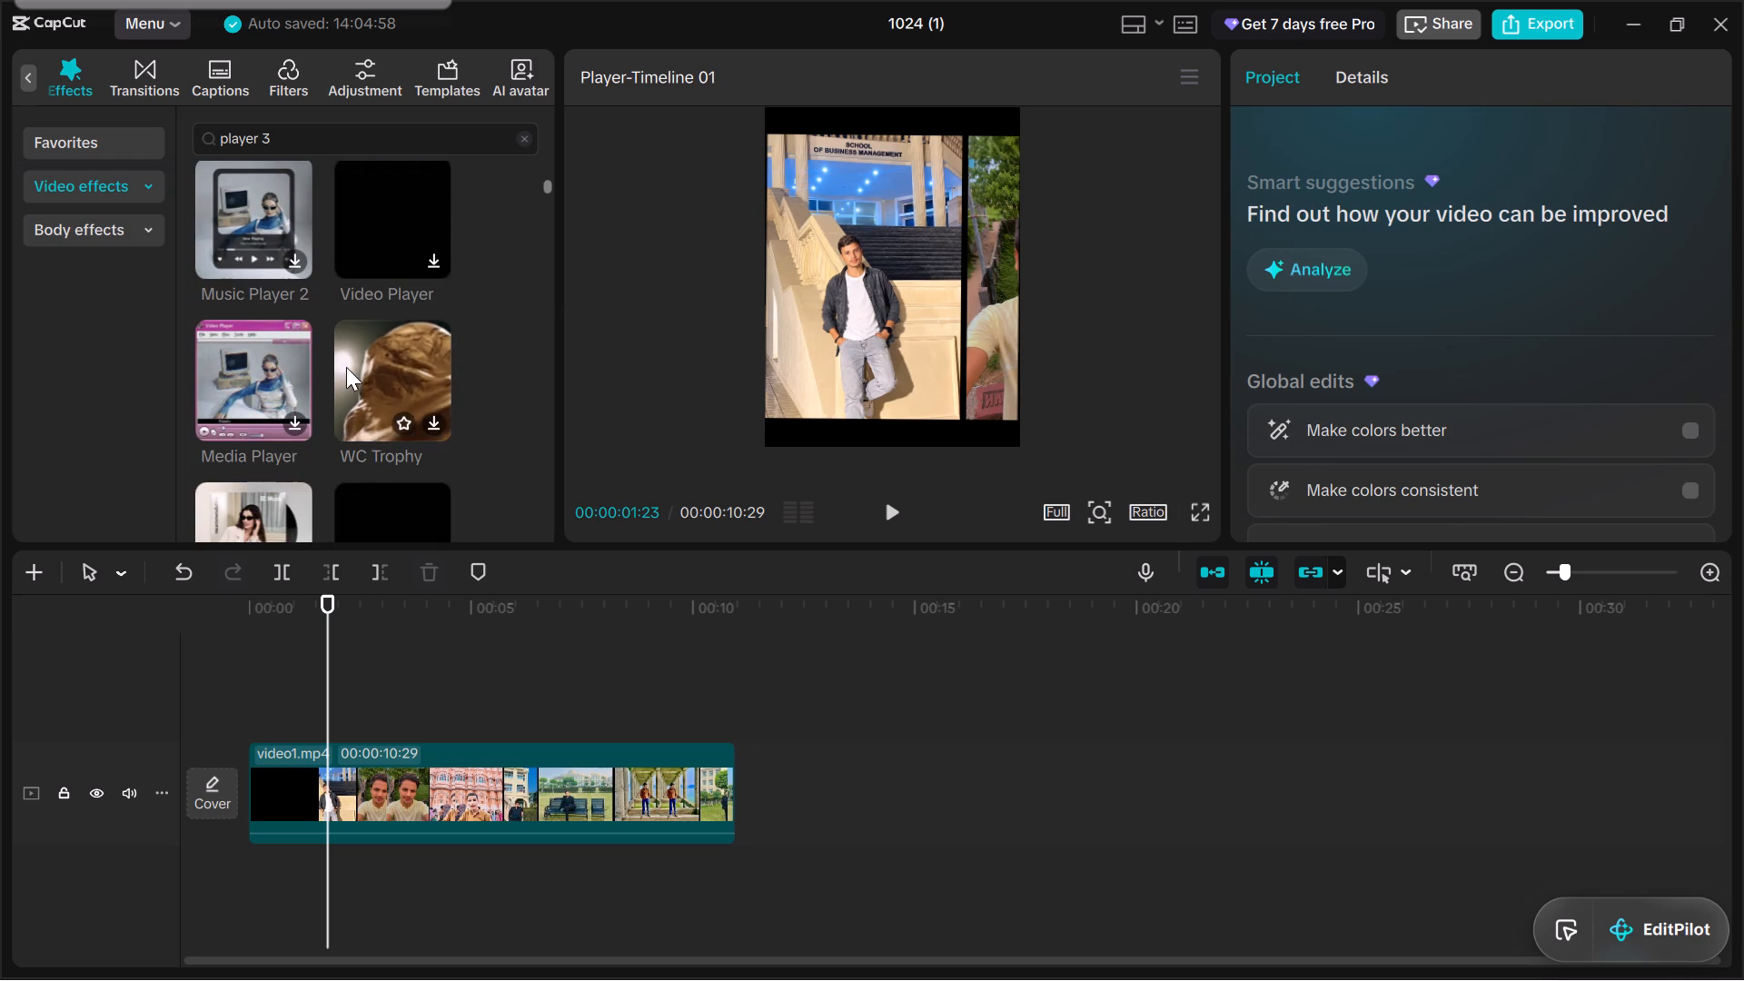
pyautogui.scroll(1, 346, 367)
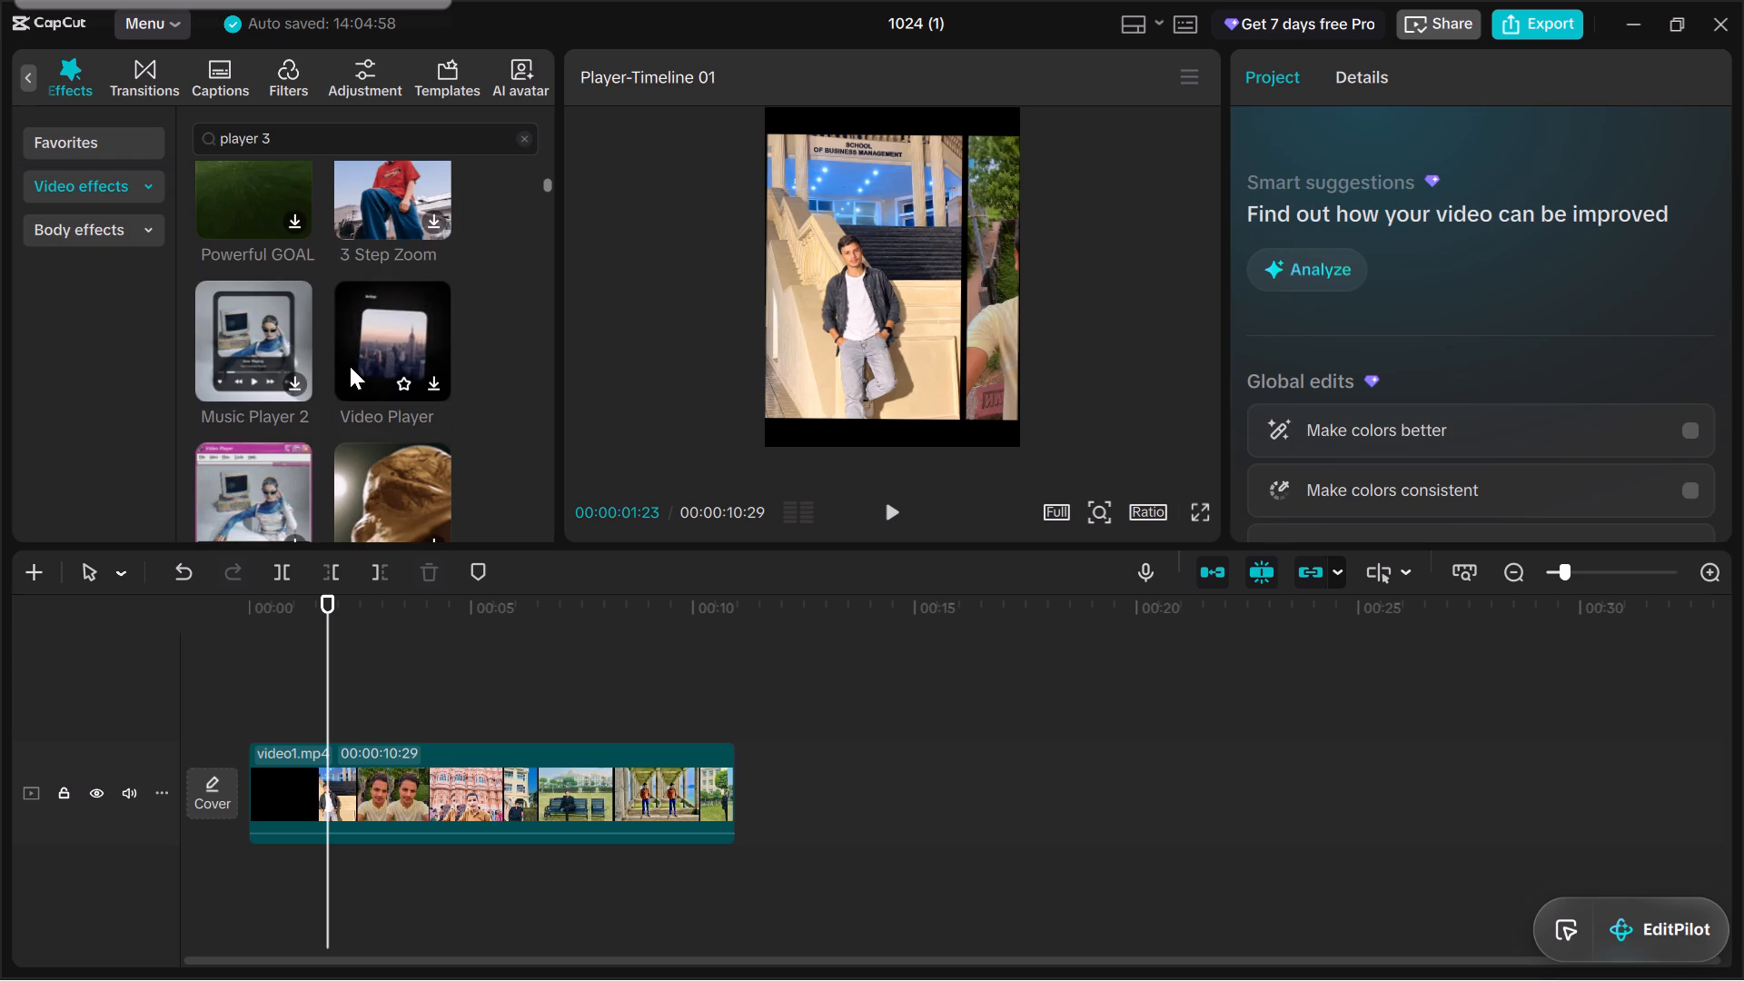
pyautogui.scroll(-1, 350, 366)
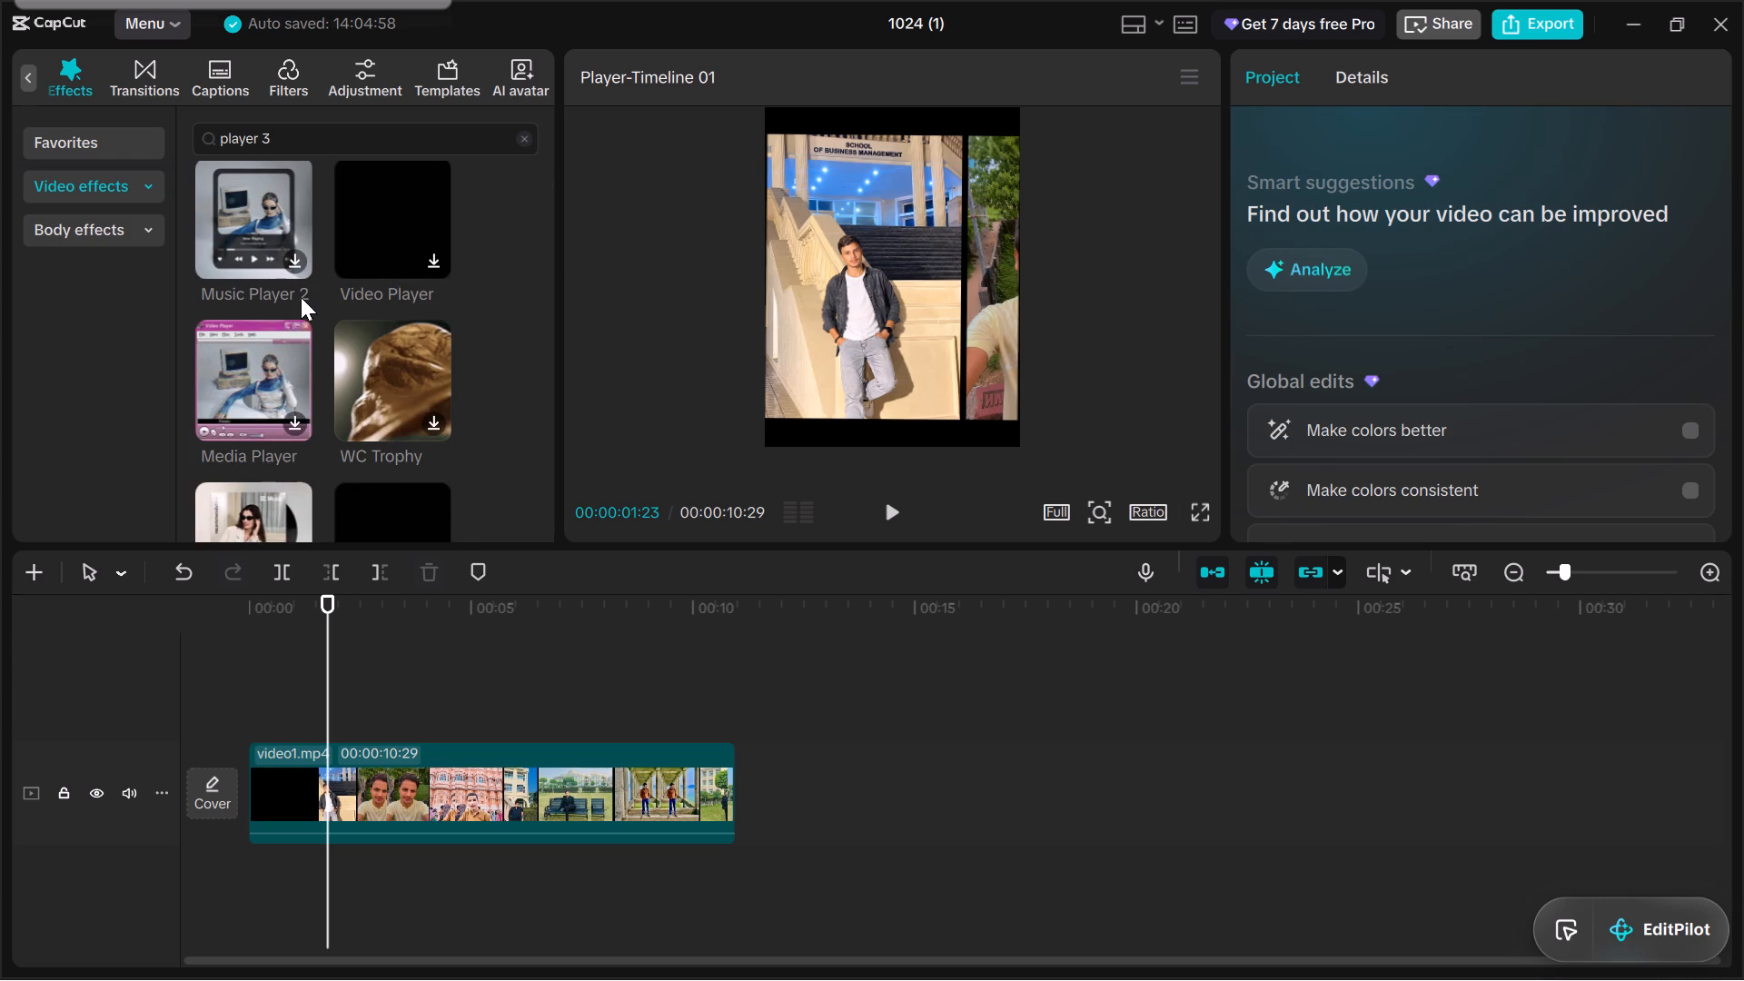
pyautogui.scroll(-3, 302, 303)
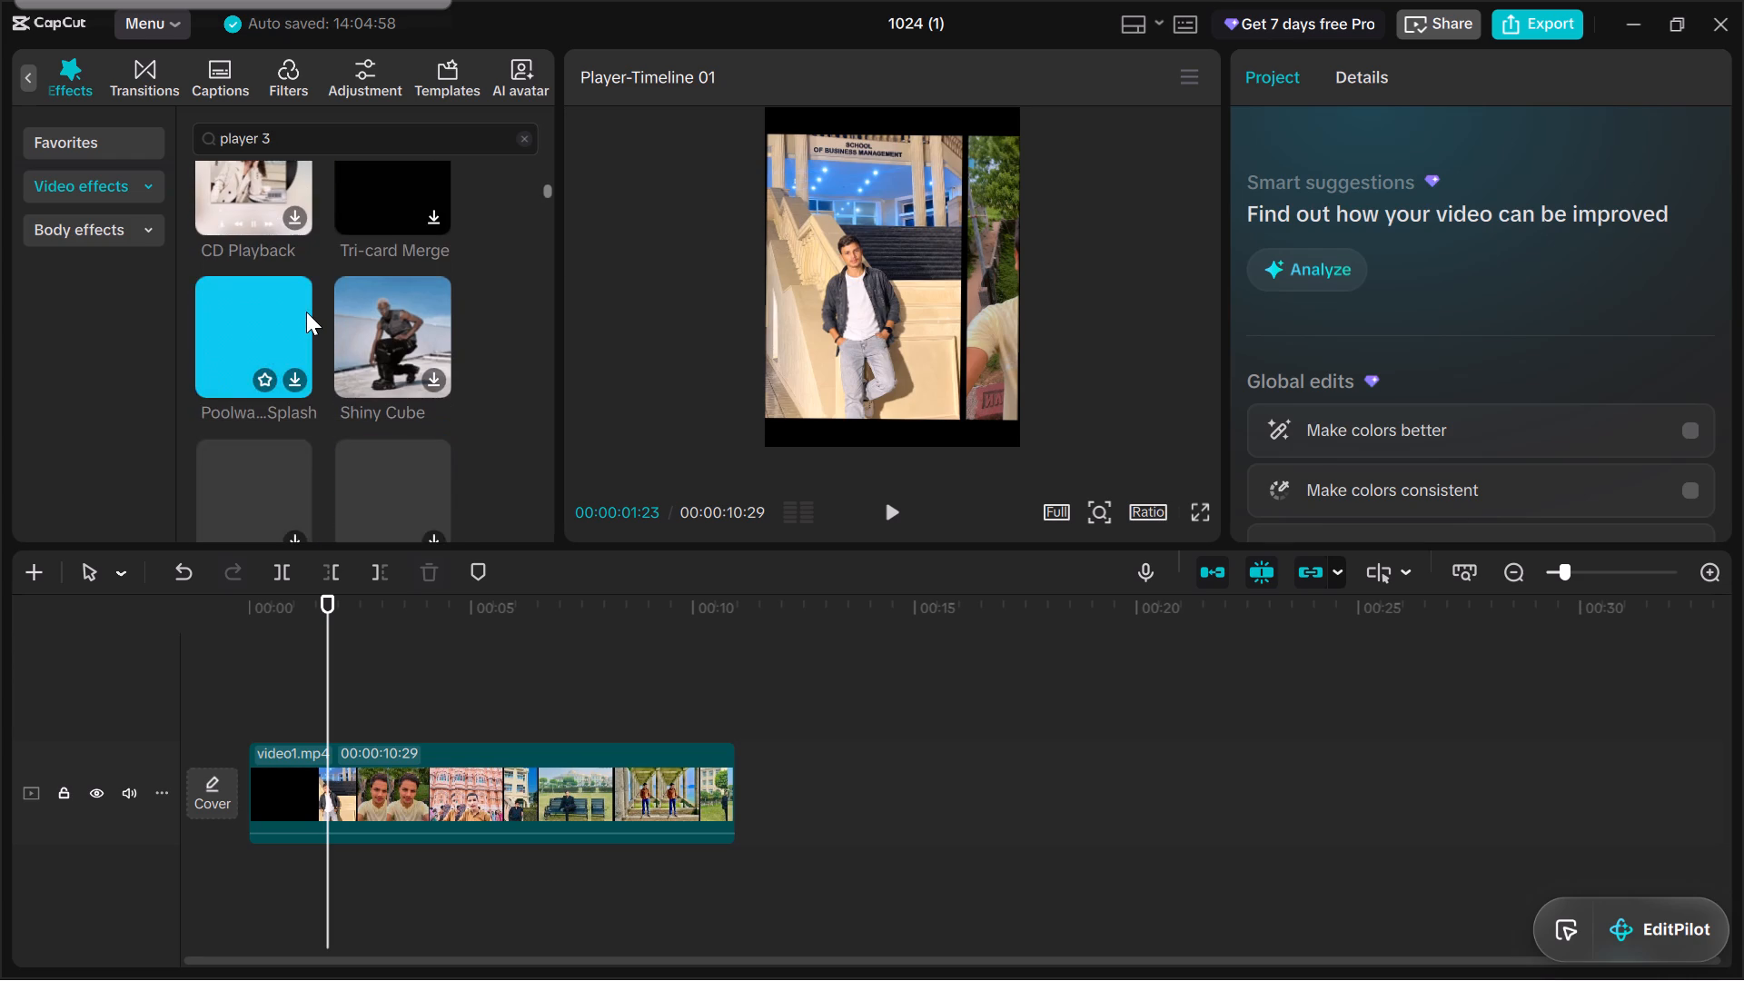
pyautogui.scroll(-3, 306, 312)
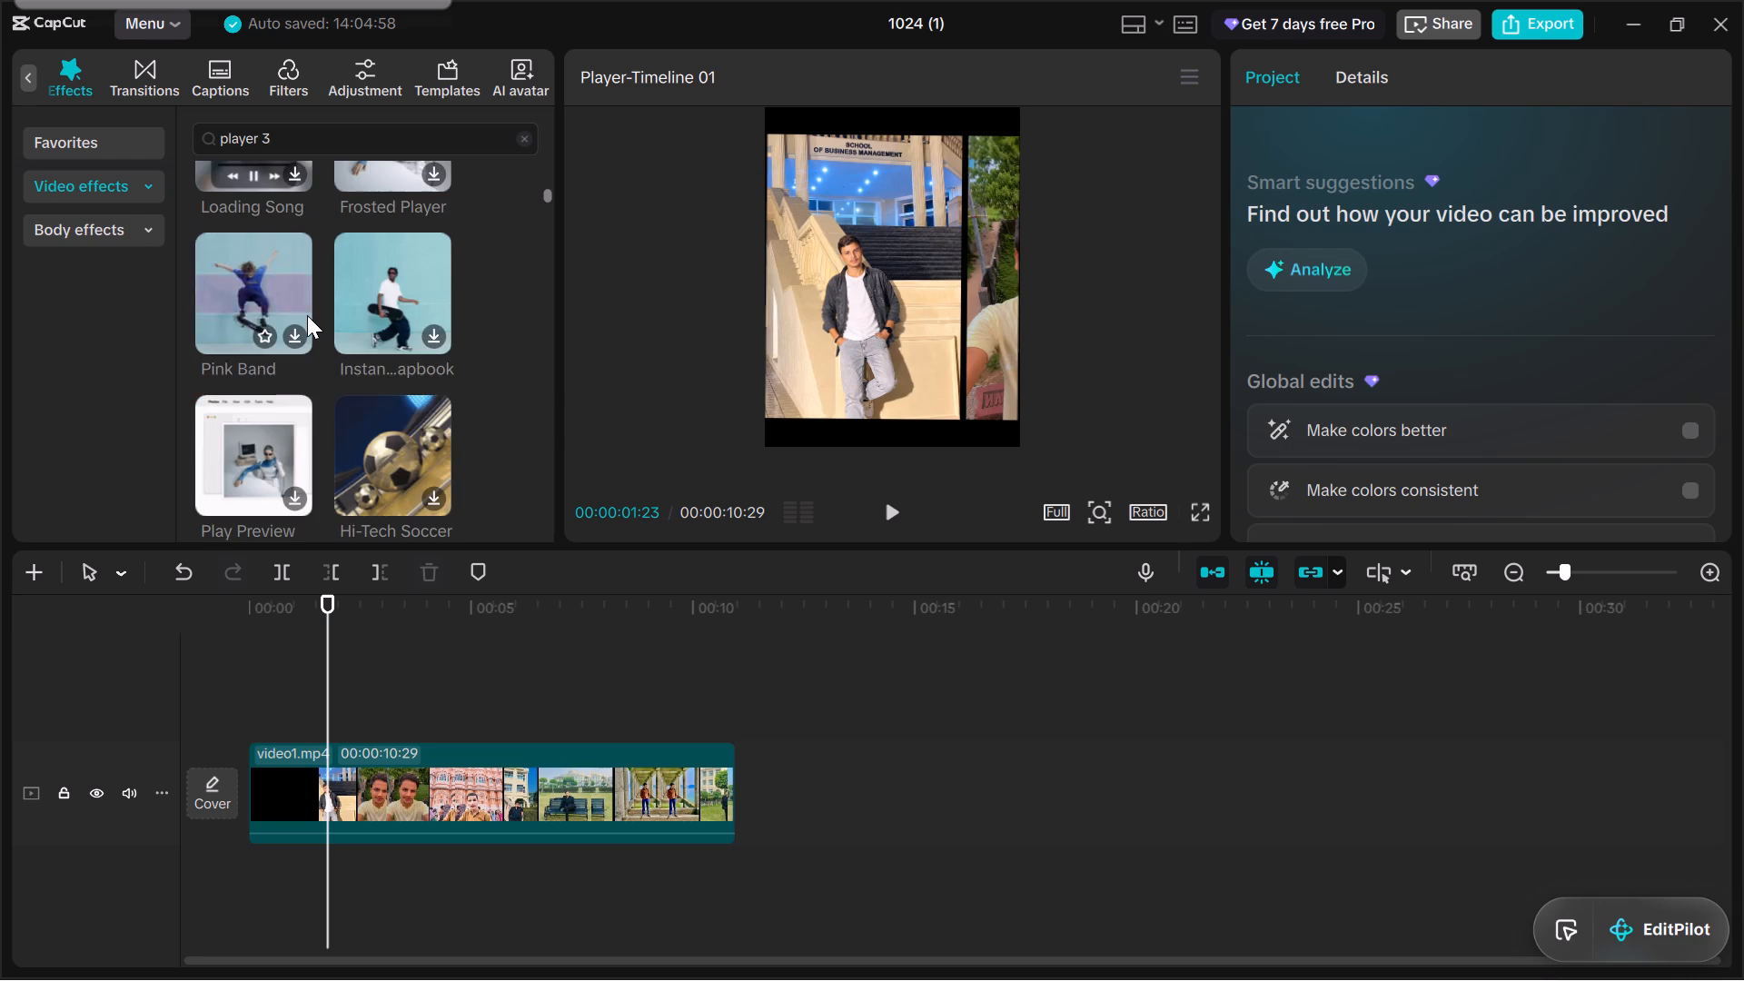
pyautogui.scroll(-3, 307, 315)
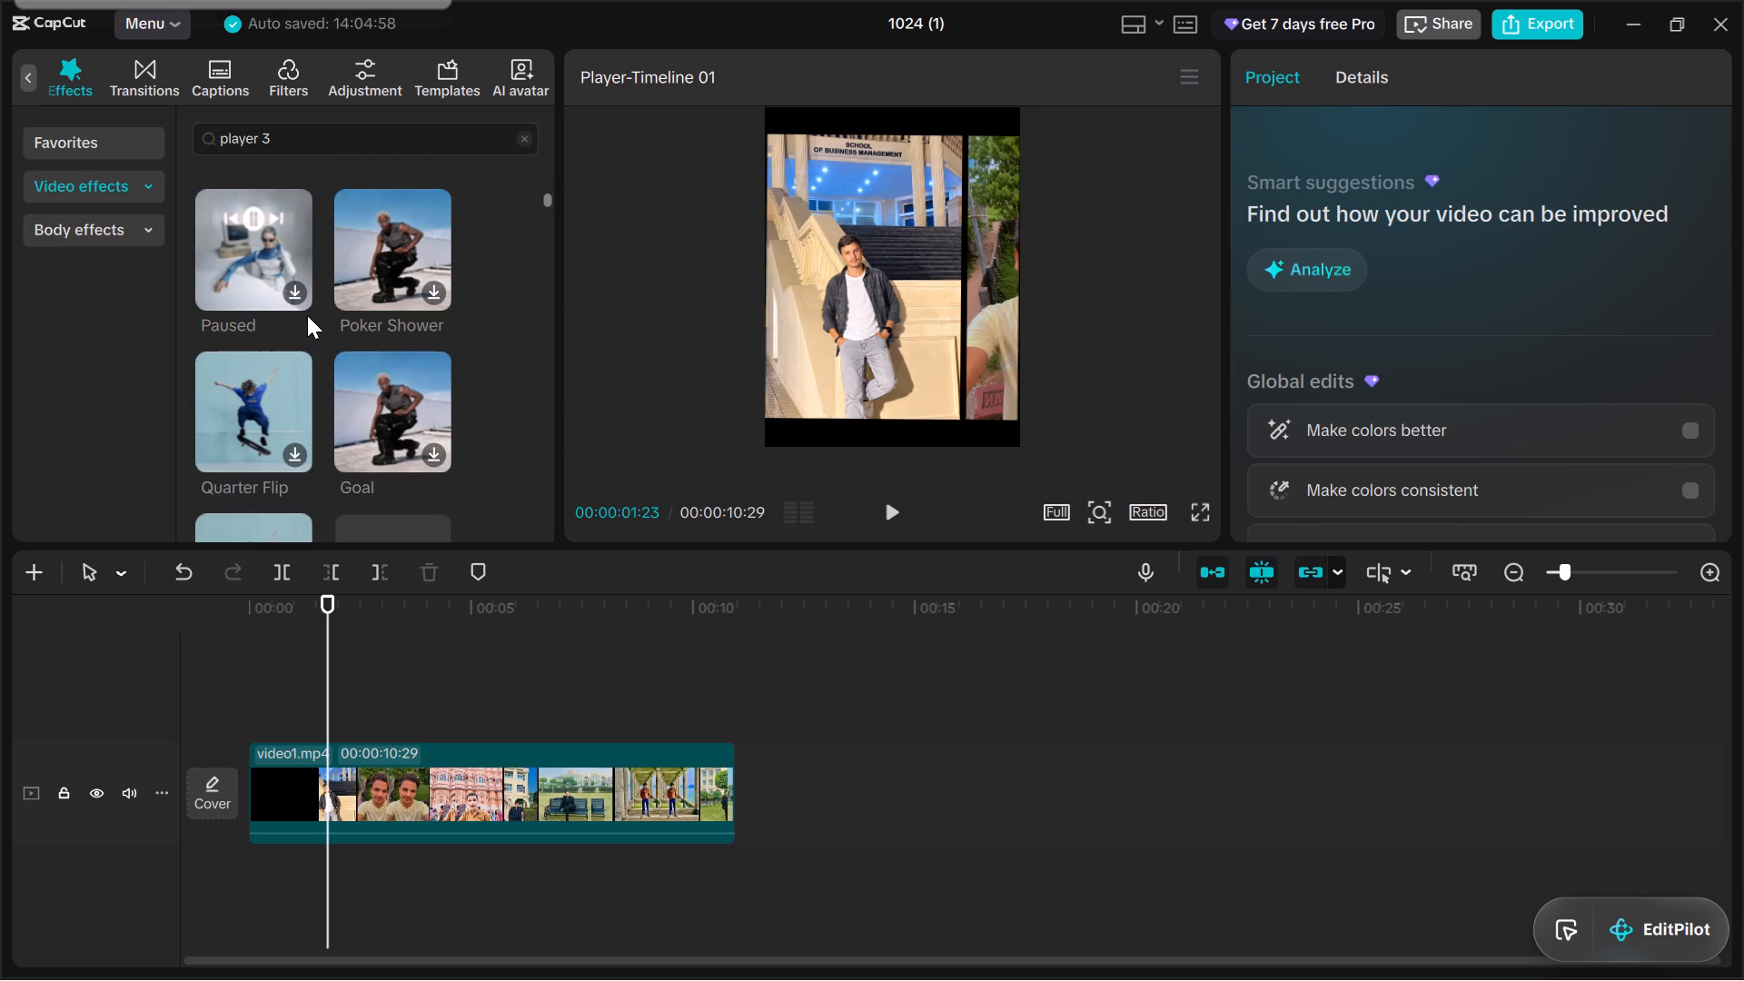
pyautogui.scroll(-1, 308, 315)
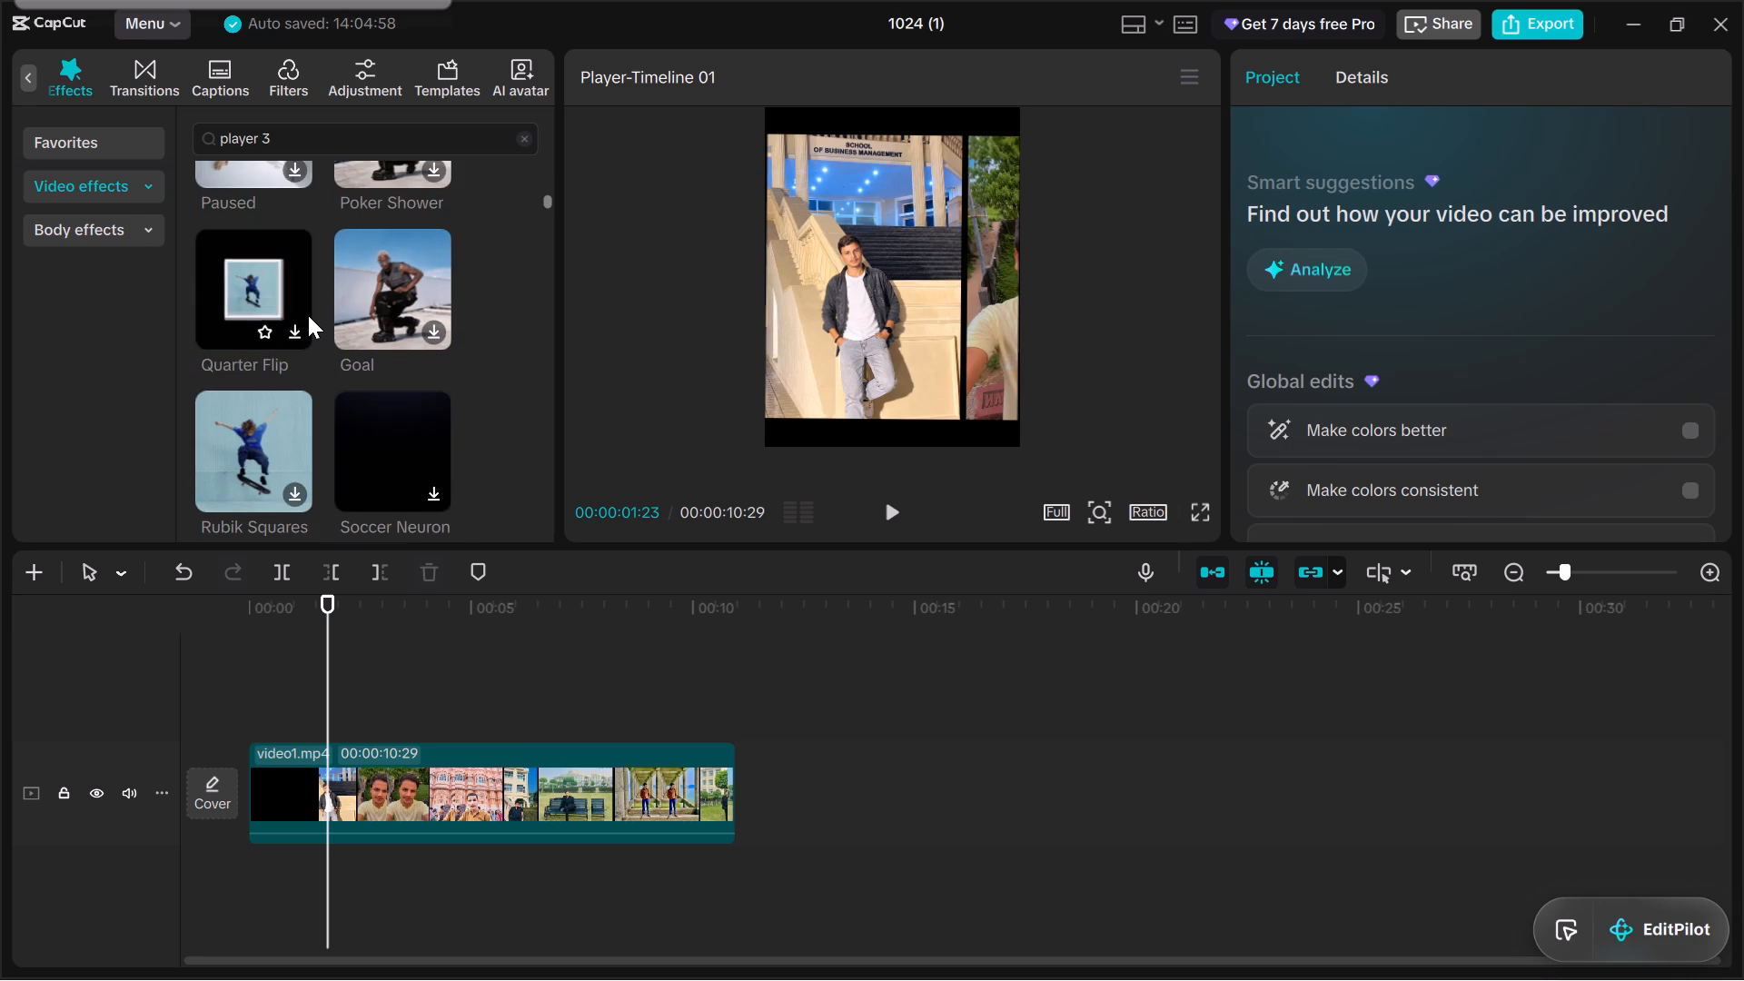
pyautogui.scroll(-4, 308, 315)
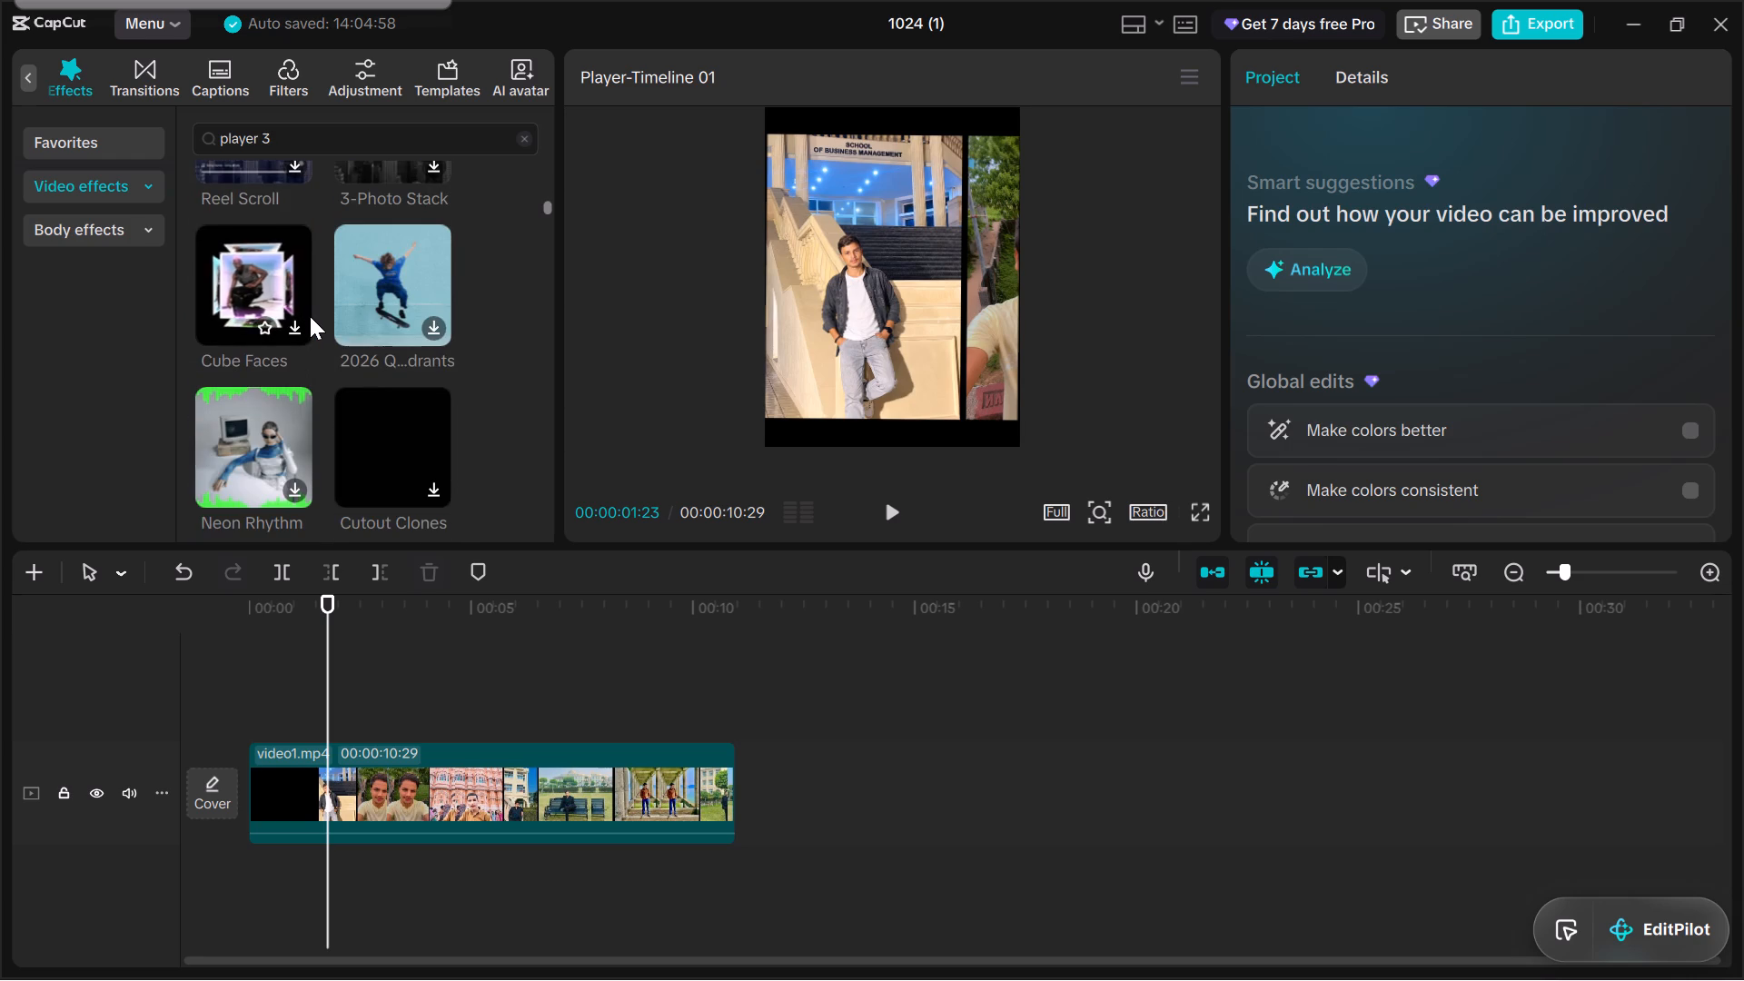
pyautogui.scroll(-2, 310, 316)
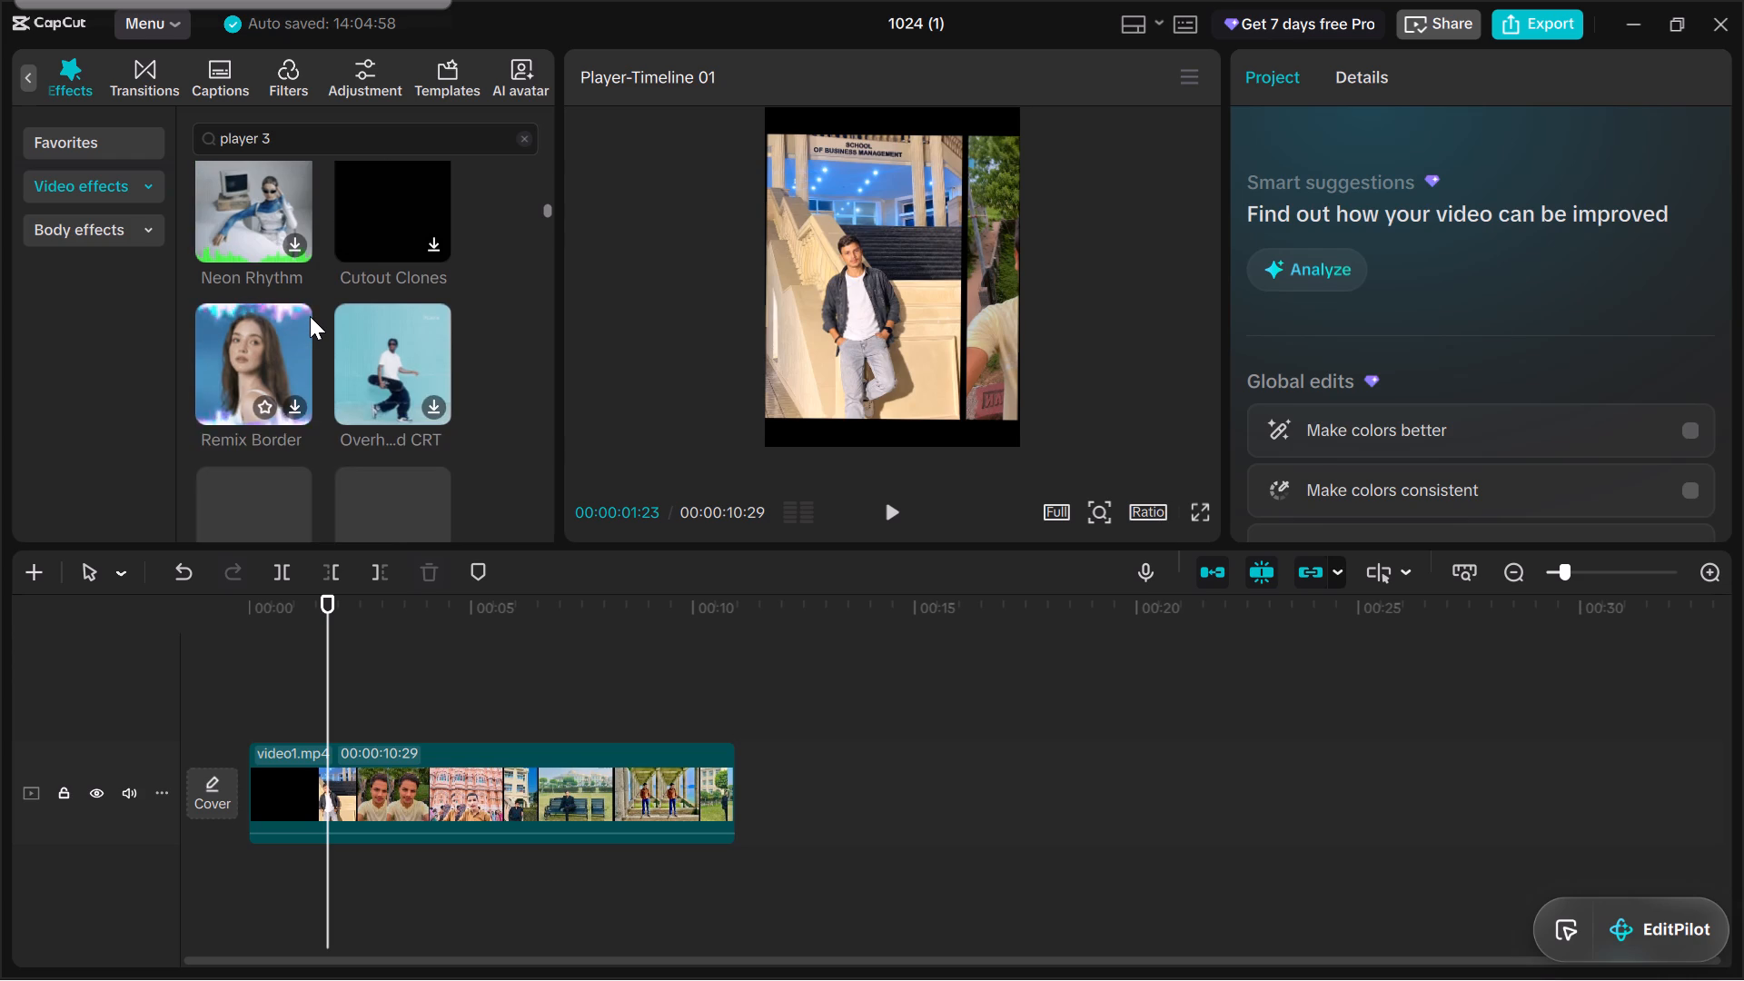
pyautogui.scroll(-2, 310, 316)
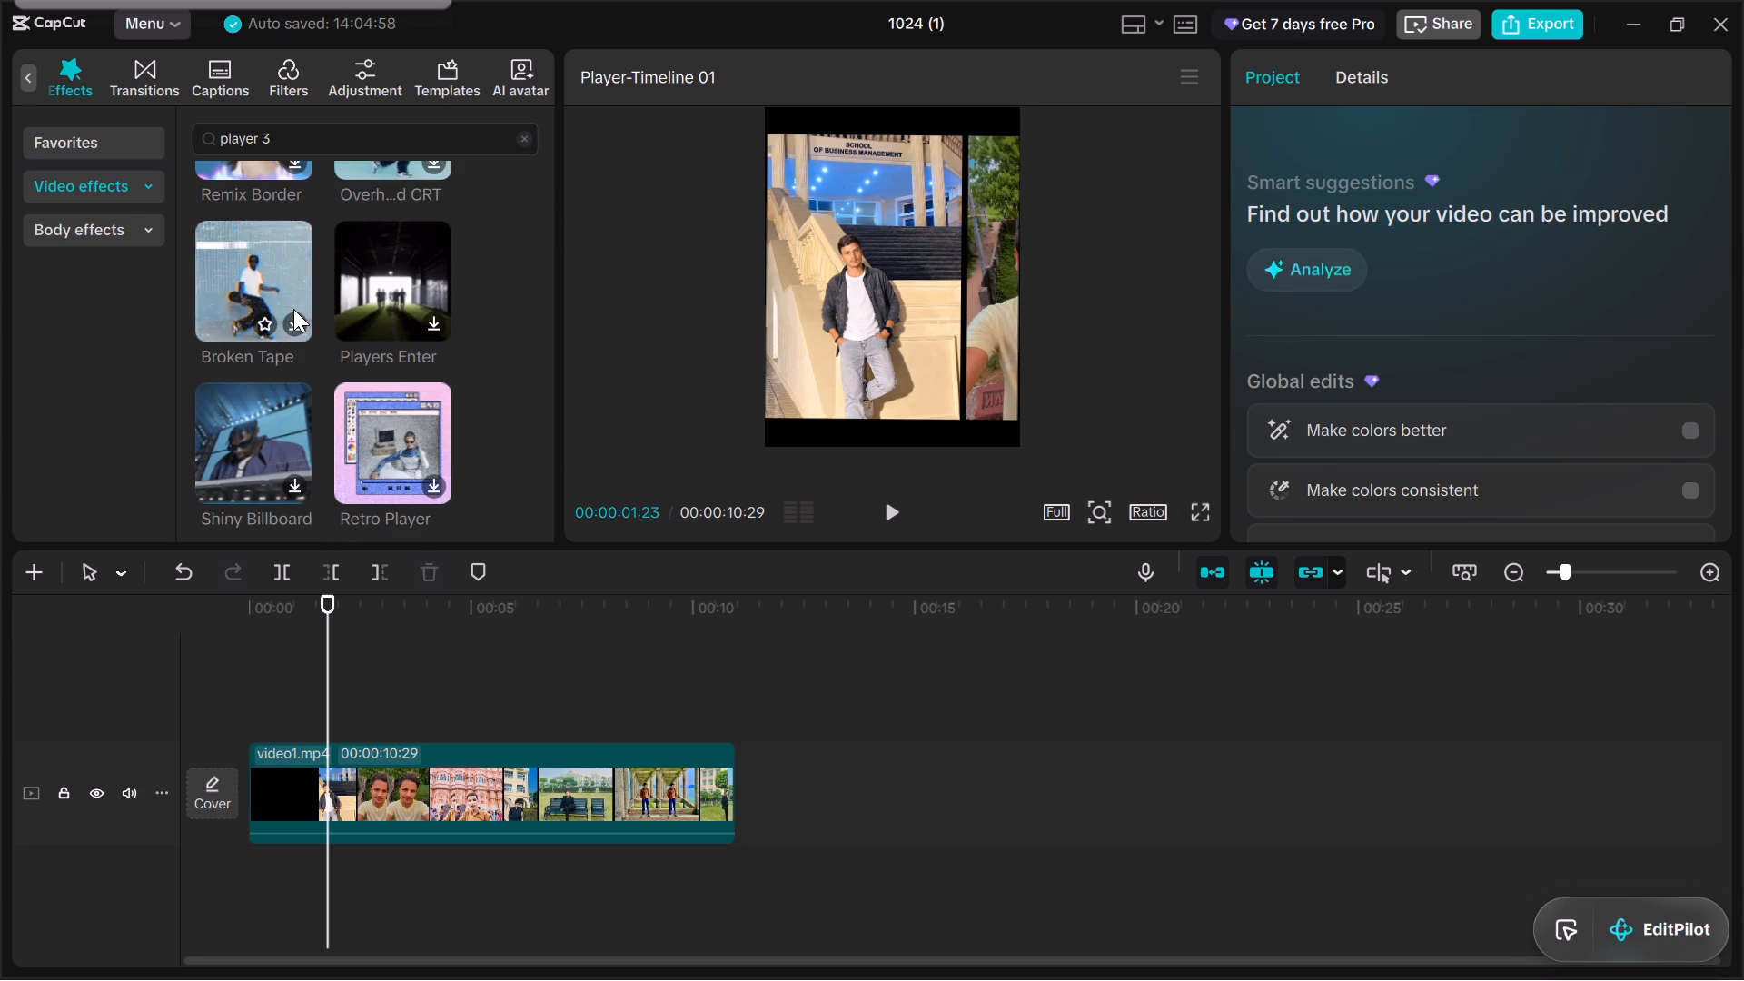
pyautogui.scroll(2, 301, 332)
pyautogui.scroll(-1, 301, 332)
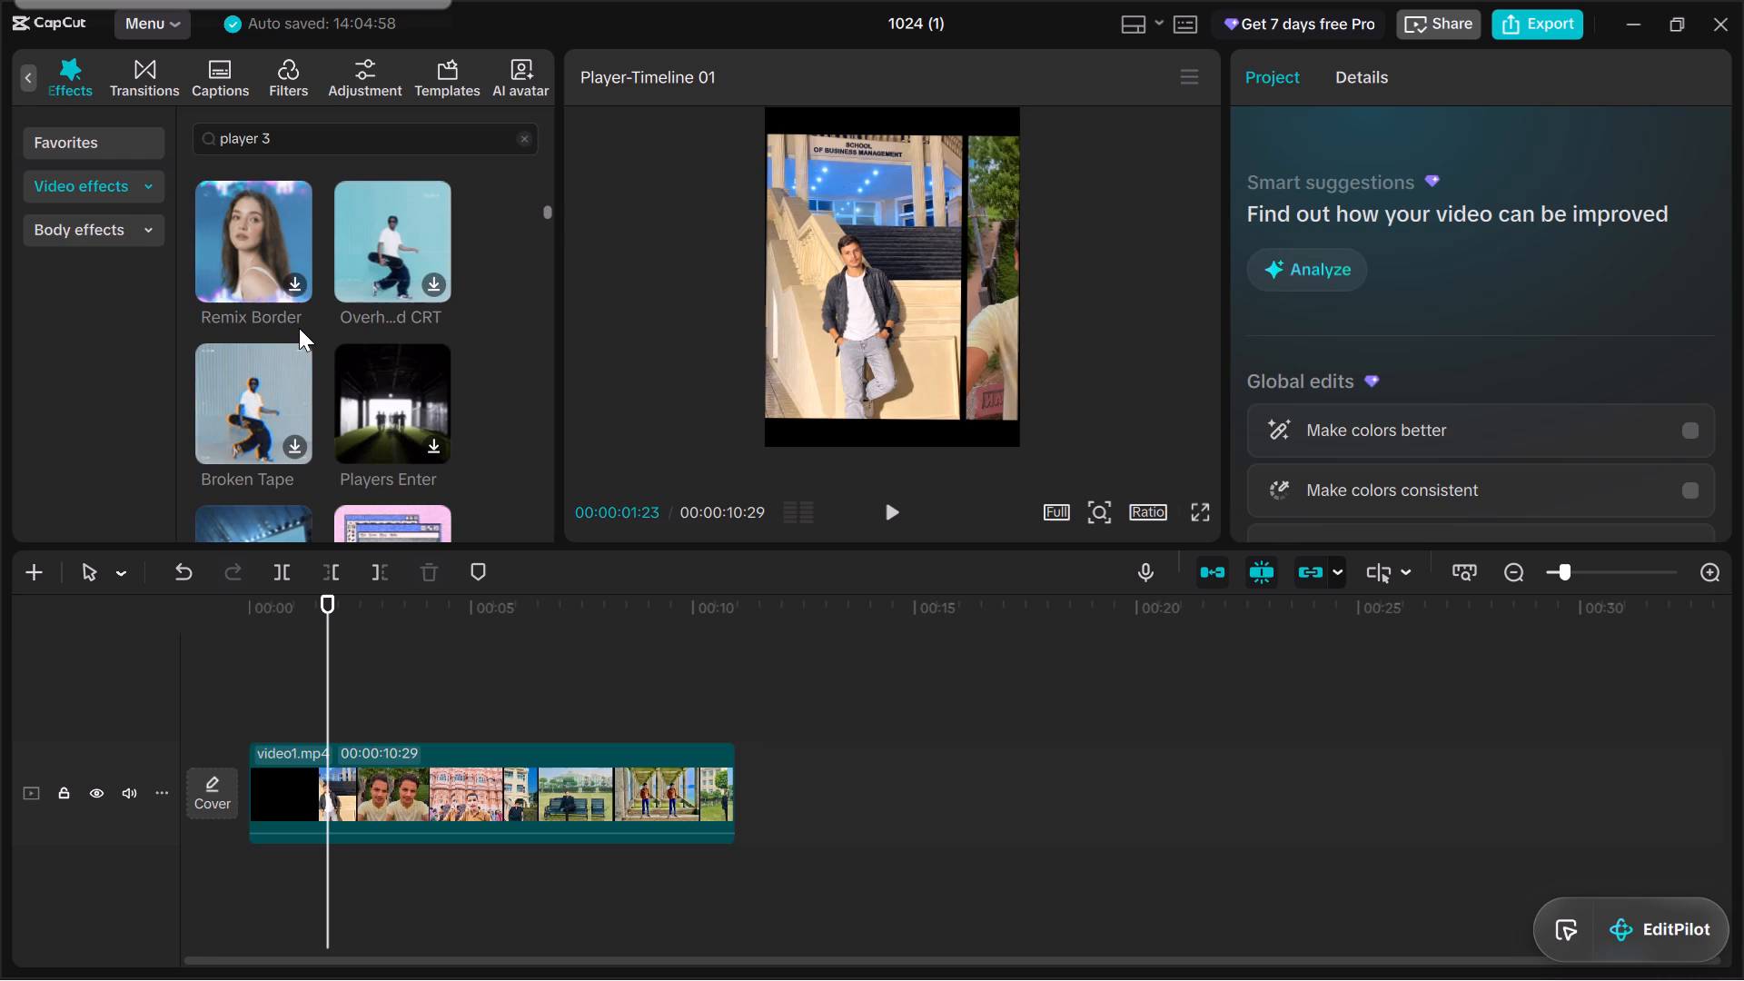
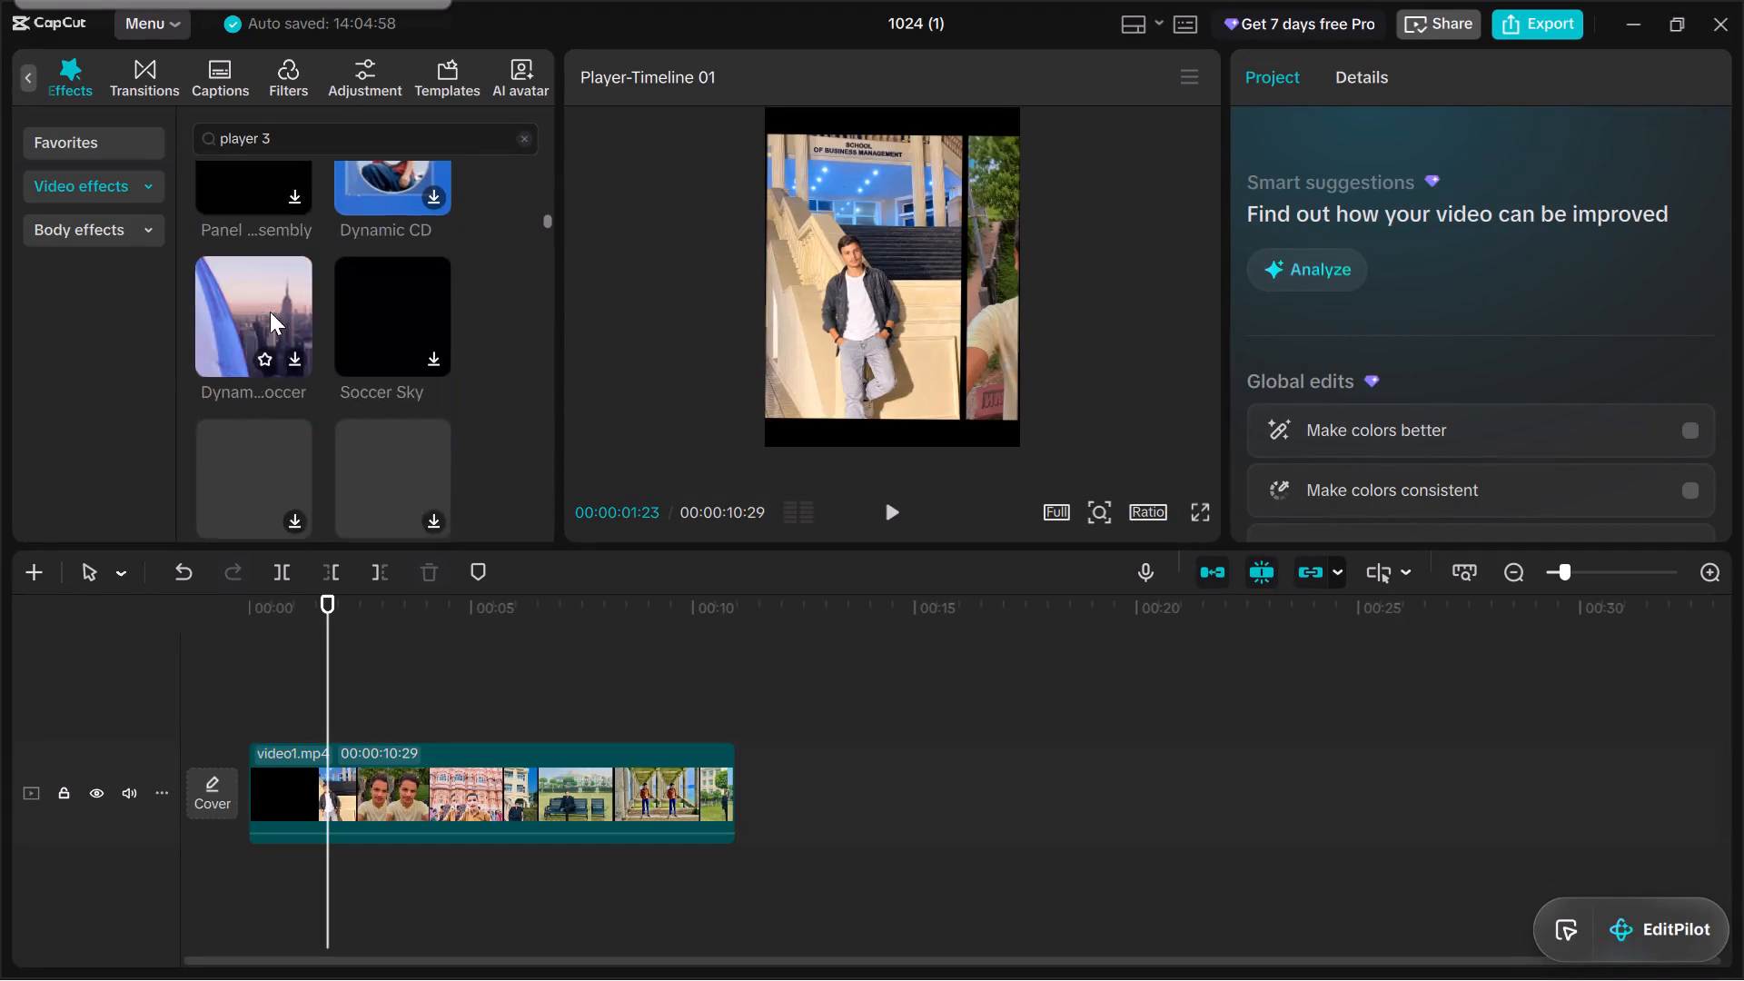
# Review the "player 3" video effect results again, comparing the player-style effects for one that suits video1.mp4.
pyautogui.scroll(1, 270, 312)
pyautogui.scroll(-4, 270, 314)
pyautogui.scroll(5, 271, 324)
pyautogui.scroll(-1, 271, 324)
pyautogui.scroll(2, 271, 324)
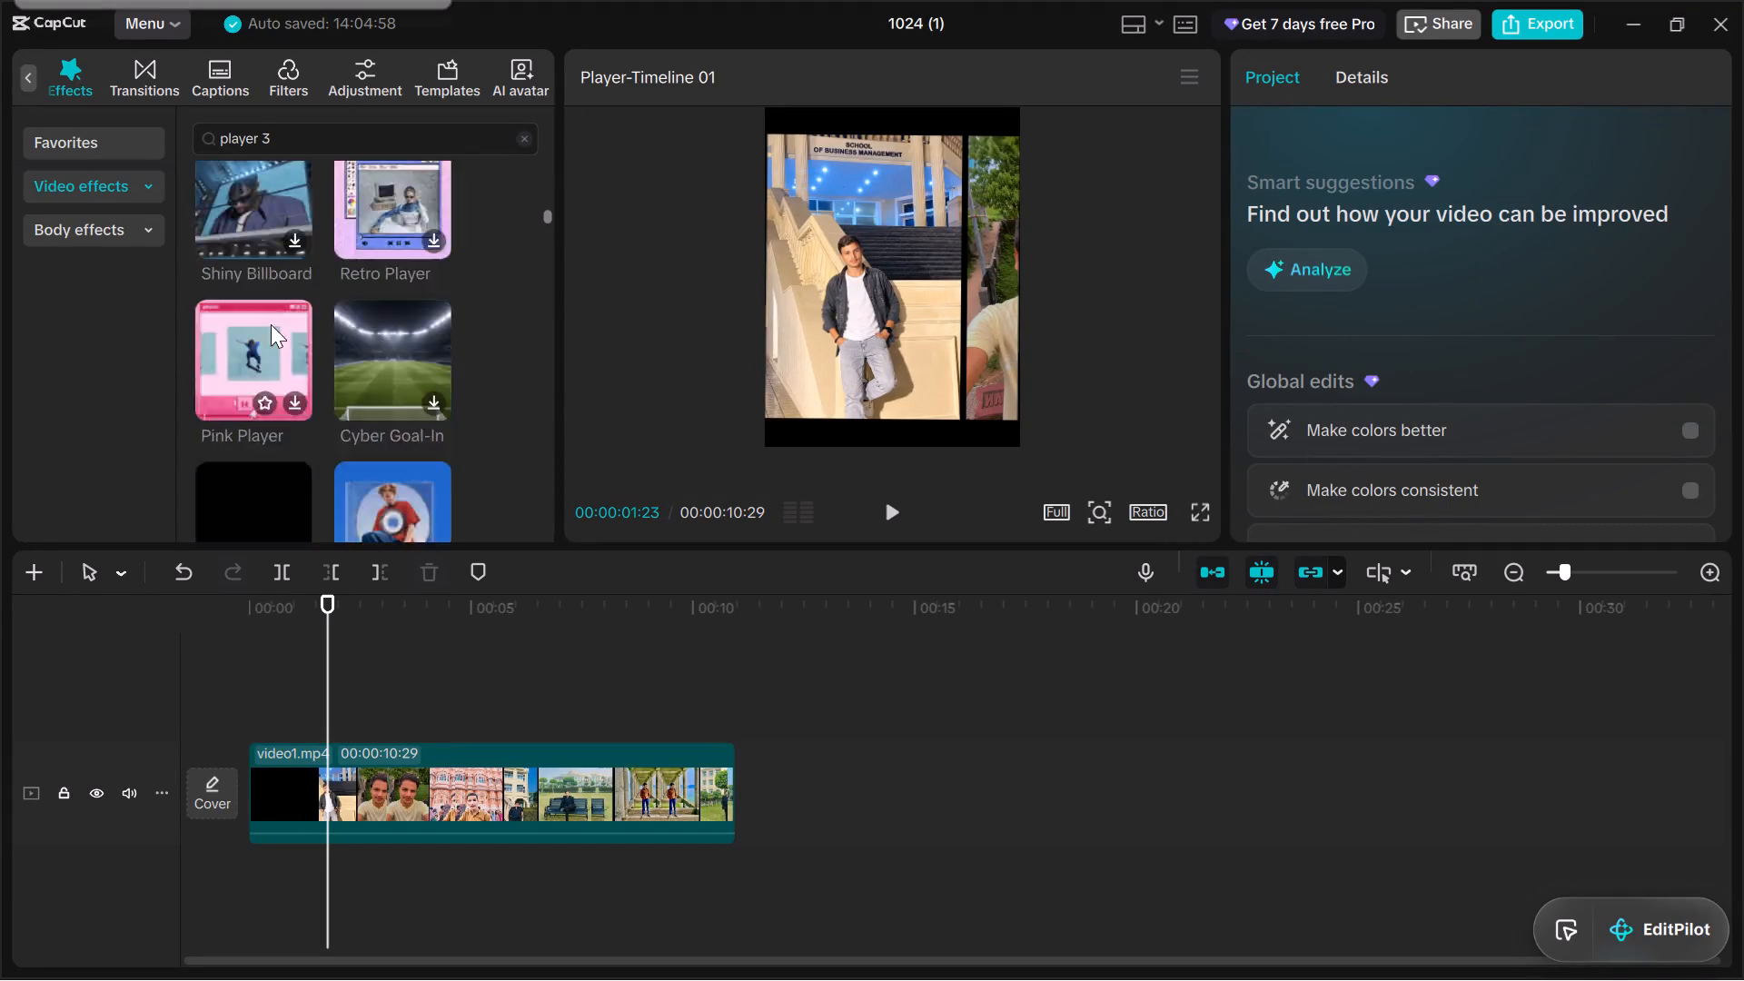
pyautogui.scroll(-2, 271, 324)
pyautogui.scroll(5, 271, 324)
pyautogui.scroll(-1, 272, 324)
pyautogui.scroll(20, 272, 324)
pyautogui.scroll(-1, 272, 323)
pyautogui.scroll(9, 272, 323)
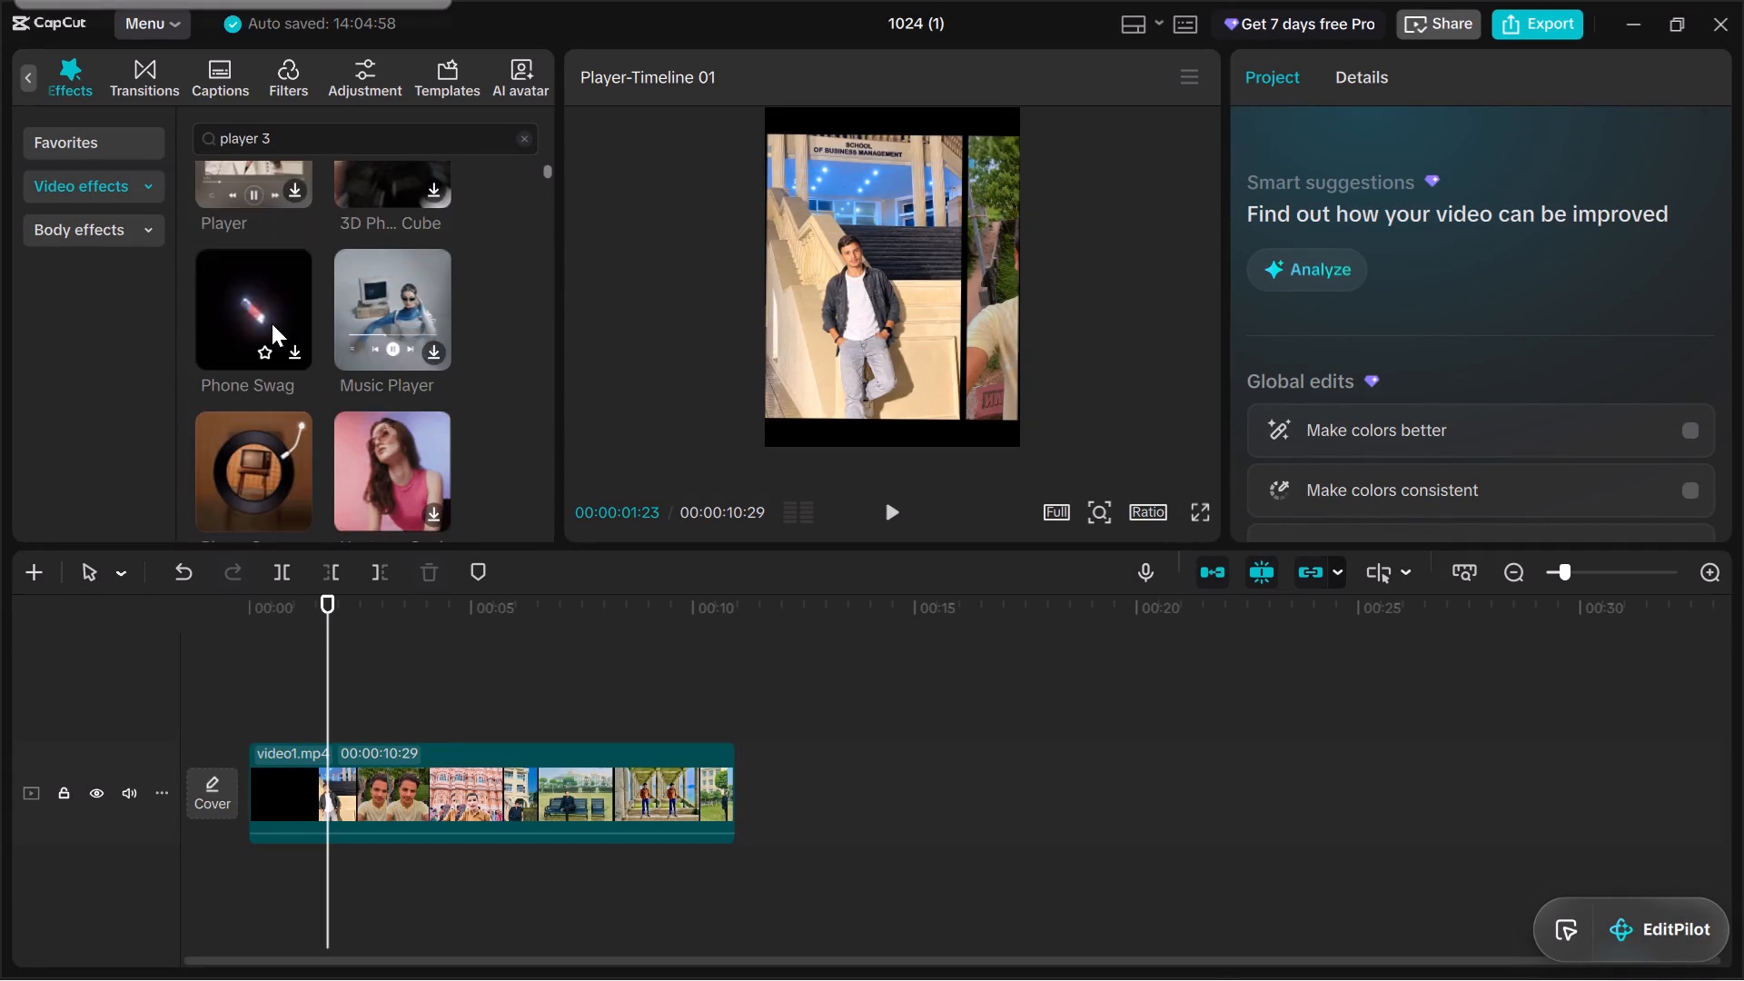
pyautogui.scroll(10, 272, 323)
pyautogui.scroll(-2, 302, 329)
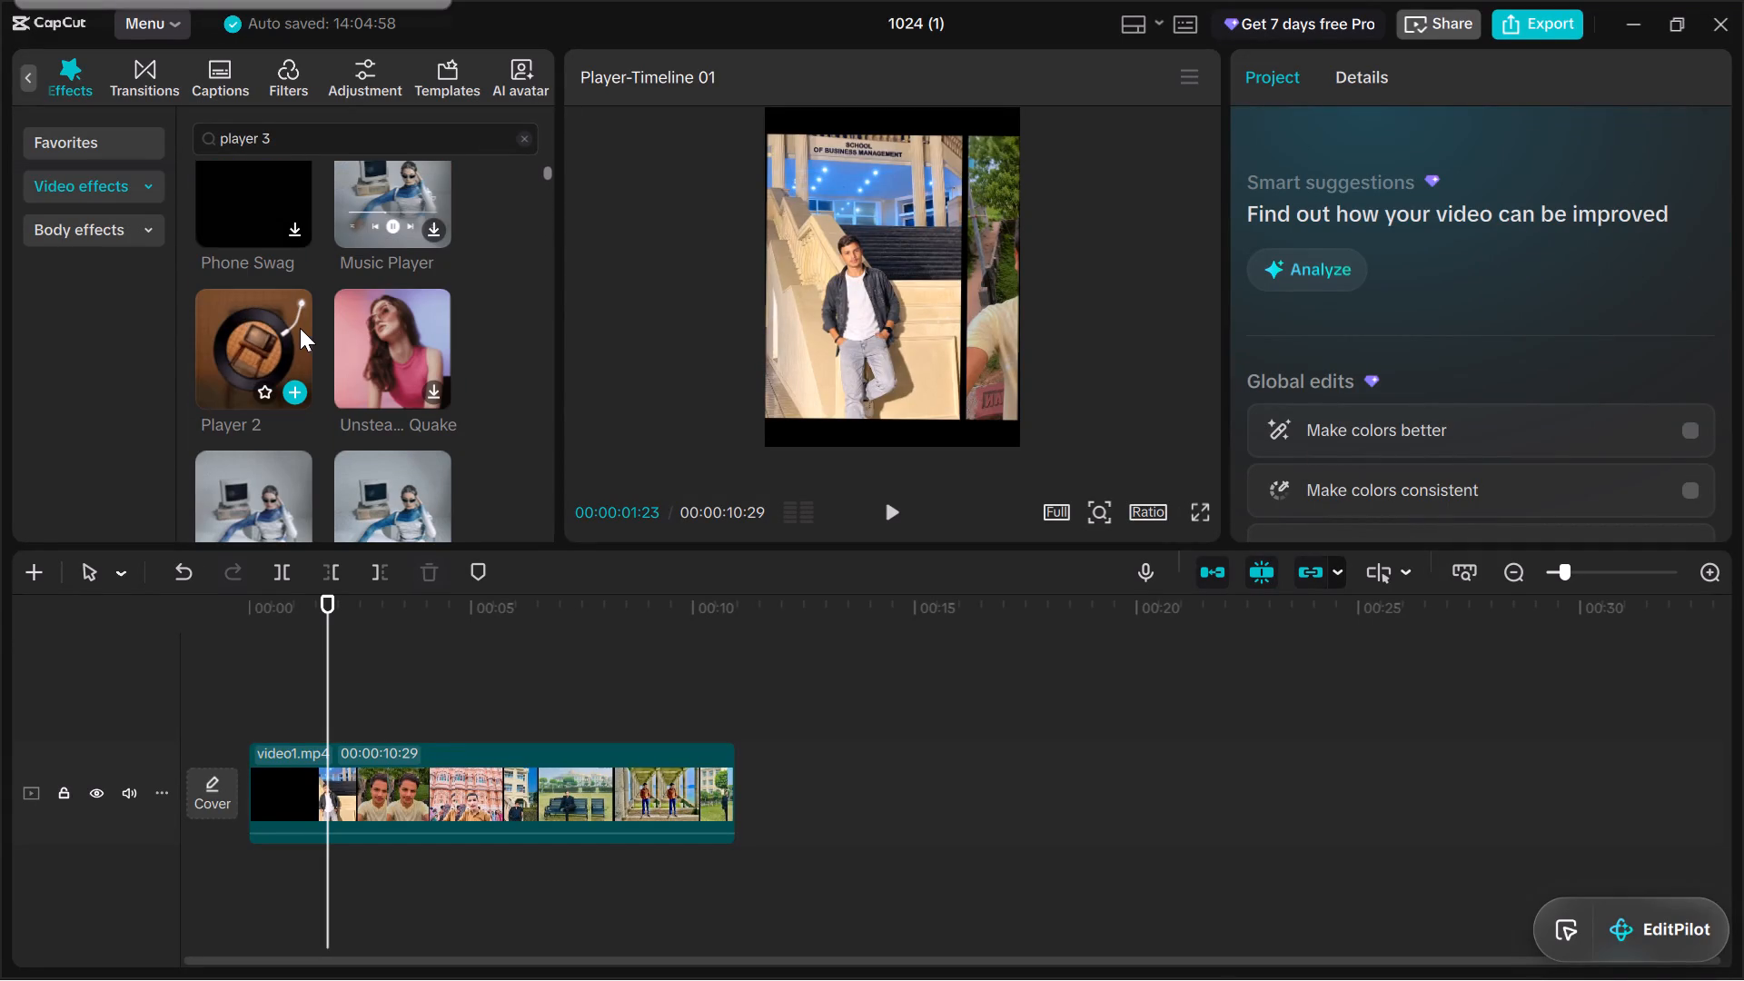
pyautogui.scroll(-1, 283, 336)
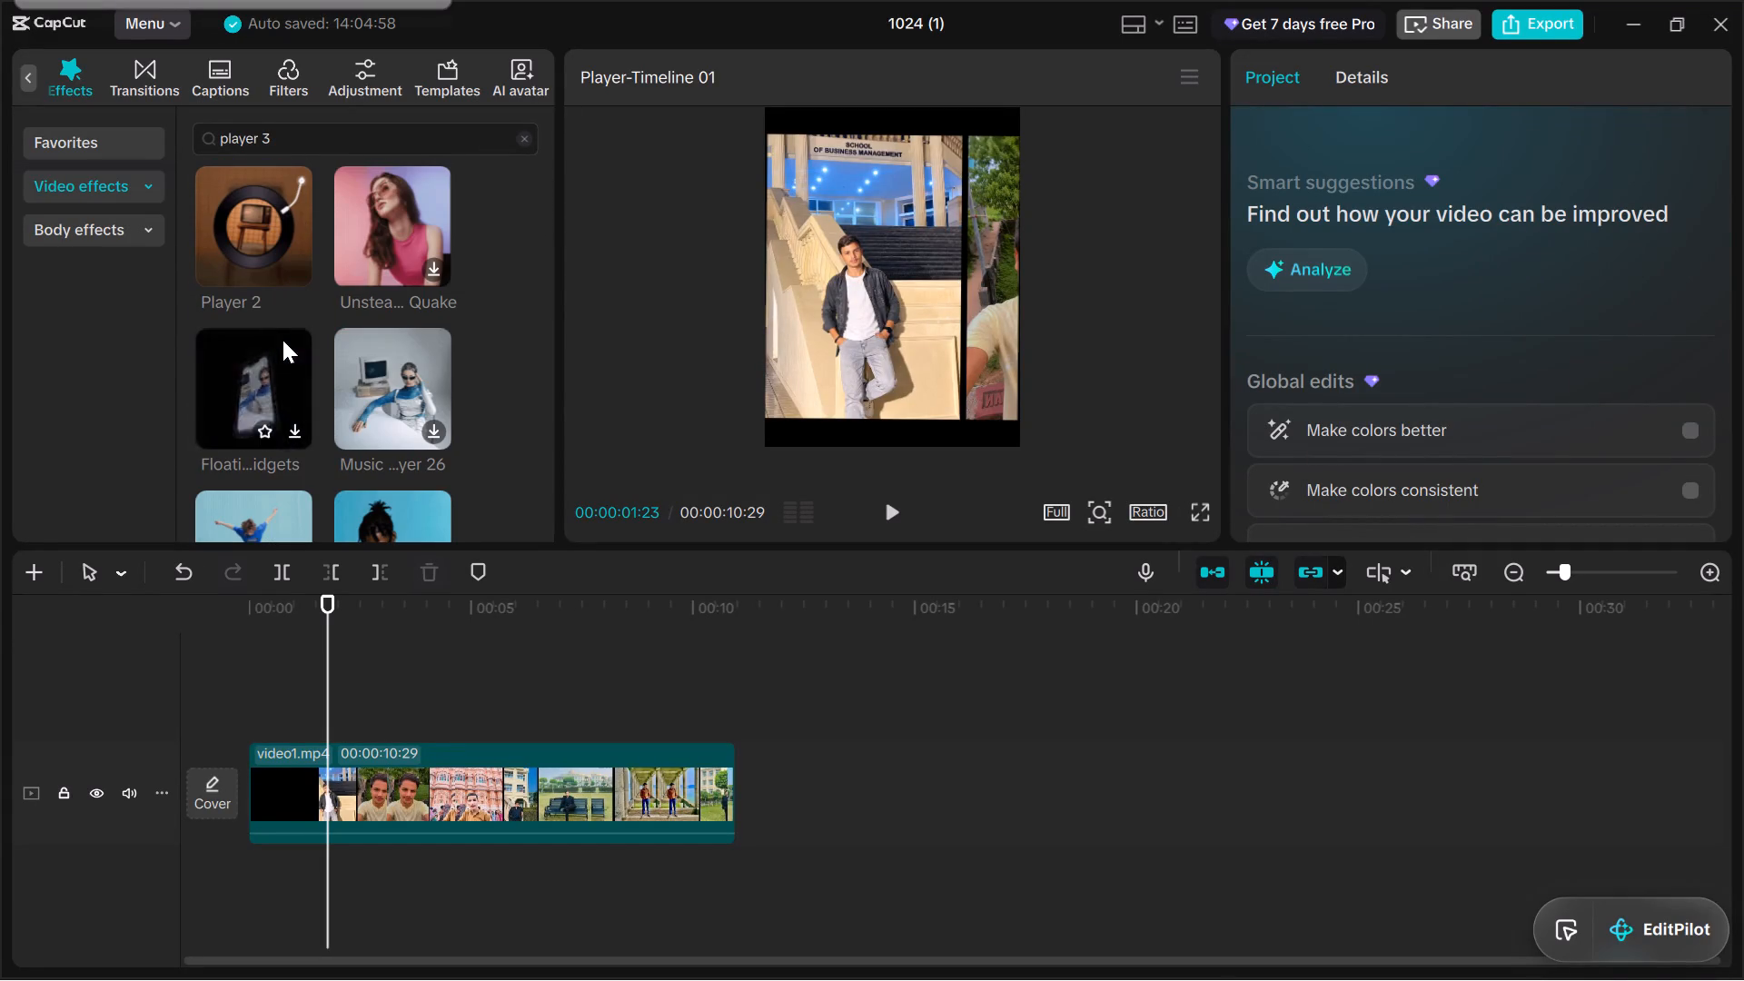
pyautogui.scroll(-4, 282, 342)
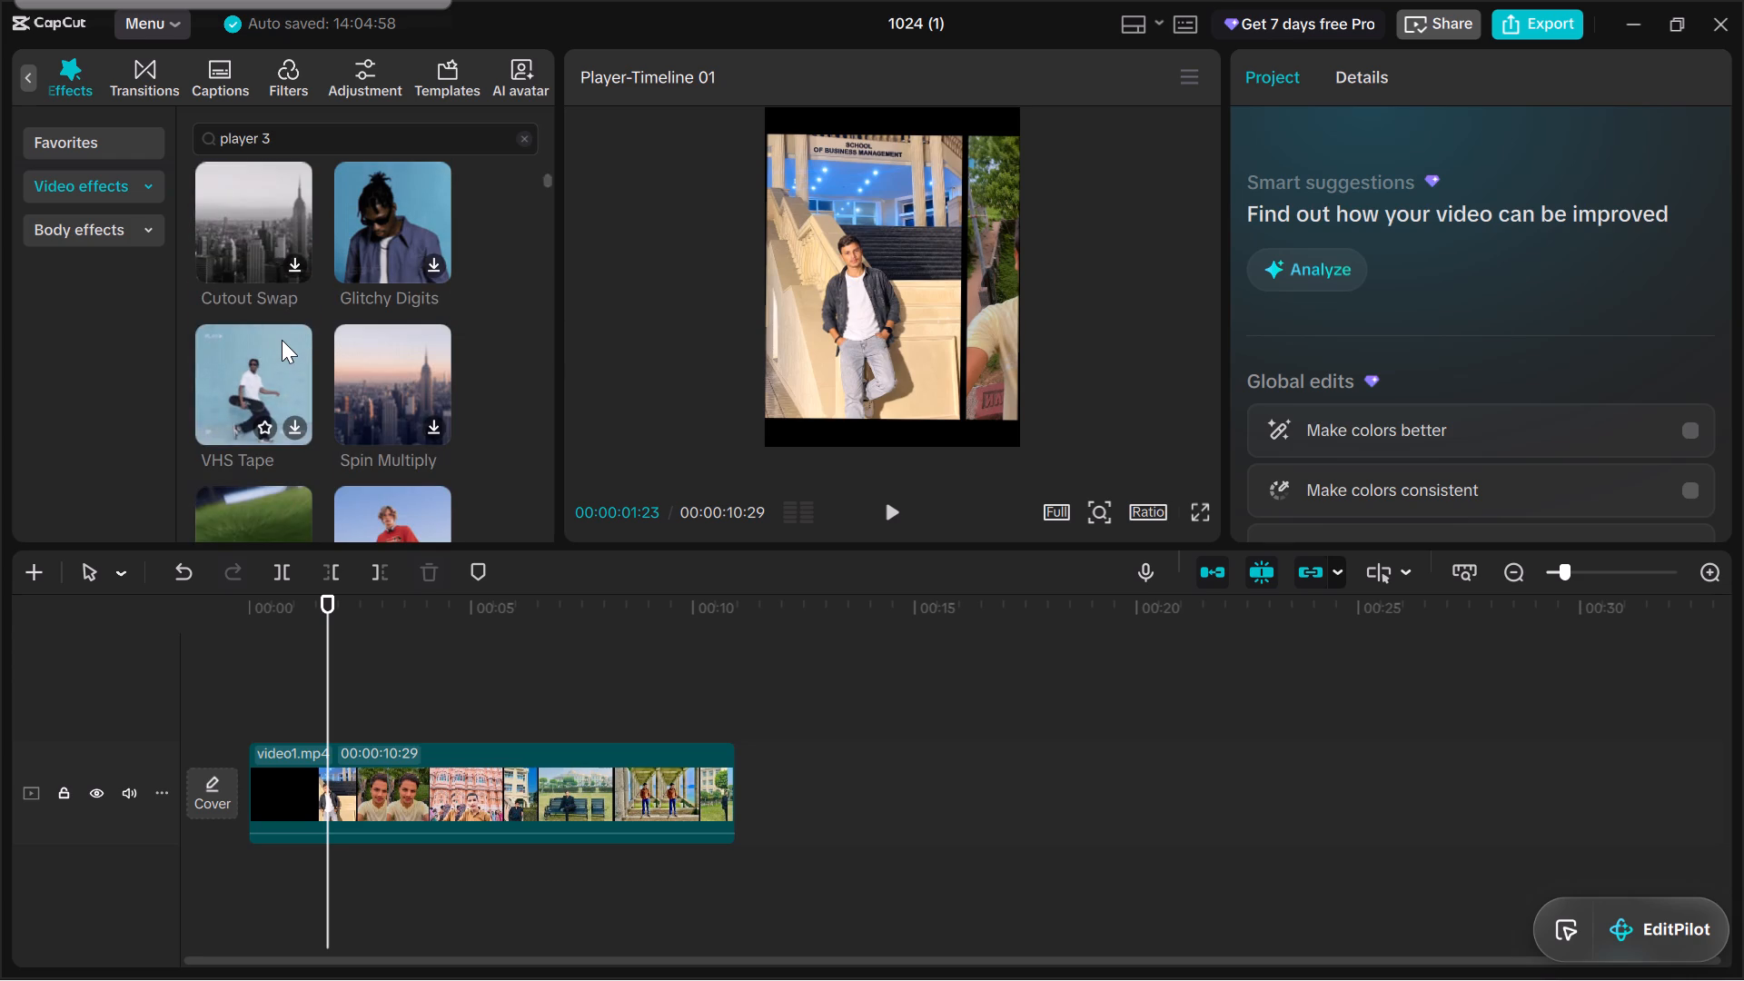
pyautogui.scroll(1, 282, 340)
pyautogui.scroll(-2, 282, 340)
pyautogui.scroll(1, 282, 340)
pyautogui.scroll(-2, 281, 339)
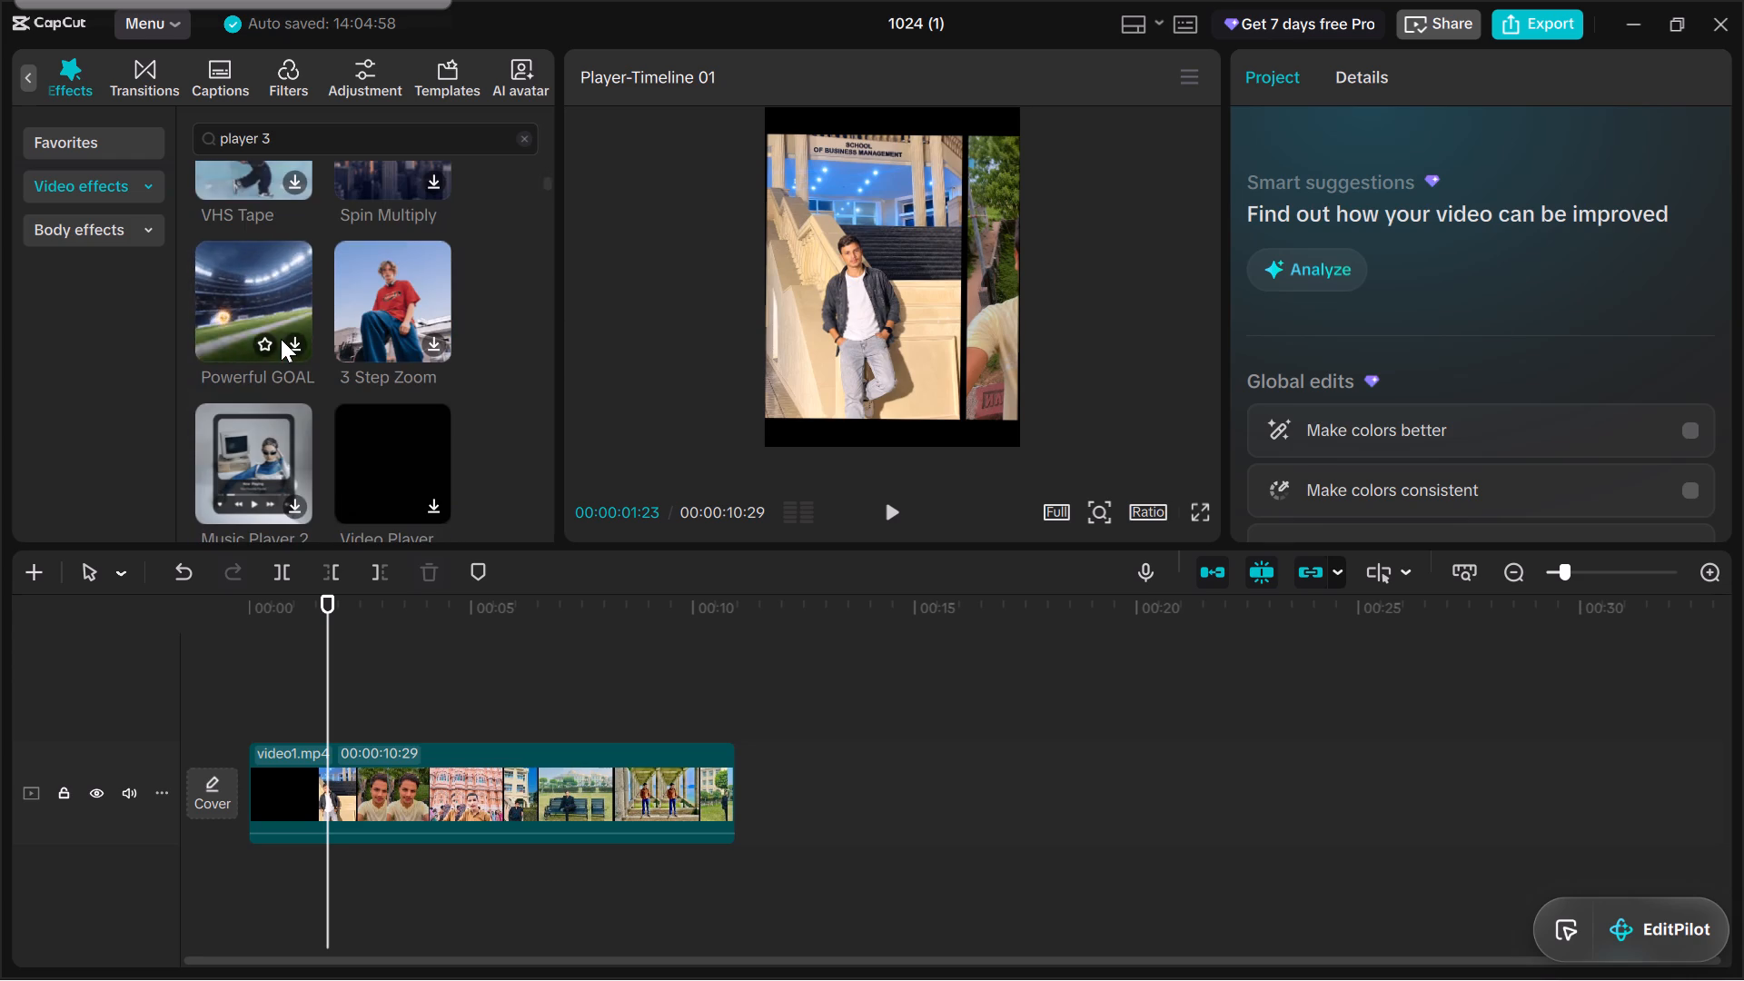
pyautogui.scroll(-2, 281, 339)
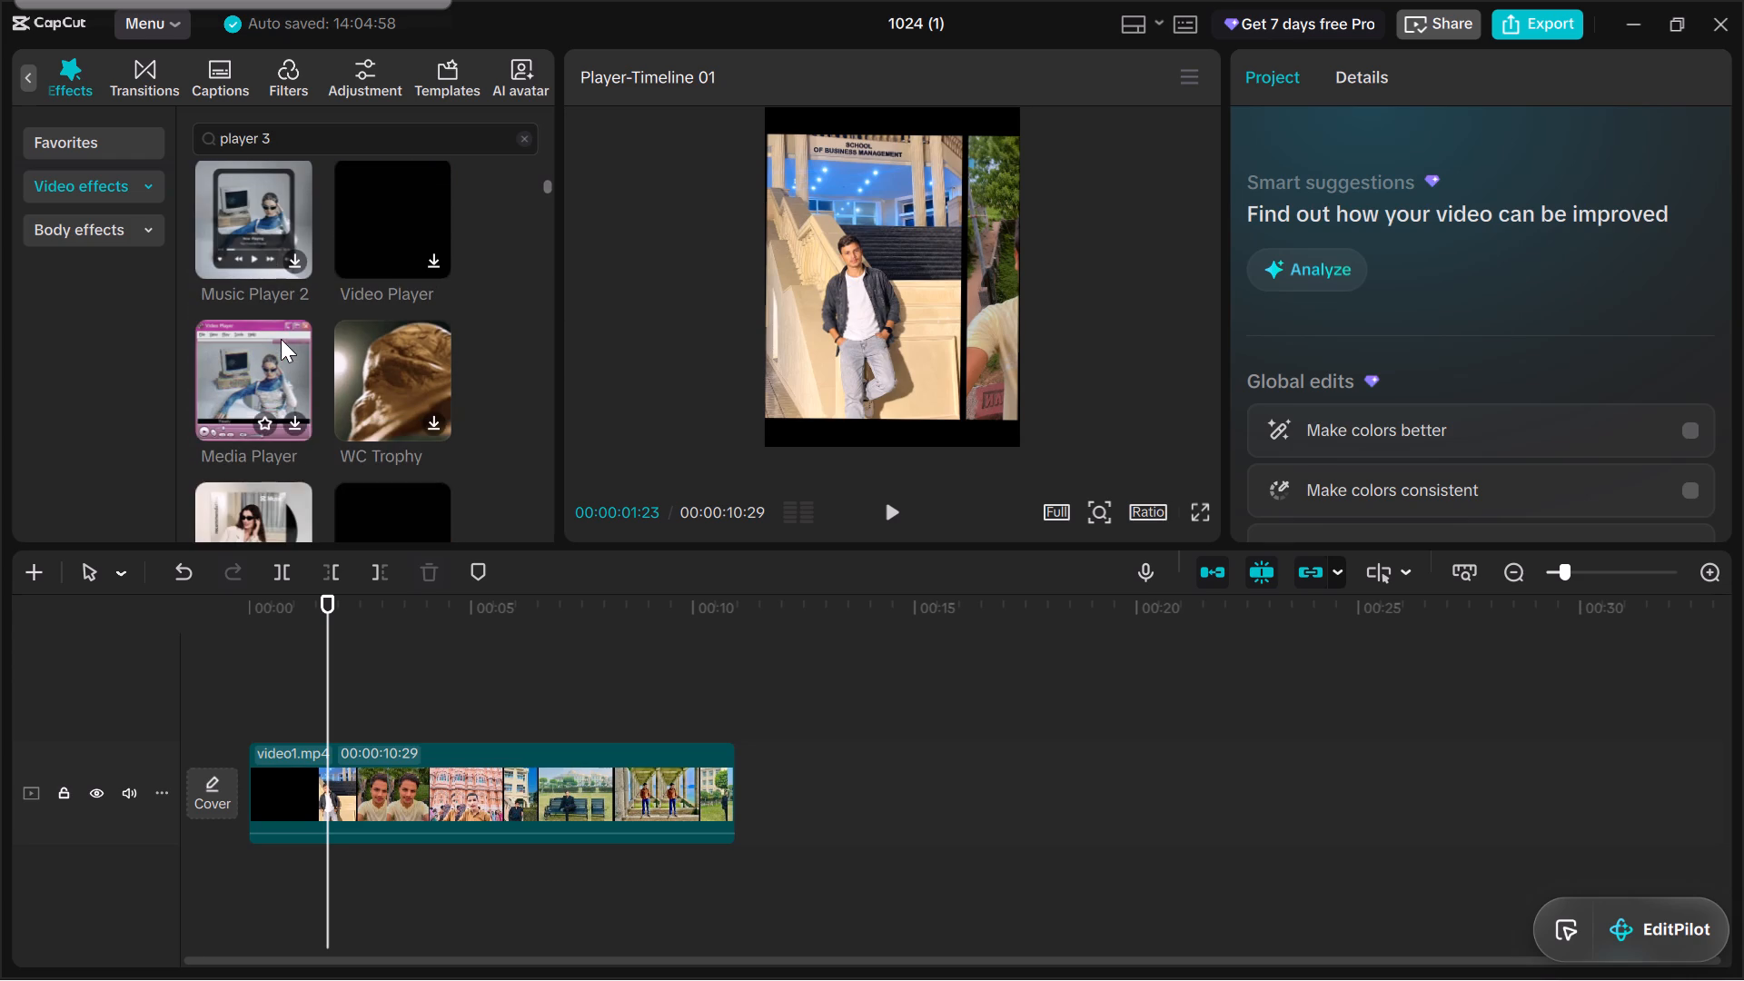
pyautogui.scroll(-3, 281, 339)
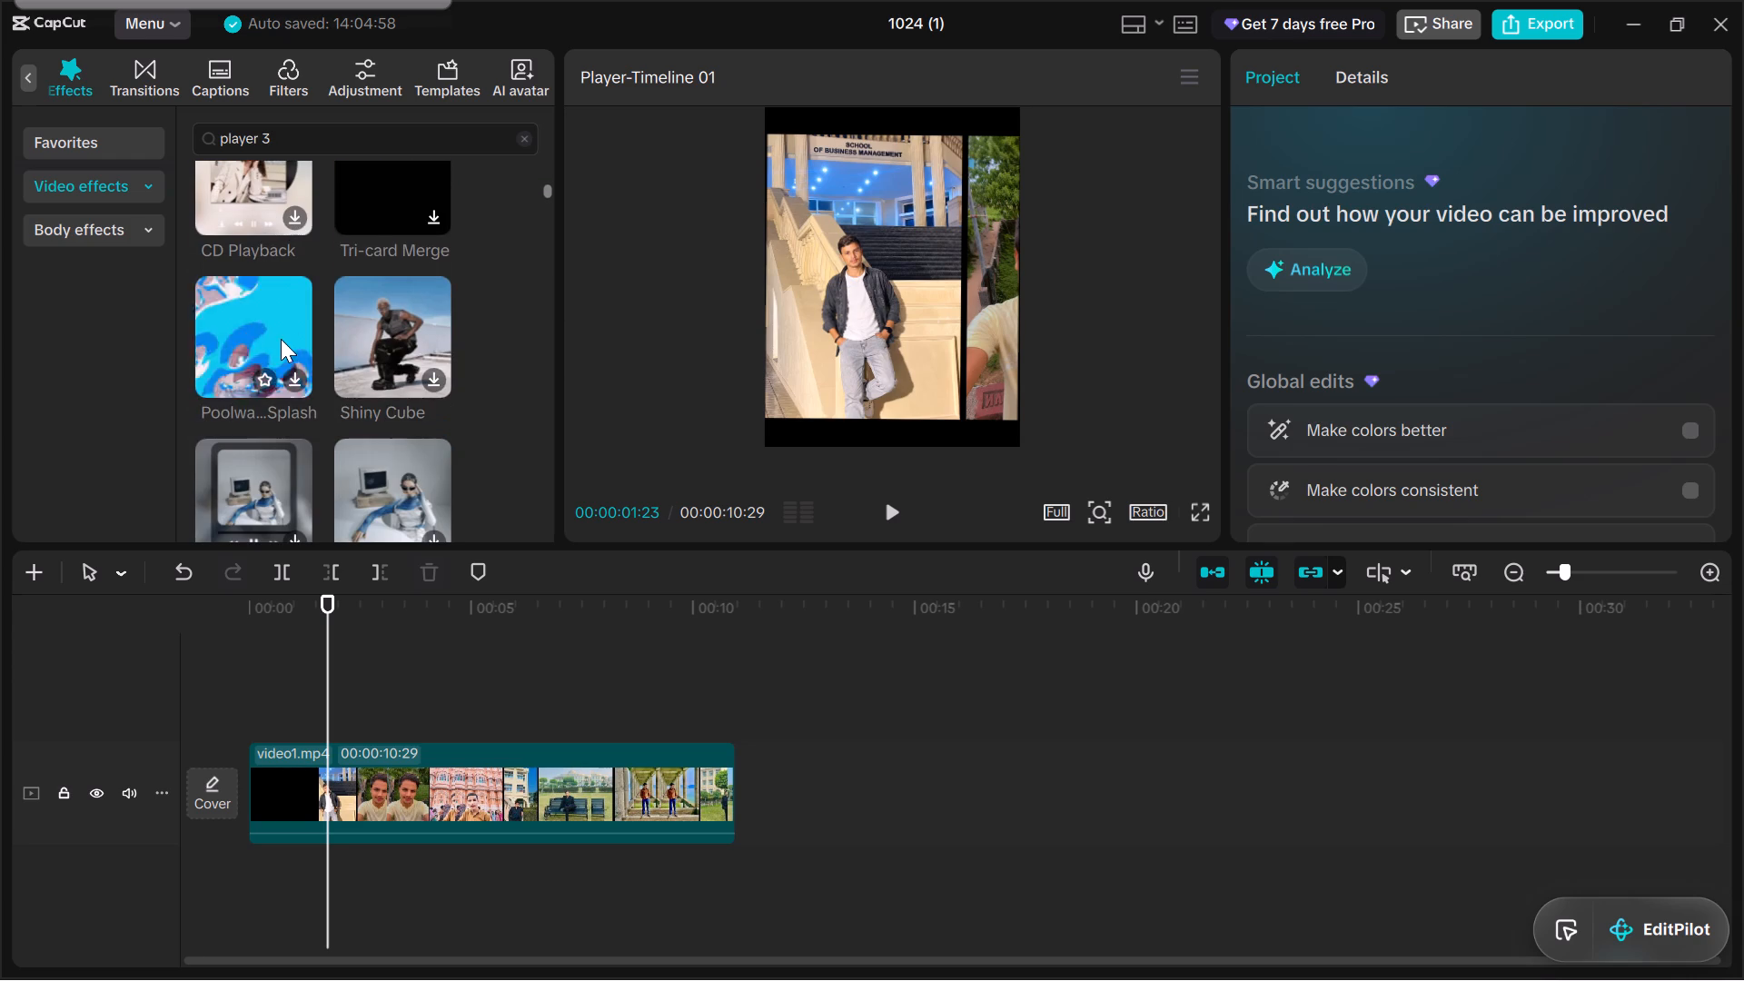
pyautogui.scroll(-1, 281, 339)
pyautogui.scroll(7, 278, 334)
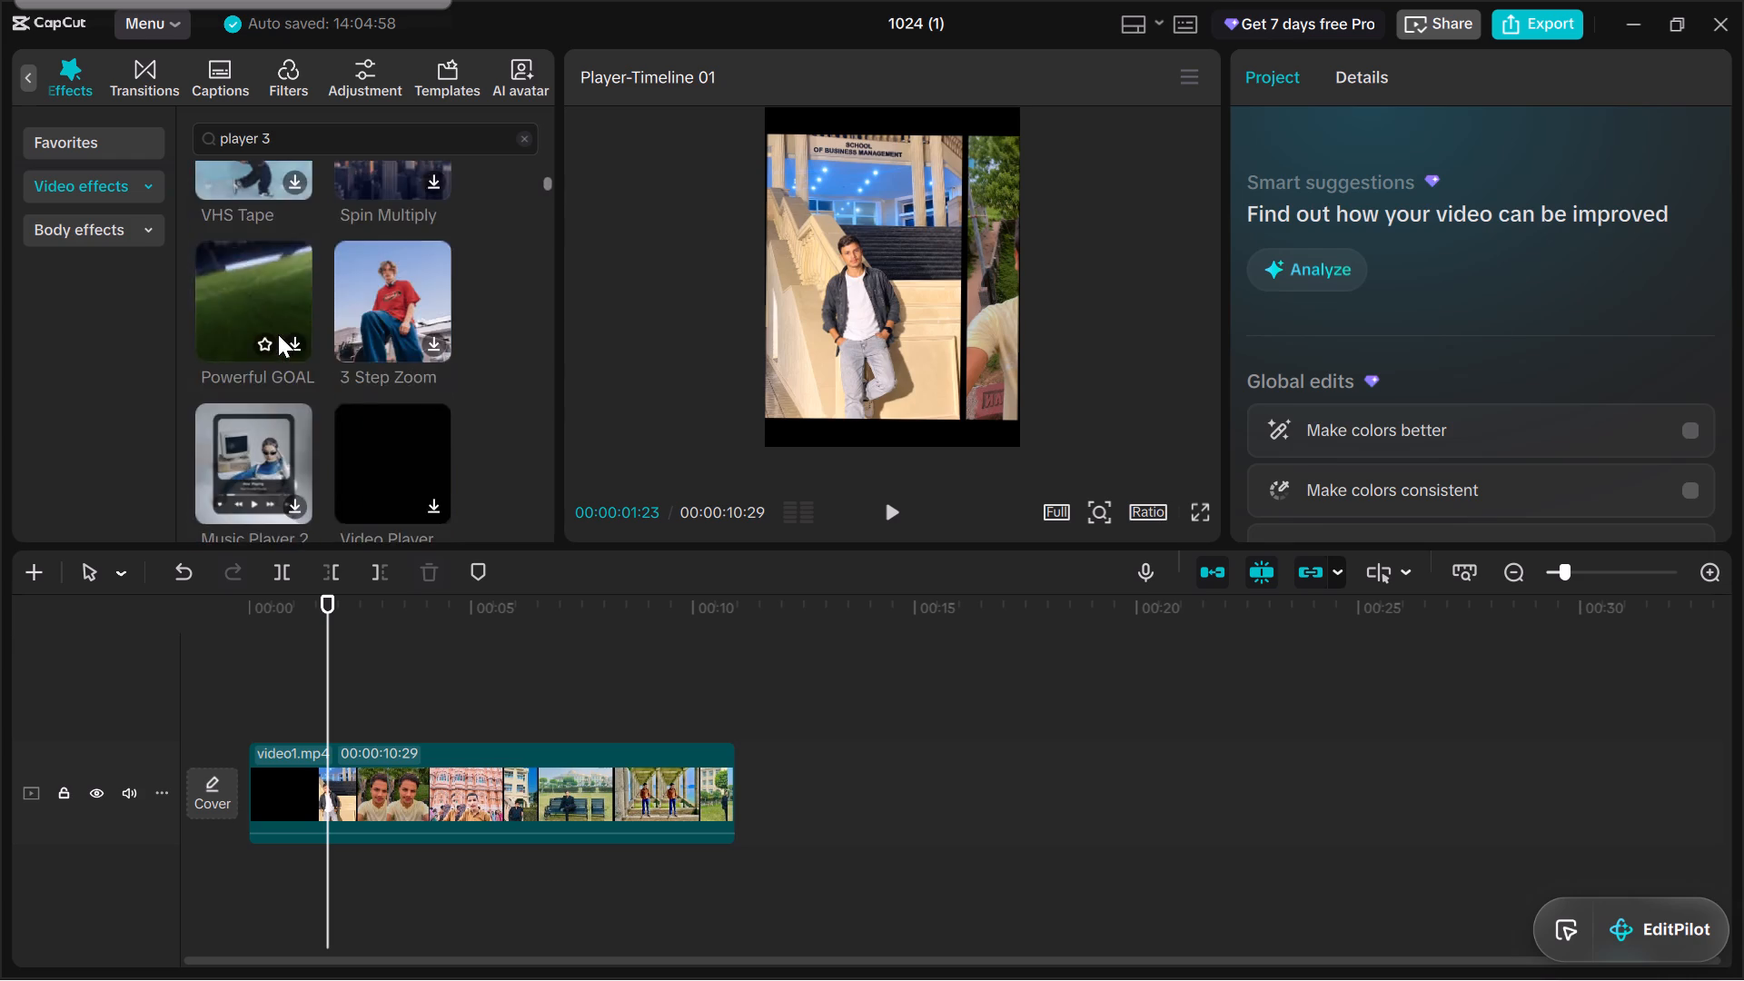
pyautogui.scroll(14, 278, 334)
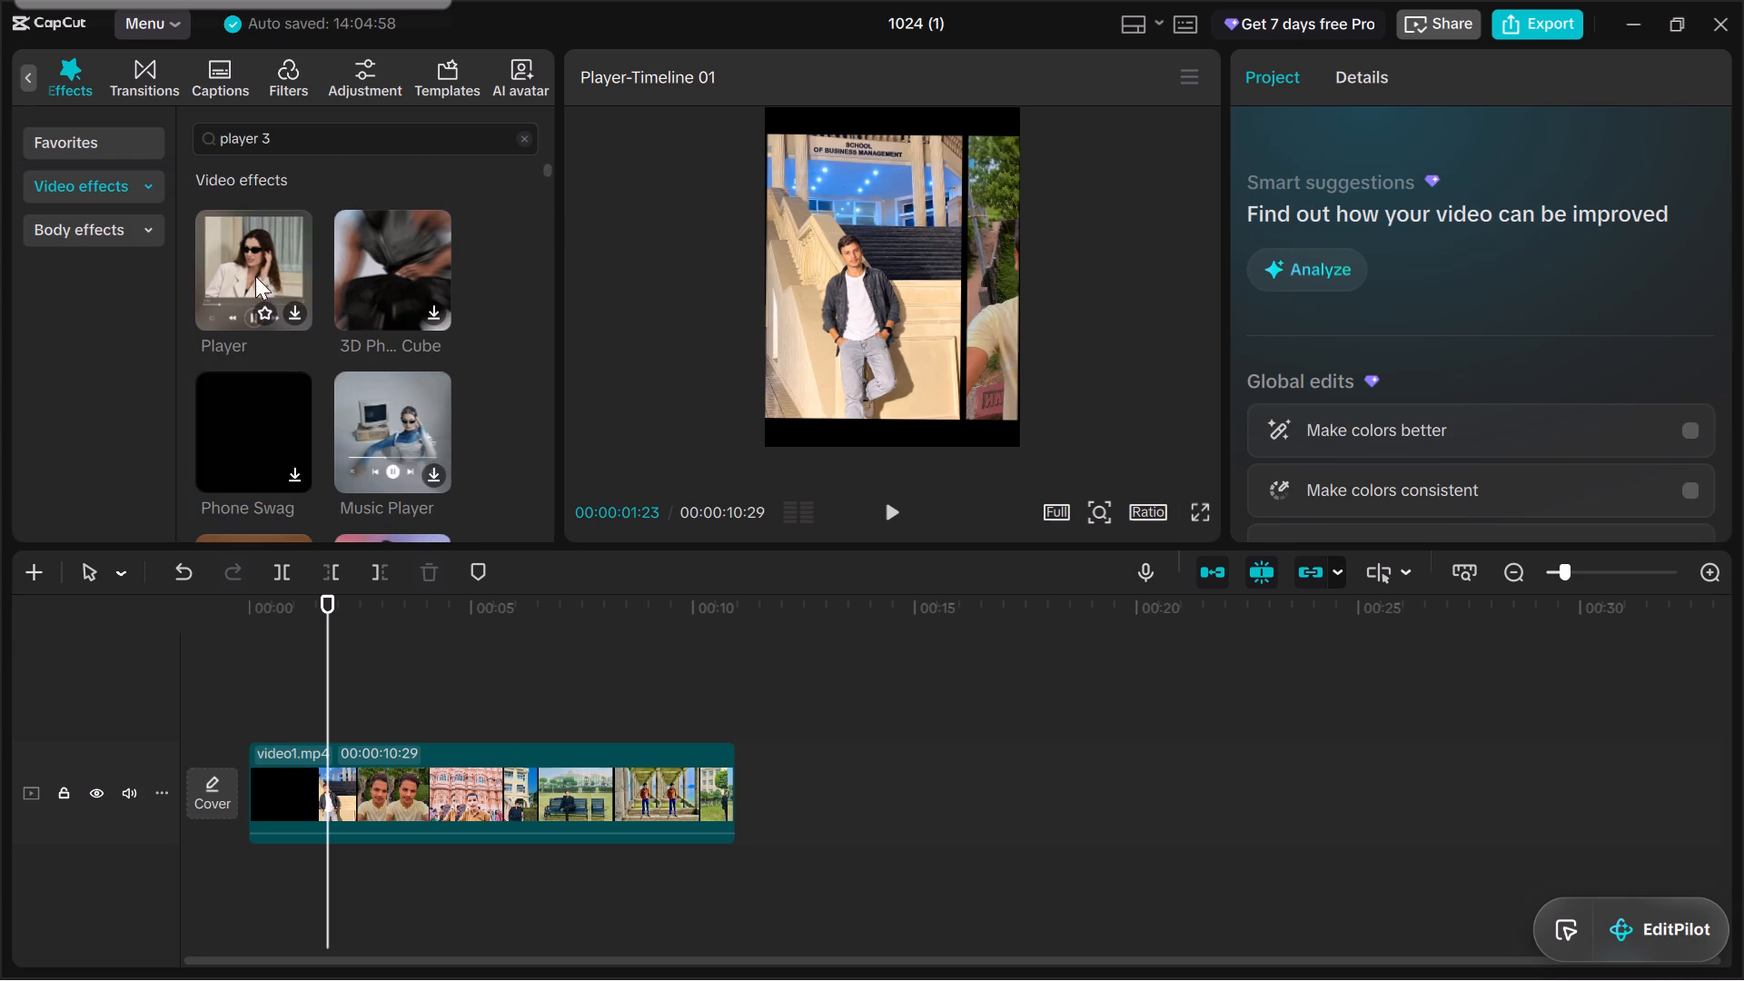
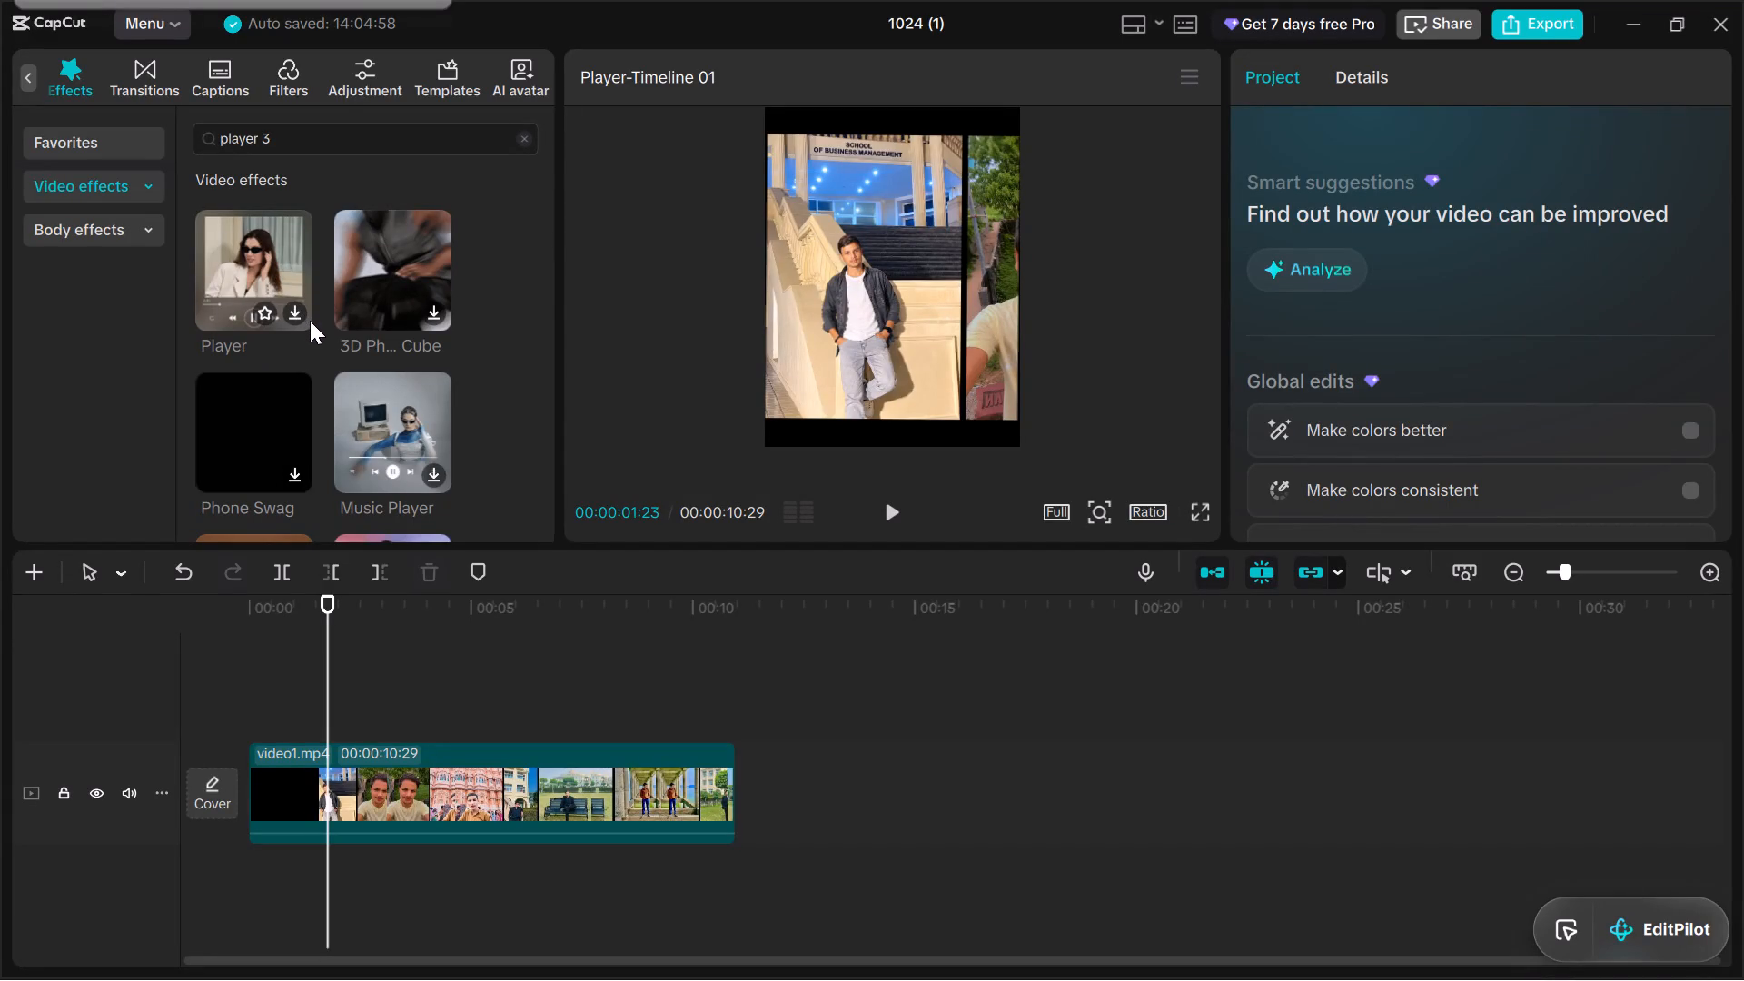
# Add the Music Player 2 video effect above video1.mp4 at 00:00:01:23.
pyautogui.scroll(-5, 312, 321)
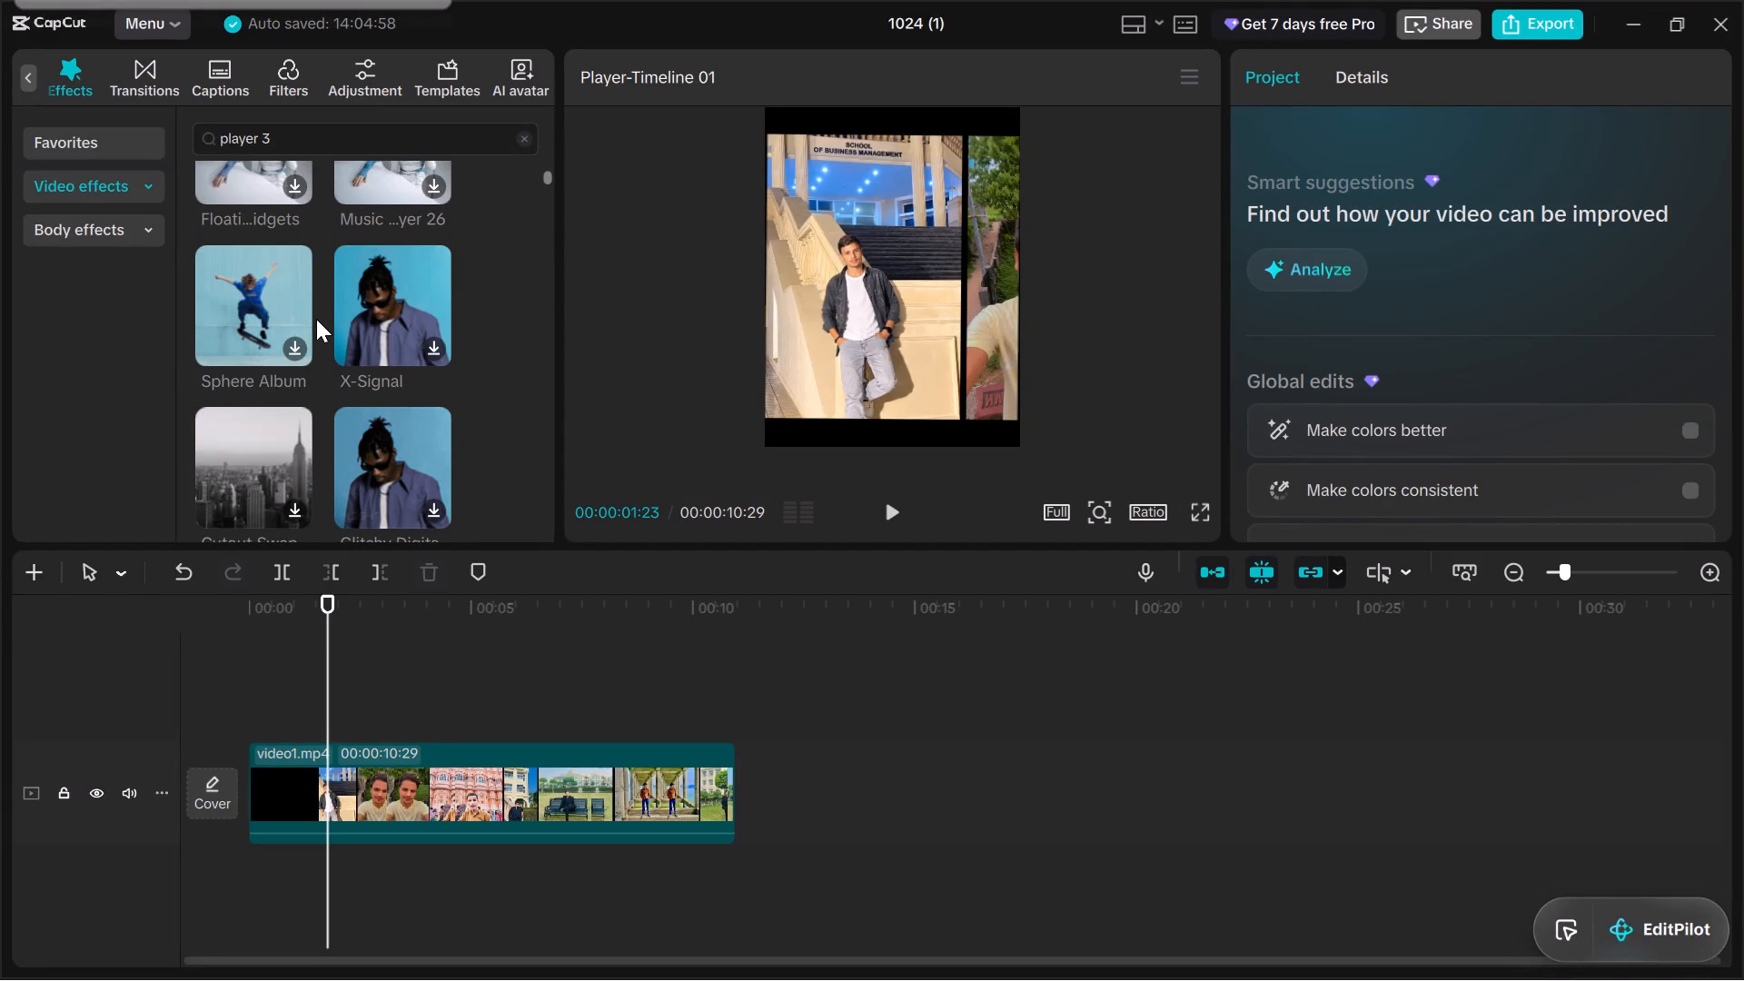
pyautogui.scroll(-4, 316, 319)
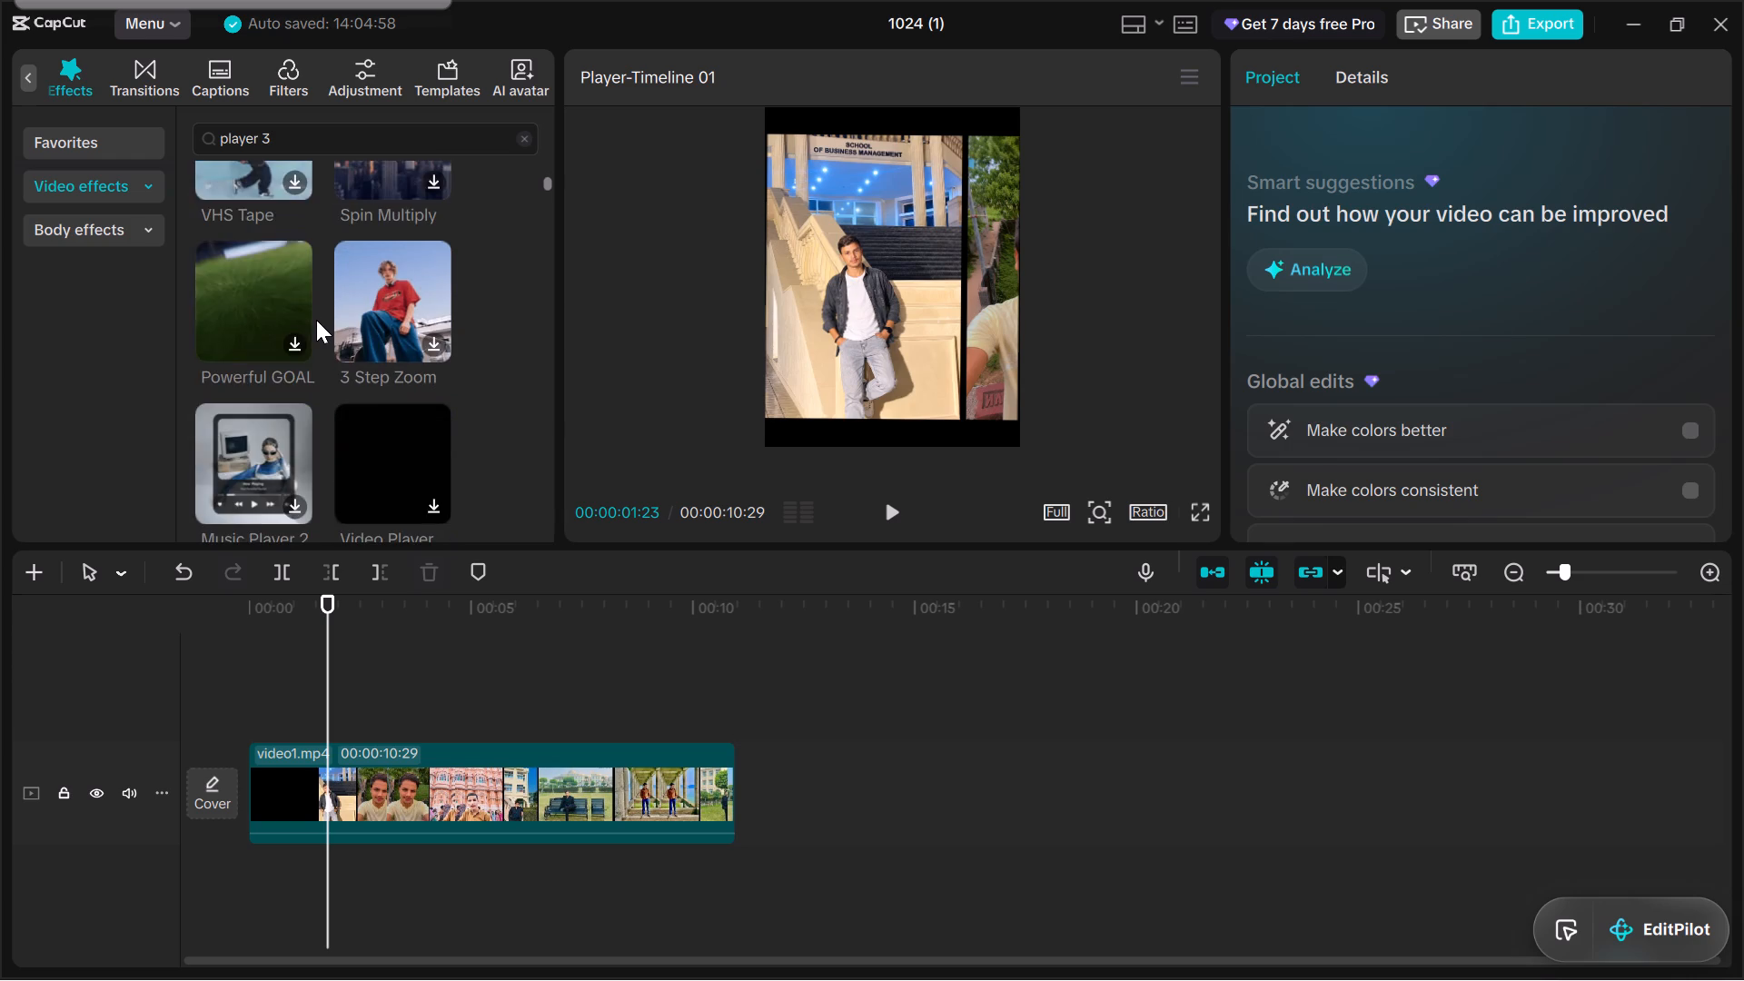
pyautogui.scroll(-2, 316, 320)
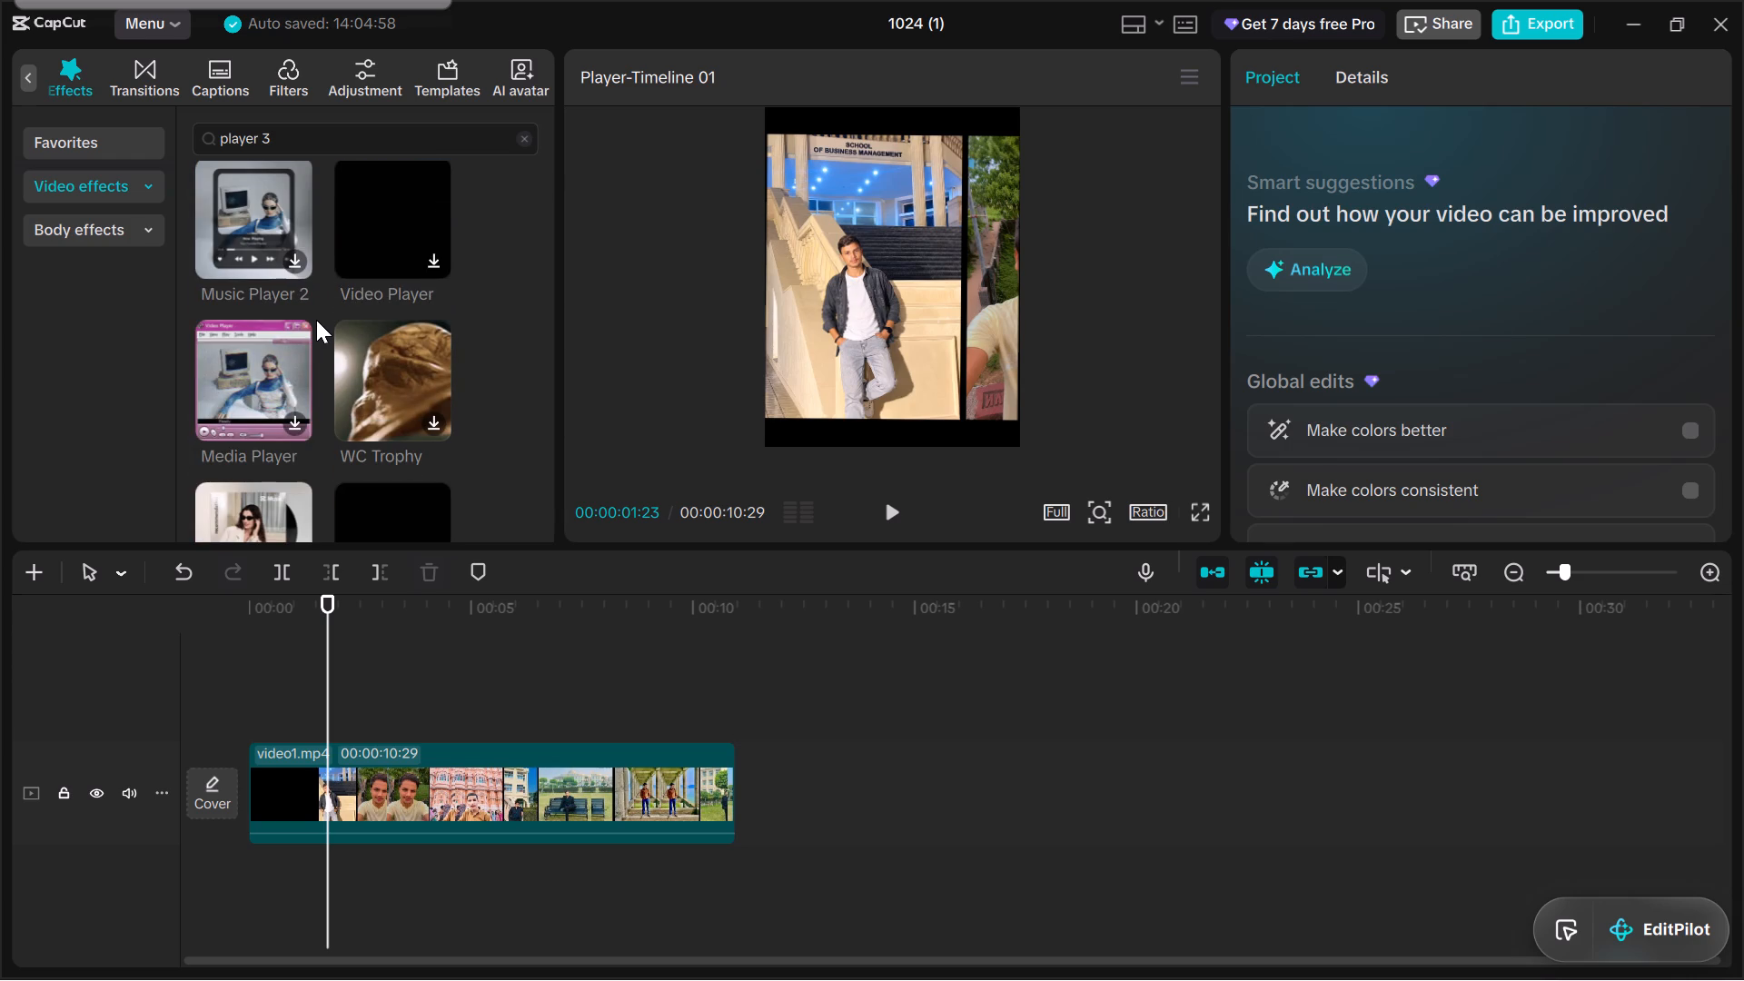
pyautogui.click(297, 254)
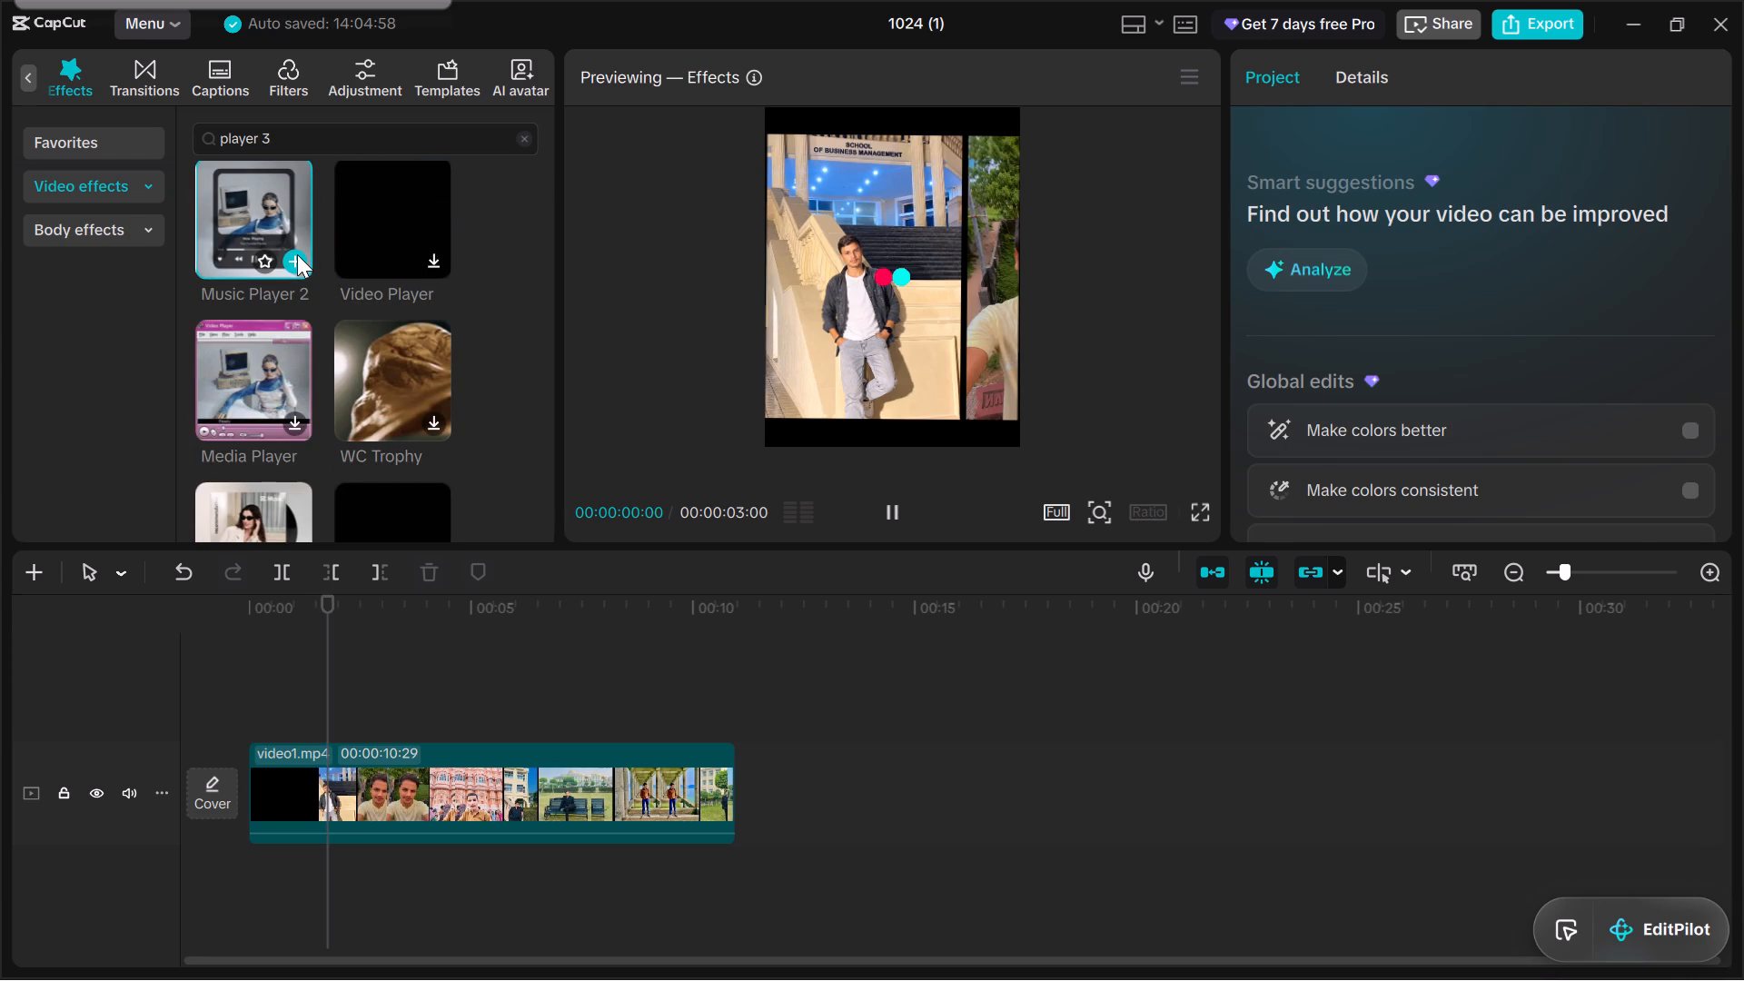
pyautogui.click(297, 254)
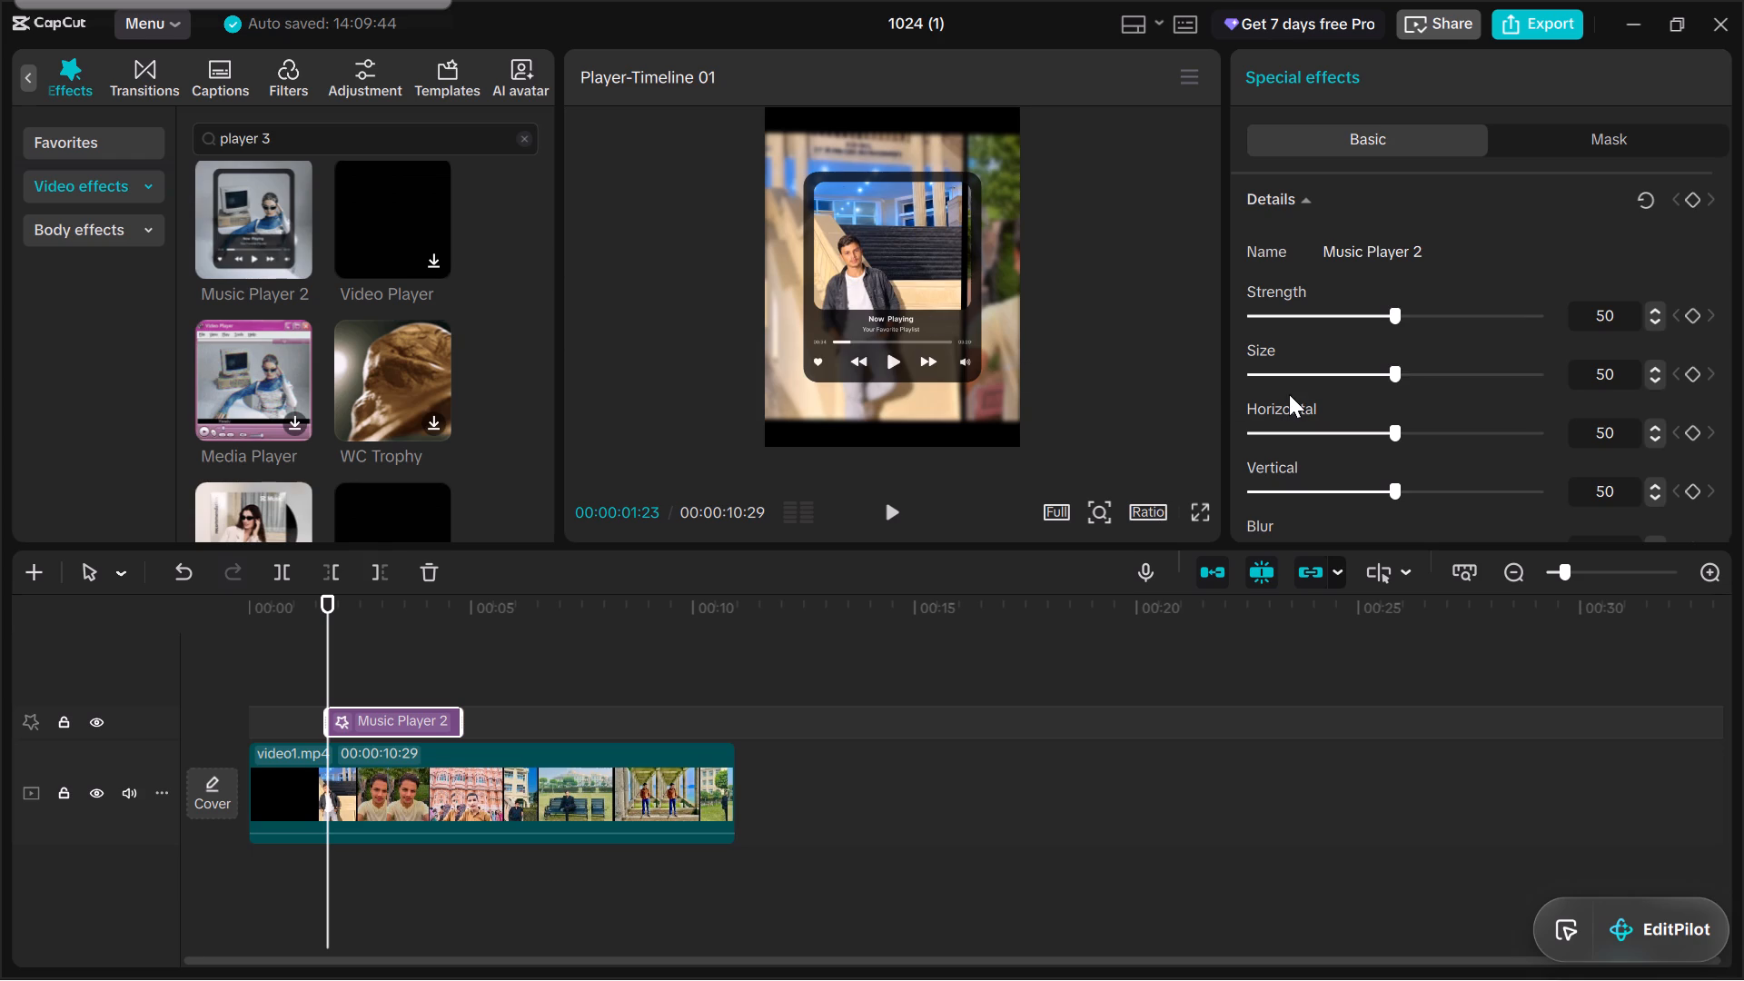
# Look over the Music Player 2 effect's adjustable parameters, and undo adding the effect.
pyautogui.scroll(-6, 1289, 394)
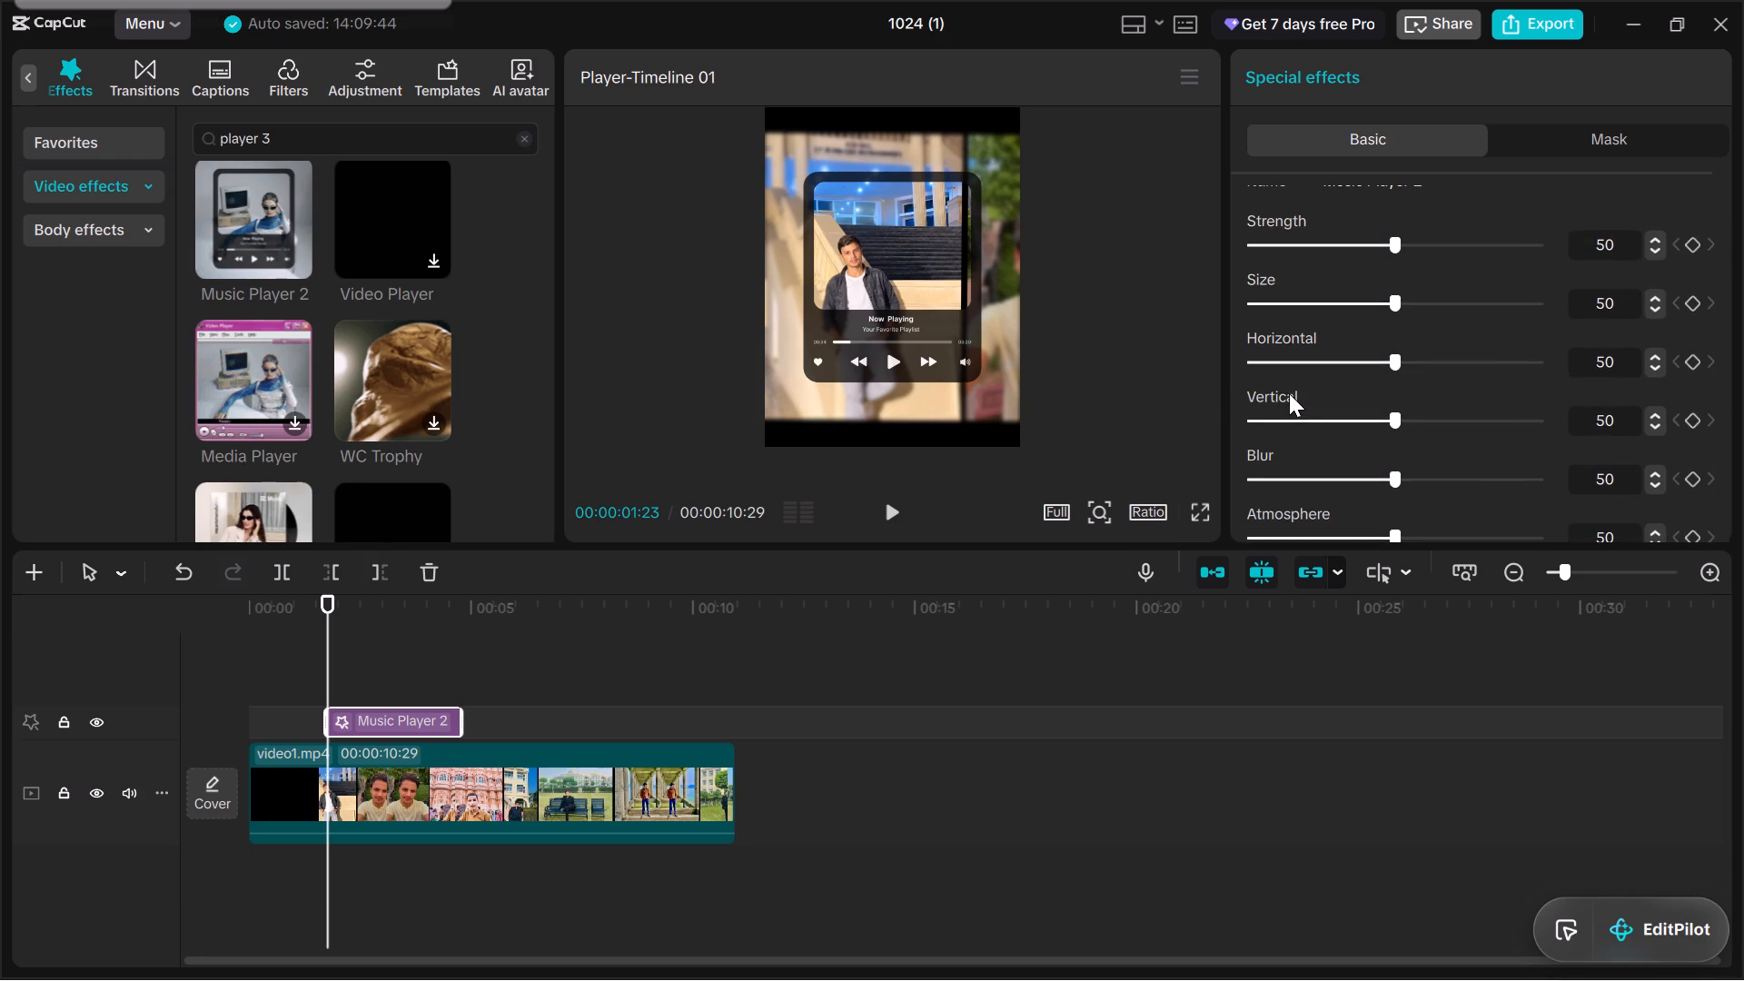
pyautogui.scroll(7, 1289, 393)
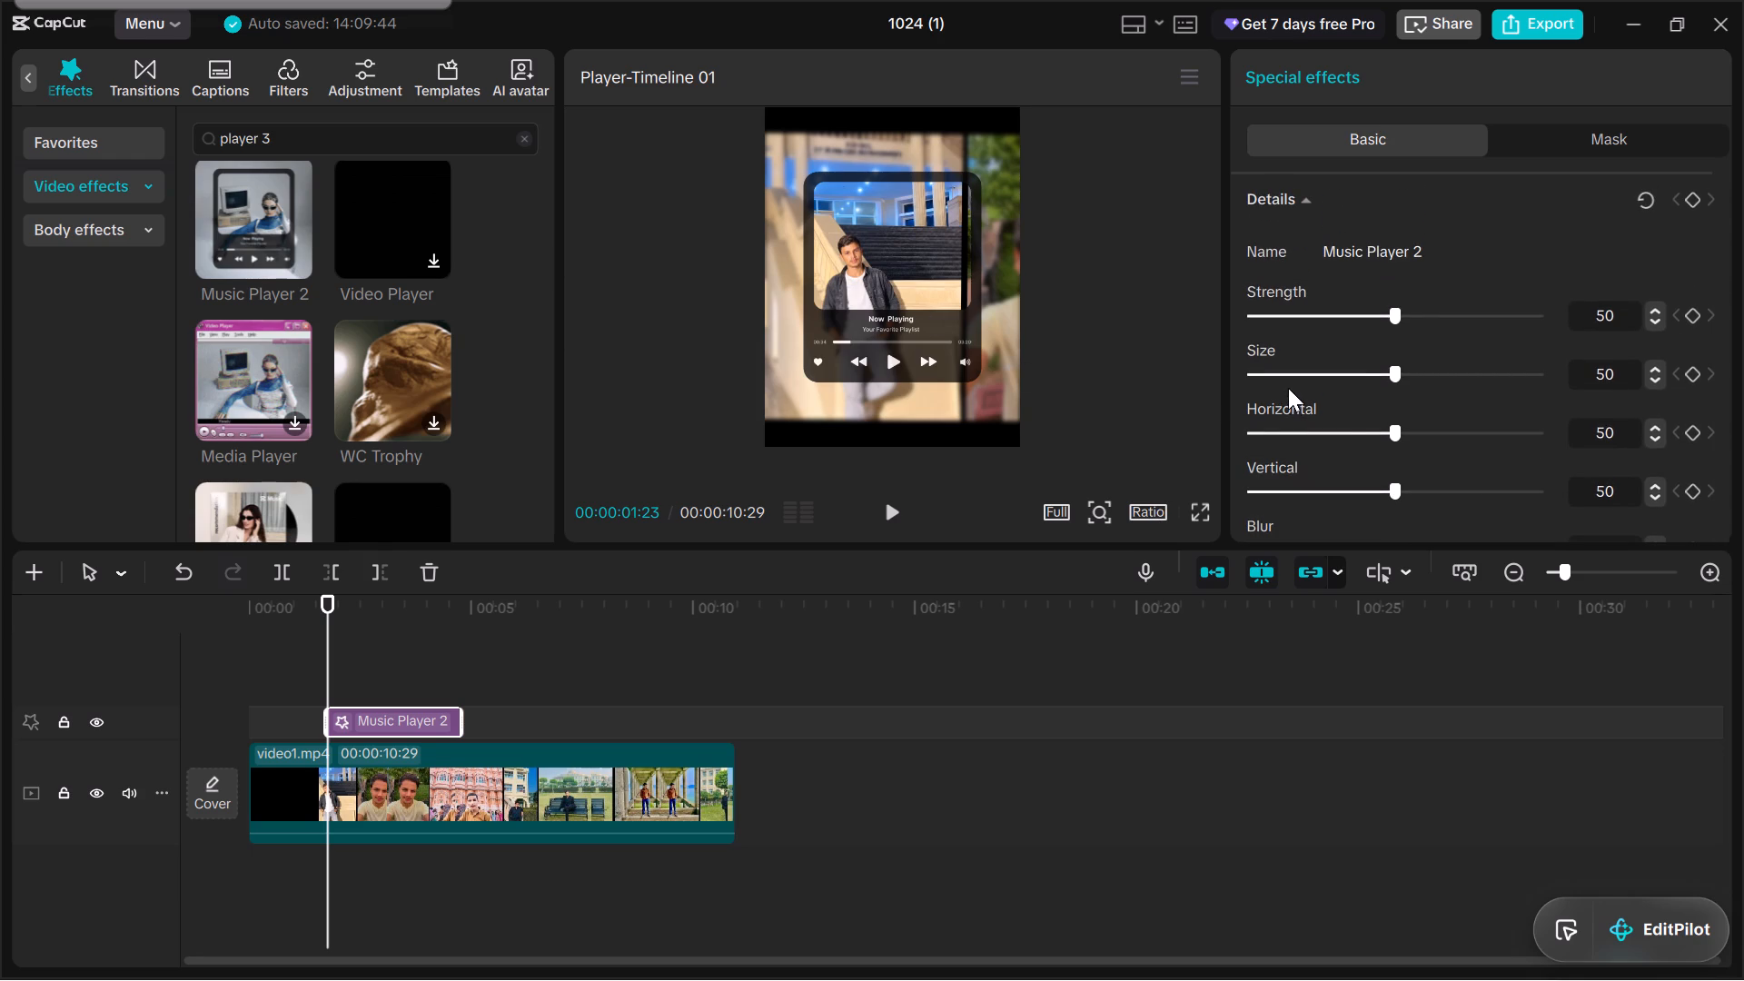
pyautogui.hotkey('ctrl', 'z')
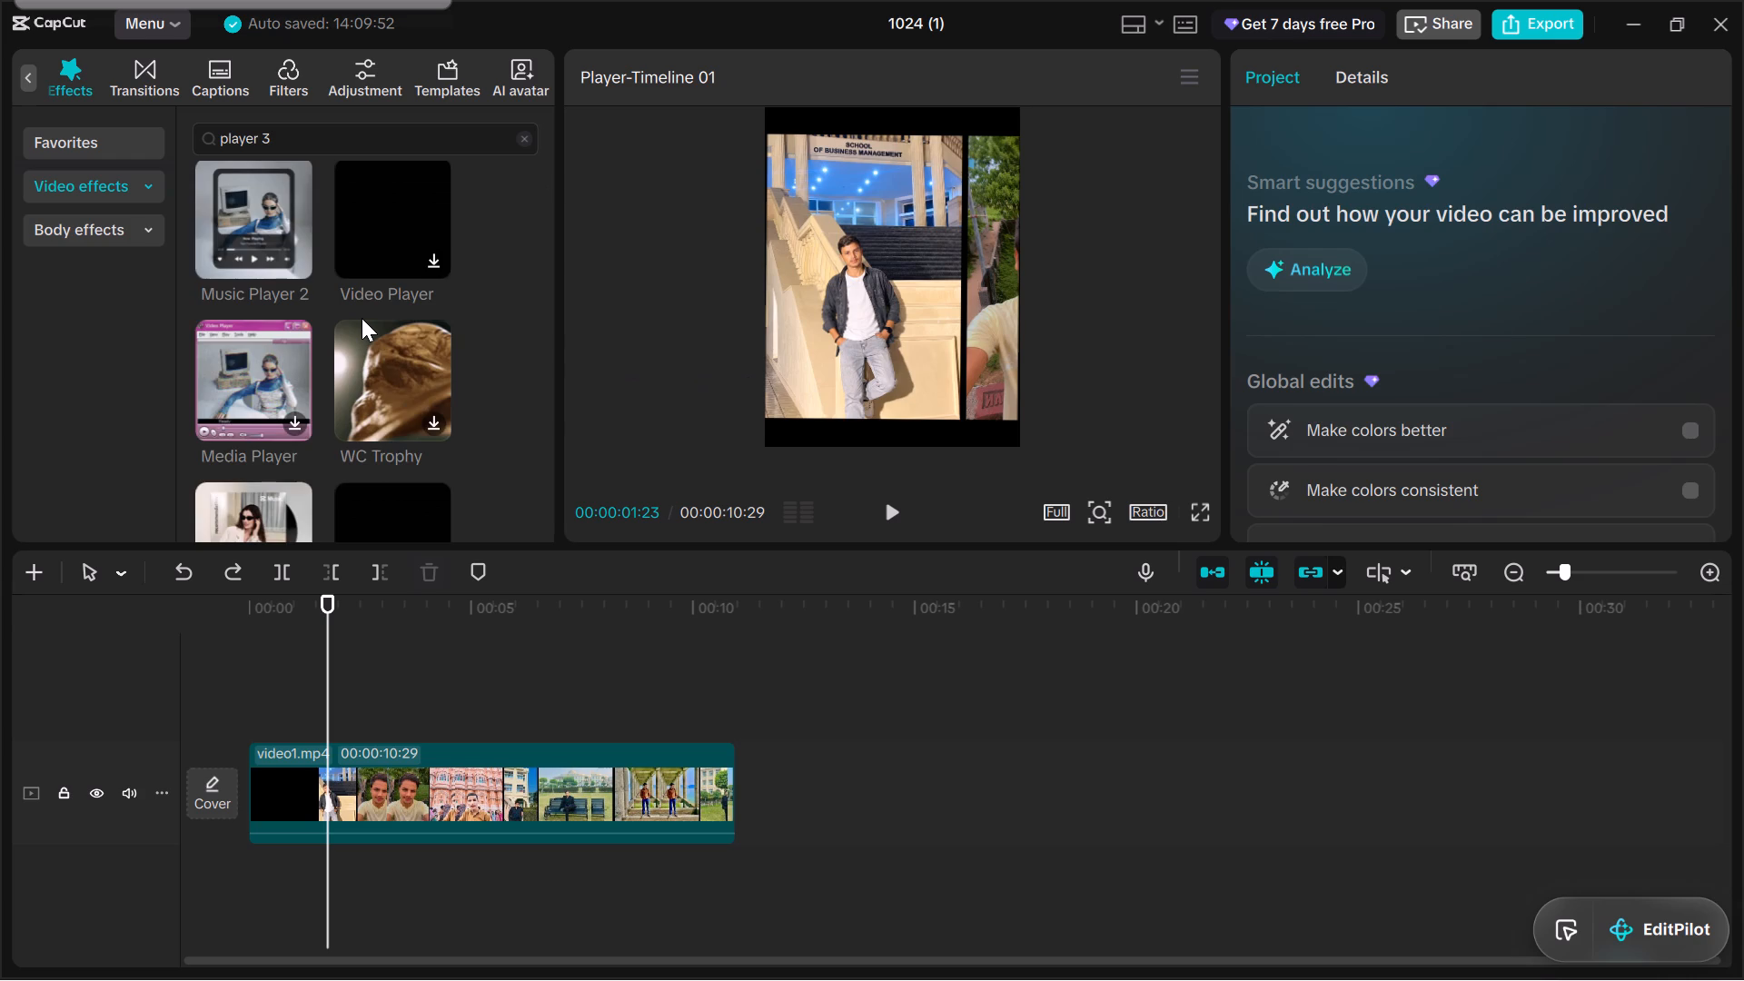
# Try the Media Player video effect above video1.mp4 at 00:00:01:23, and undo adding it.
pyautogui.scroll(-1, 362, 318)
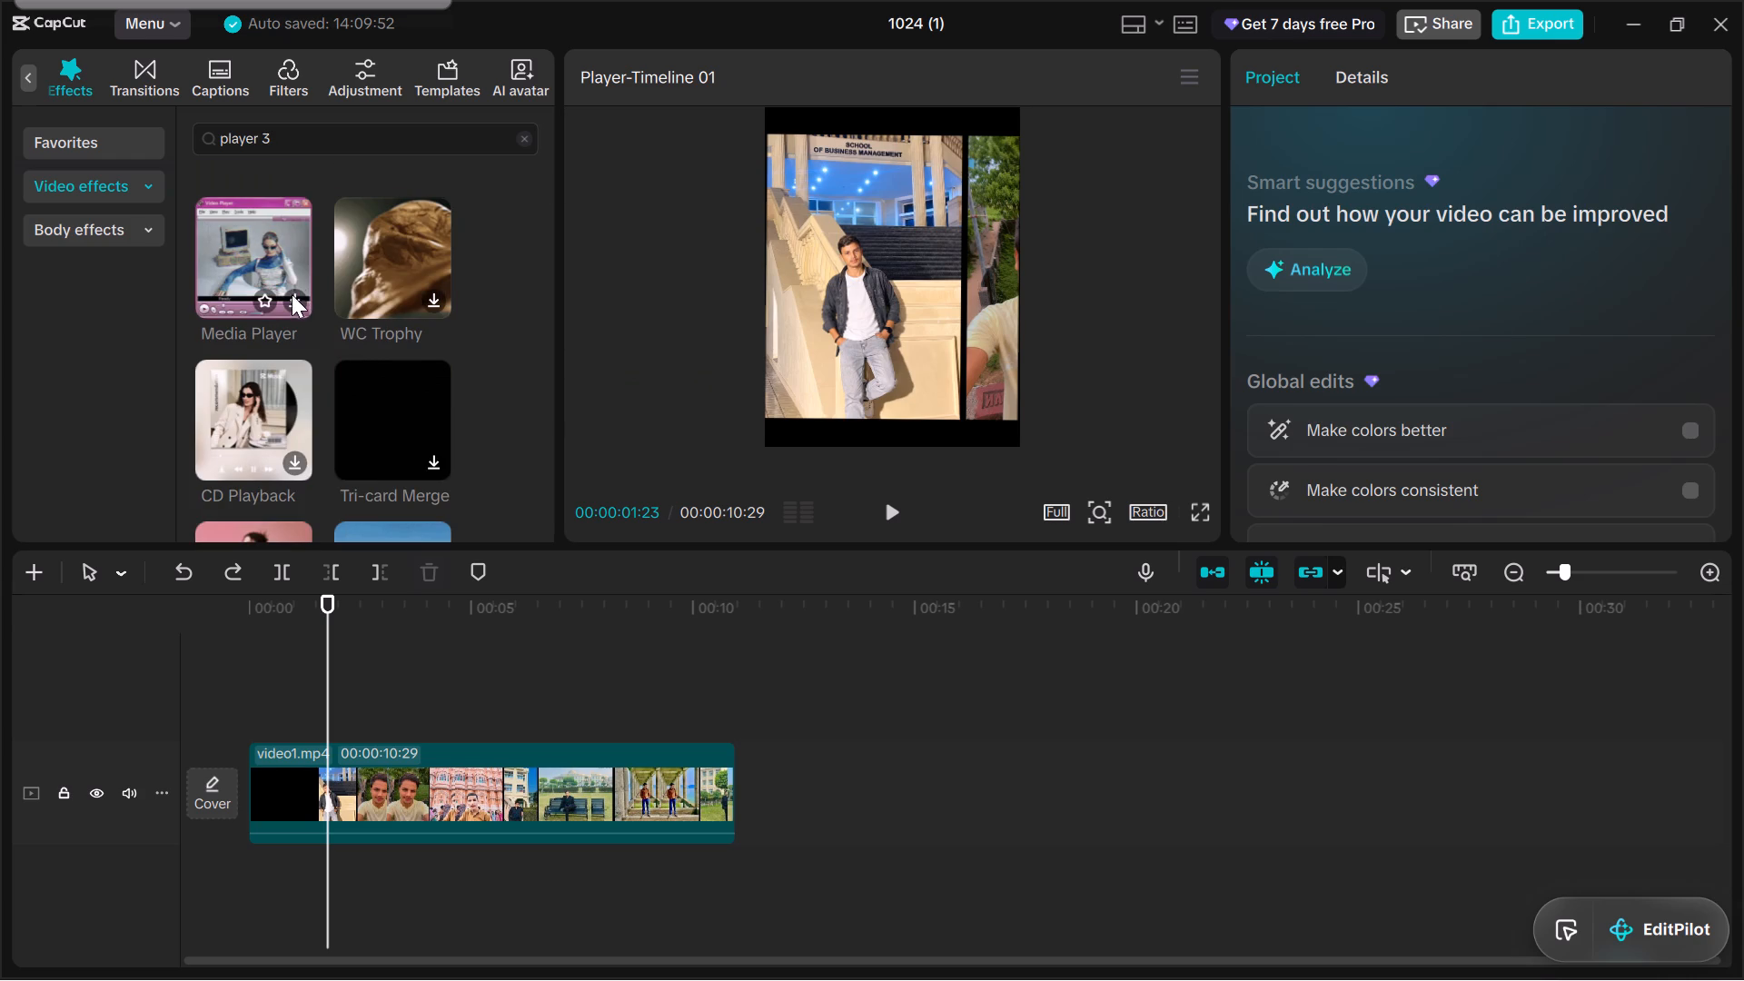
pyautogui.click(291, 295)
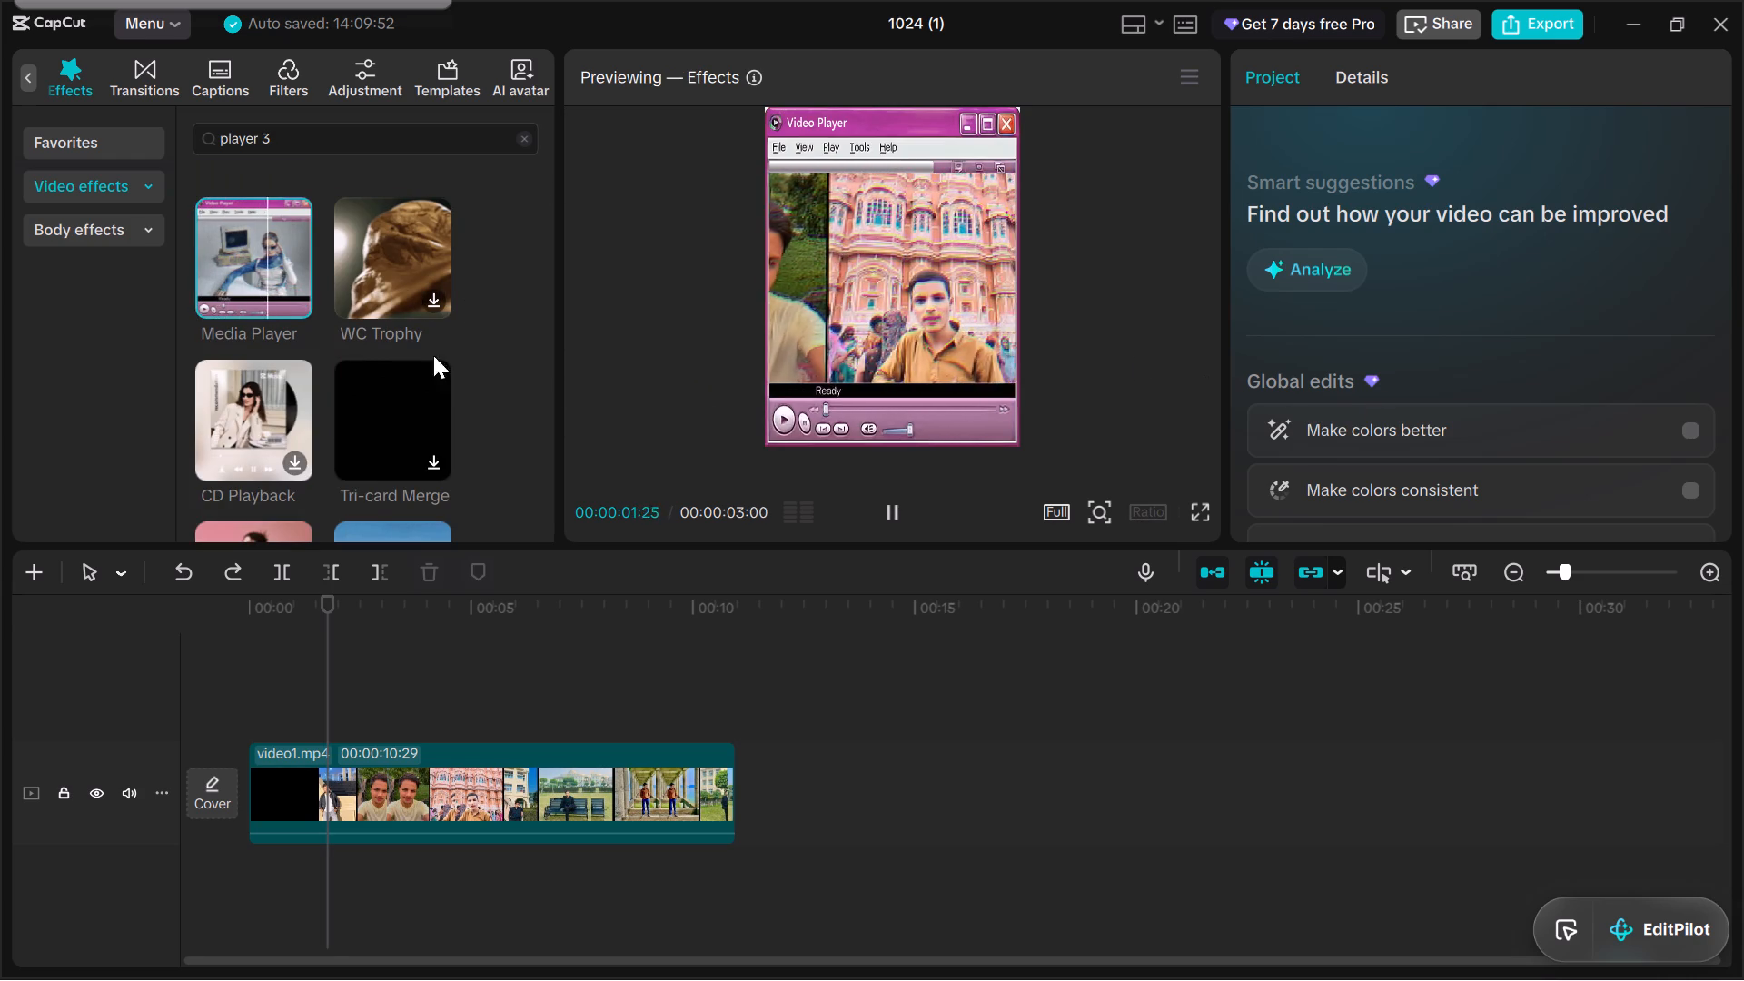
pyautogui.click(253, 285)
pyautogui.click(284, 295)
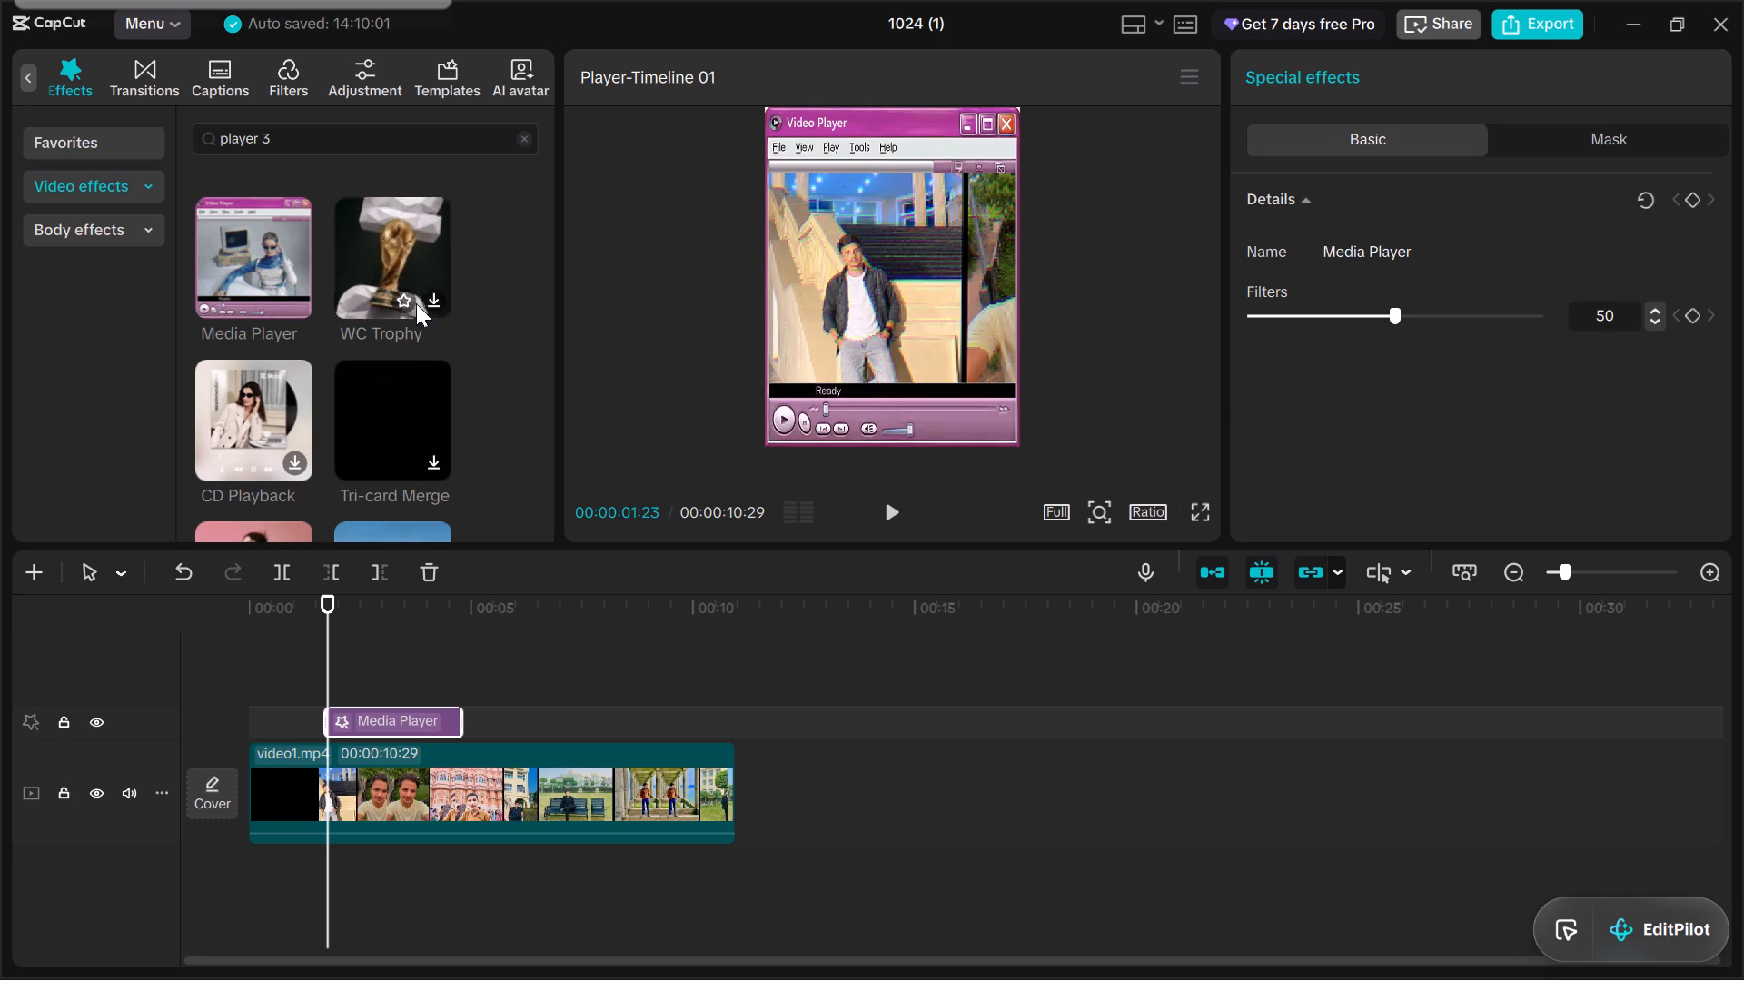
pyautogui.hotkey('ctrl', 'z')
# Browse further through the "player 3" video effects, comparing the remaining player-style options for video1.mp4.
pyautogui.scroll(-1, 372, 312)
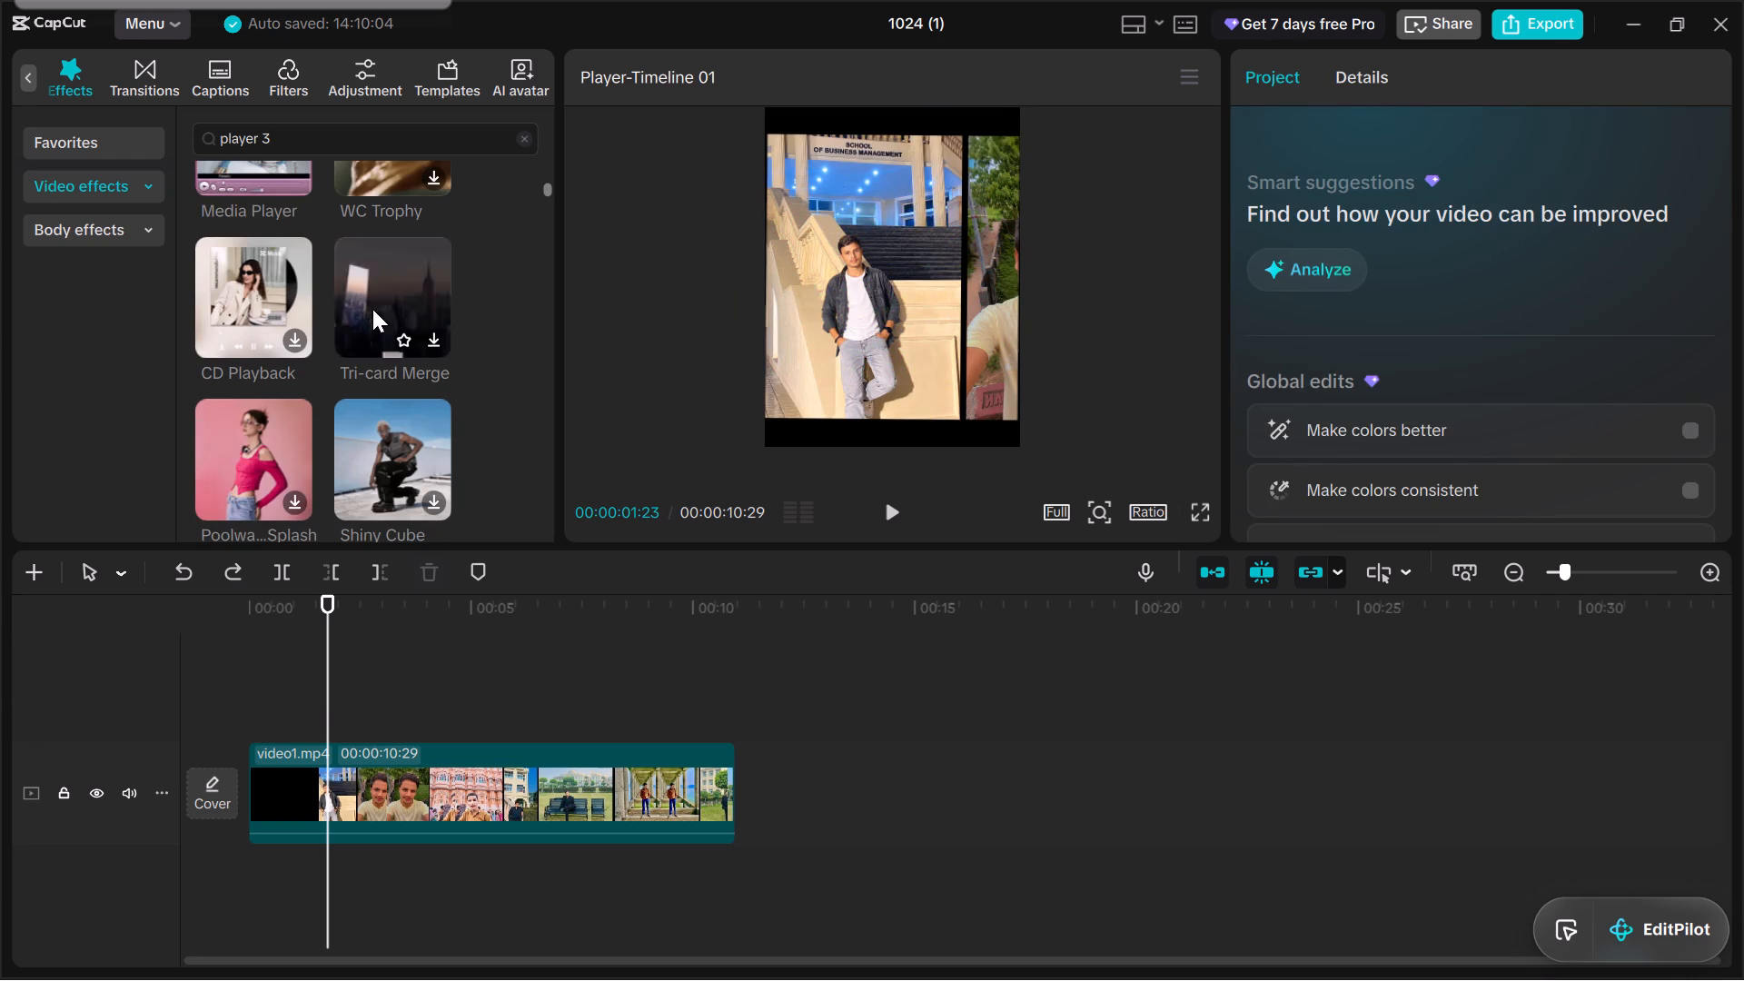
pyautogui.scroll(-1, 308, 333)
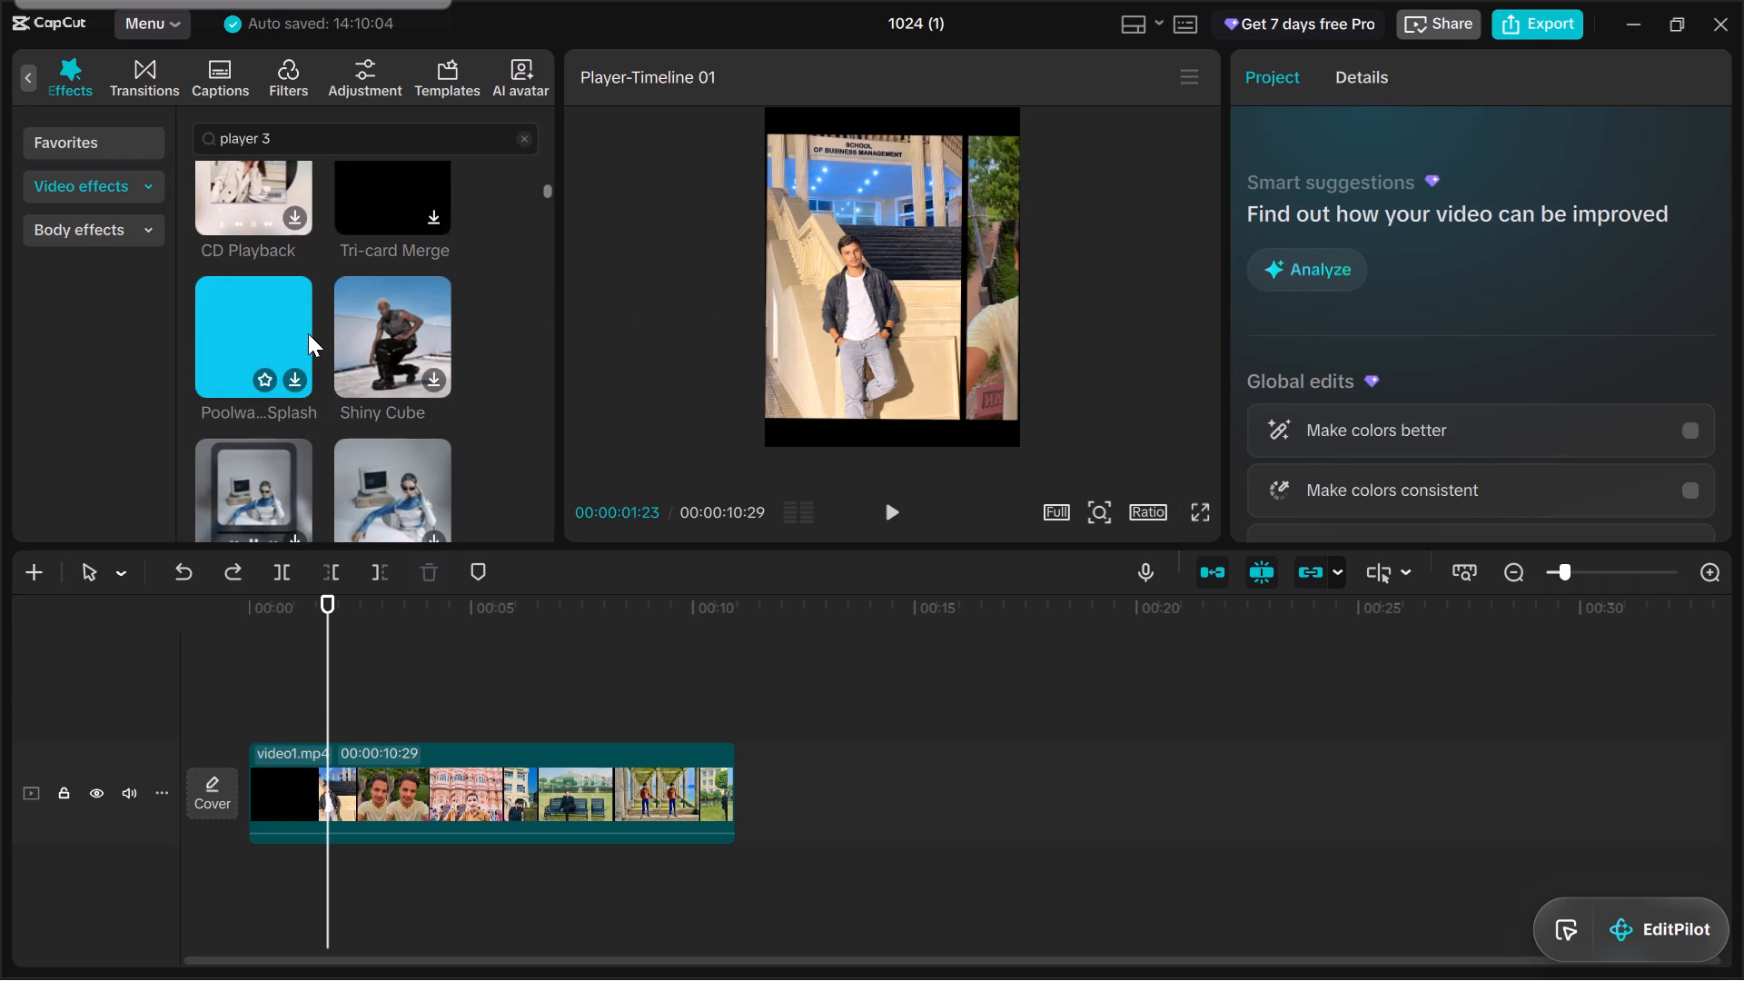
pyautogui.scroll(-1, 319, 333)
pyautogui.scroll(1, 319, 333)
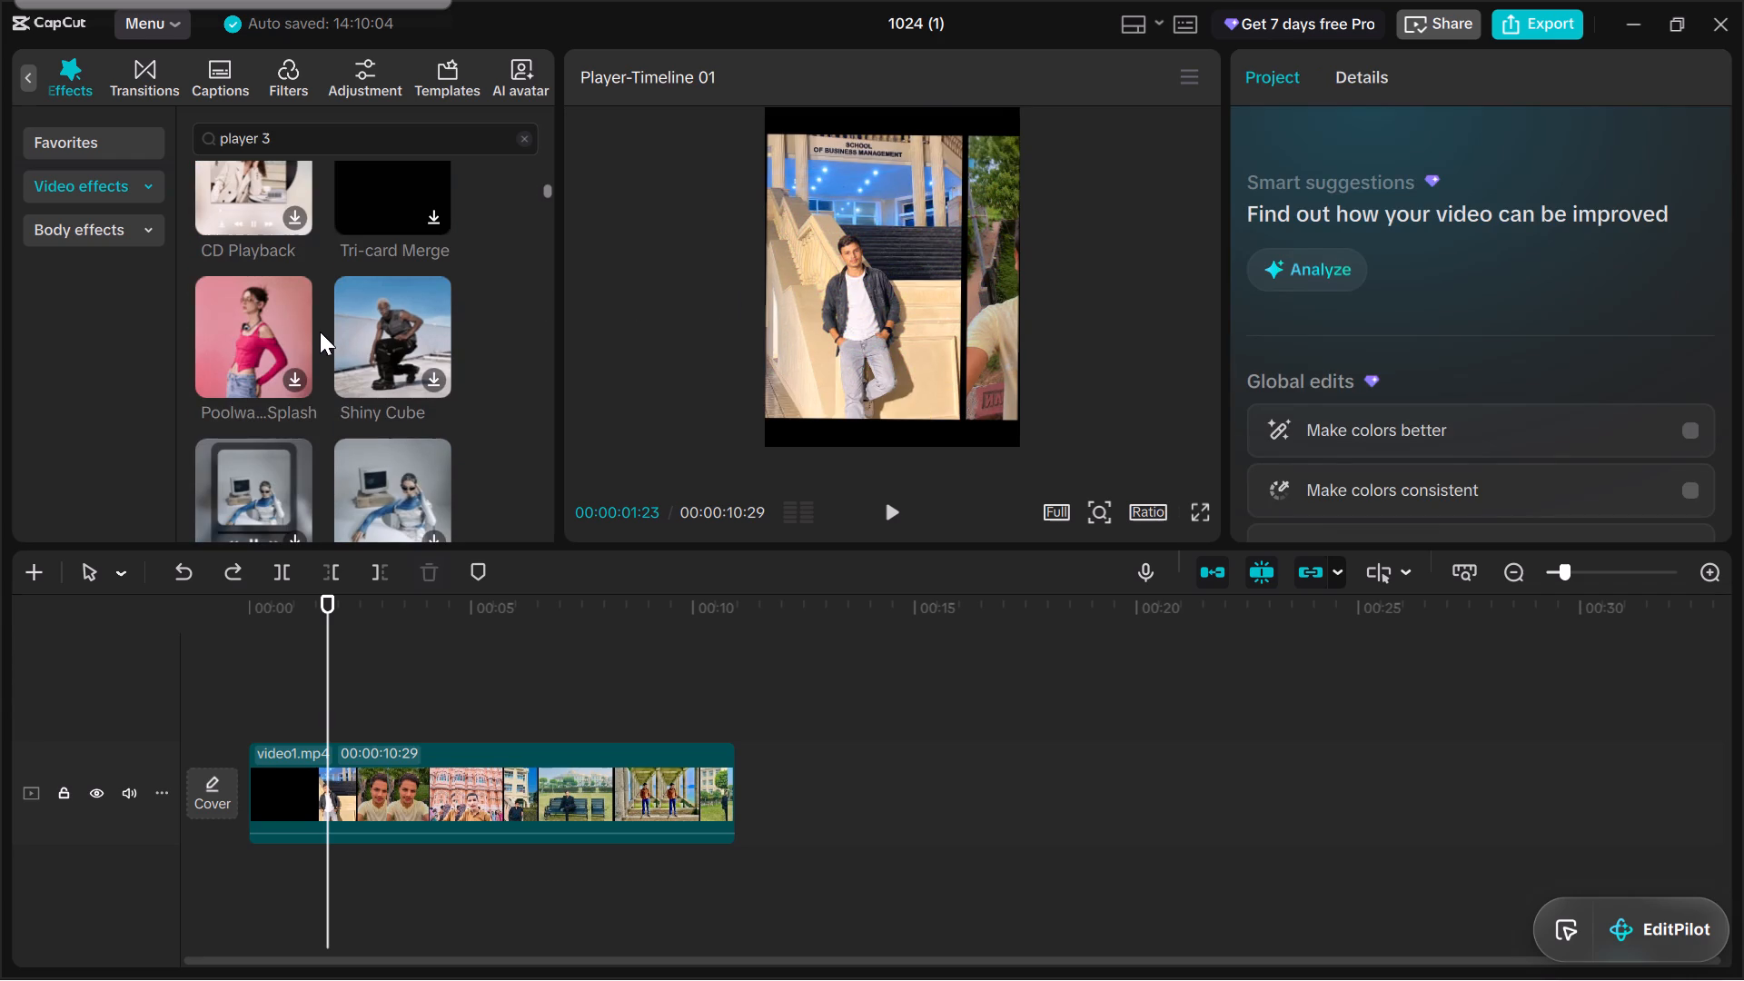
pyautogui.scroll(1, 322, 327)
pyautogui.scroll(-1, 322, 327)
pyautogui.scroll(3, 322, 327)
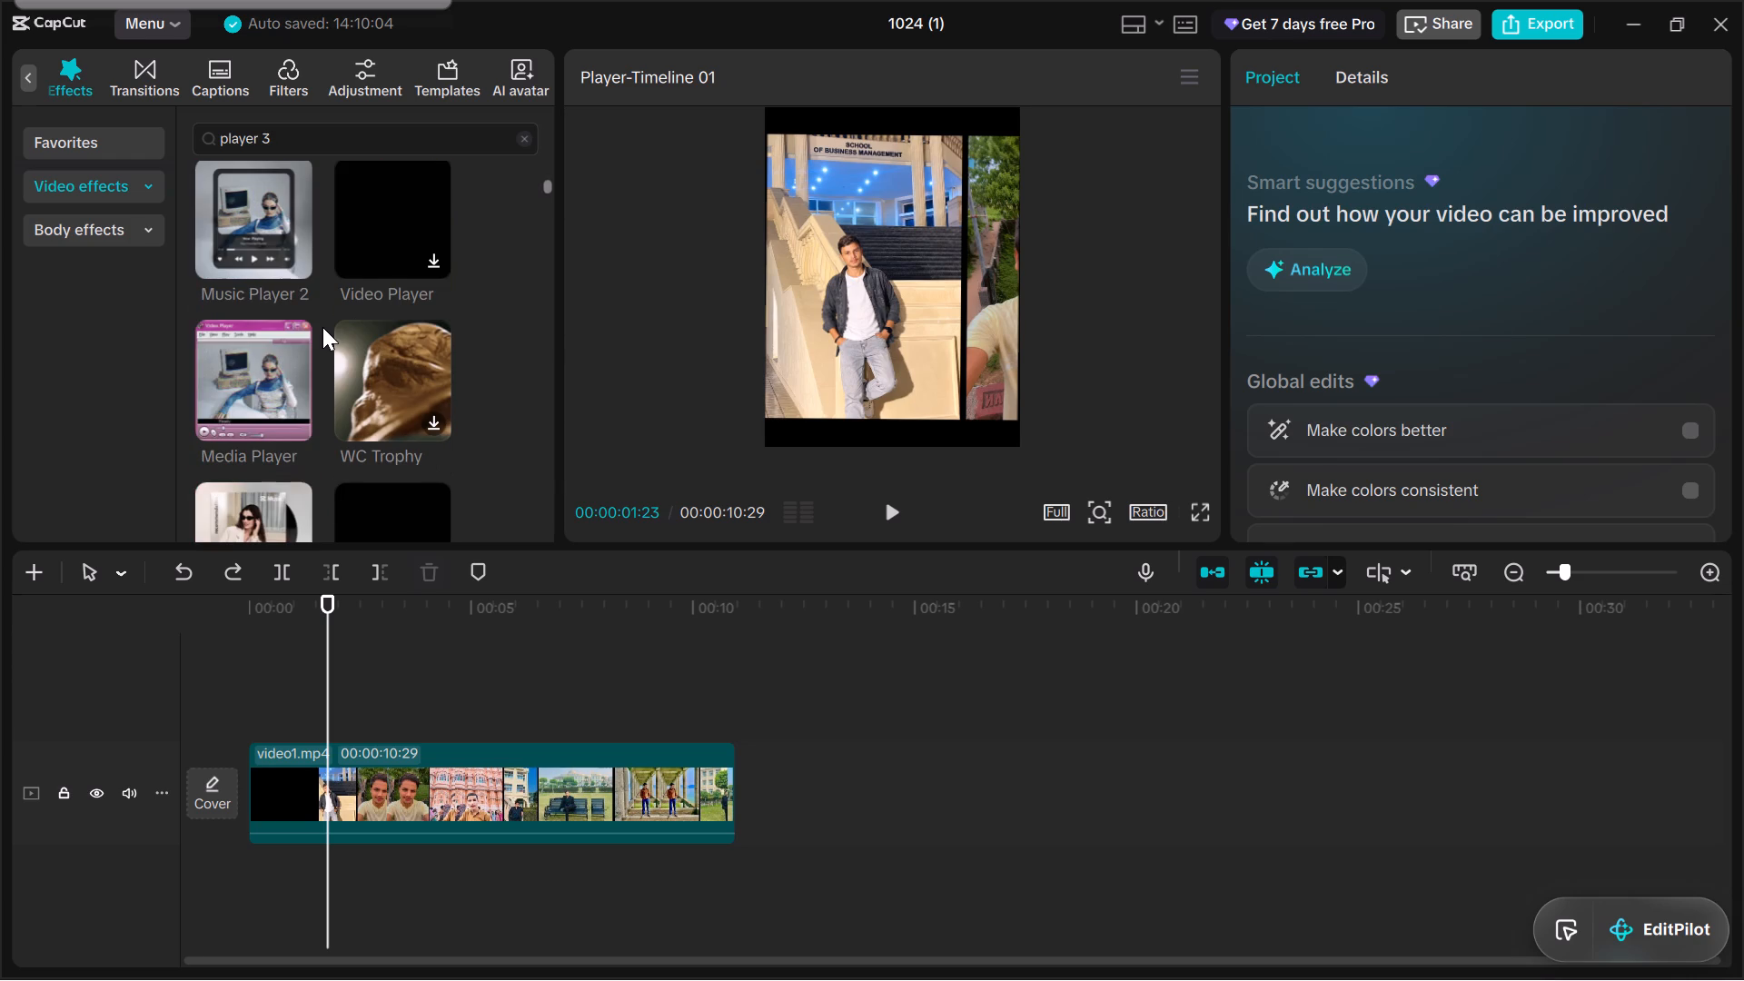
pyautogui.scroll(1, 322, 327)
pyautogui.scroll(-4, 322, 327)
pyautogui.scroll(1, 322, 328)
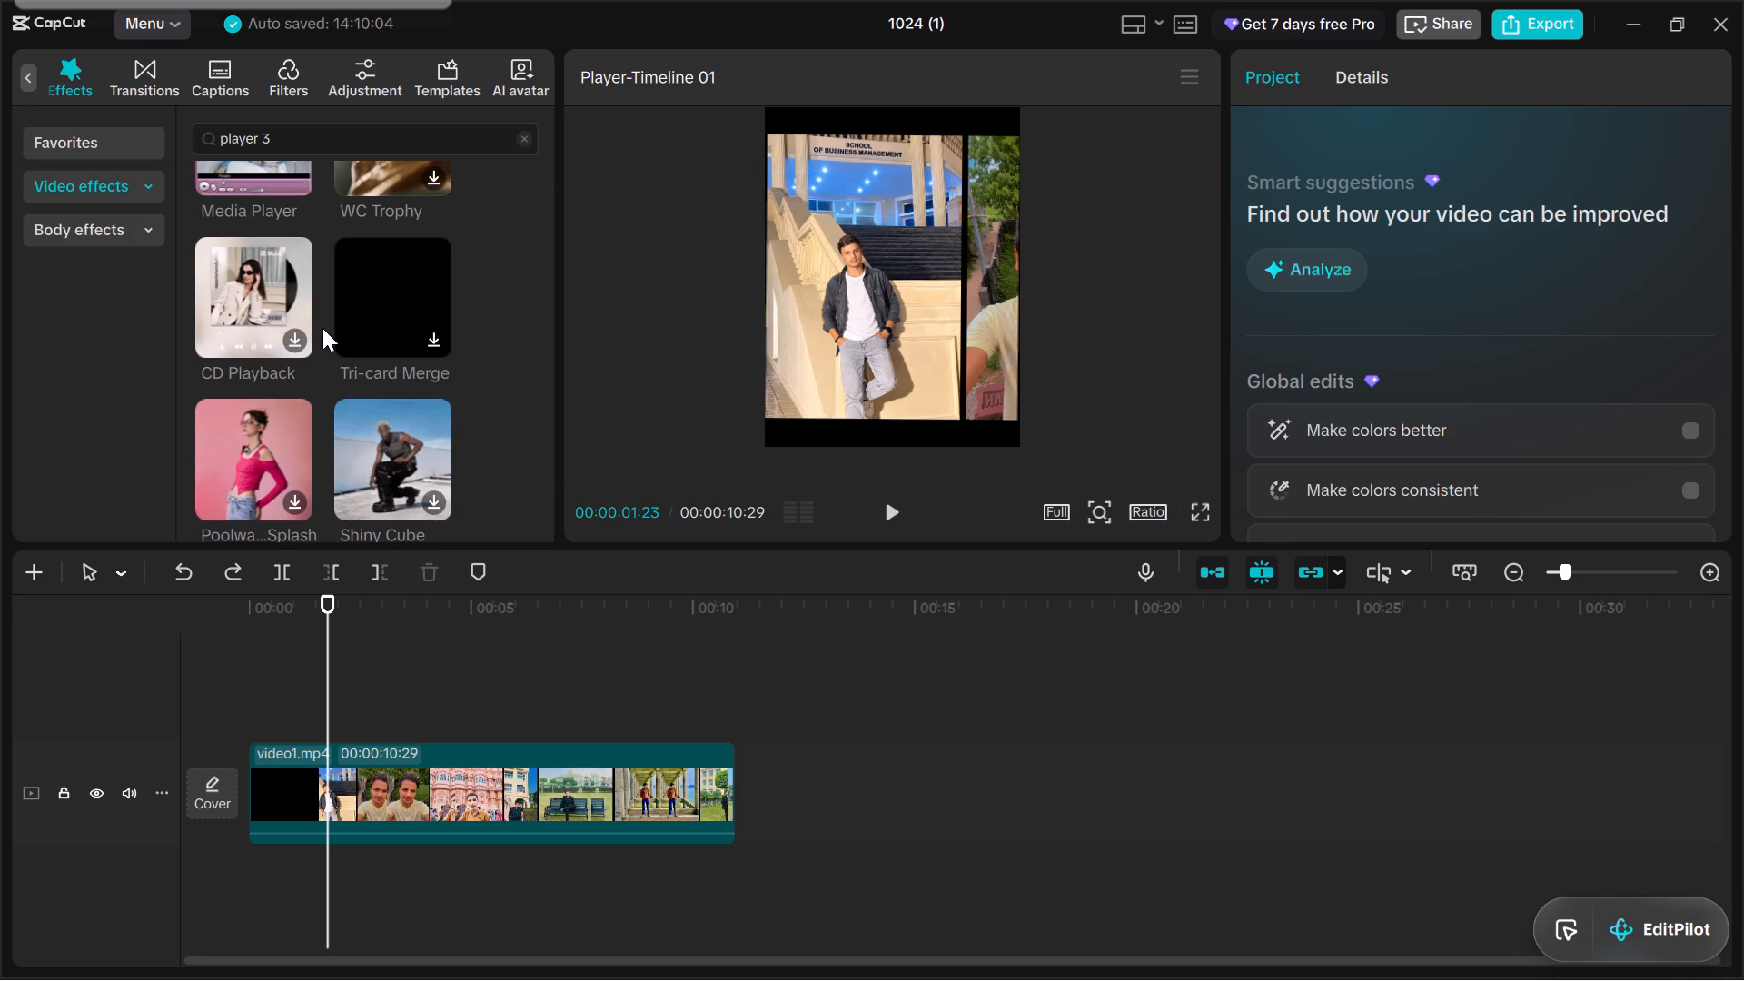
pyautogui.scroll(-2, 322, 329)
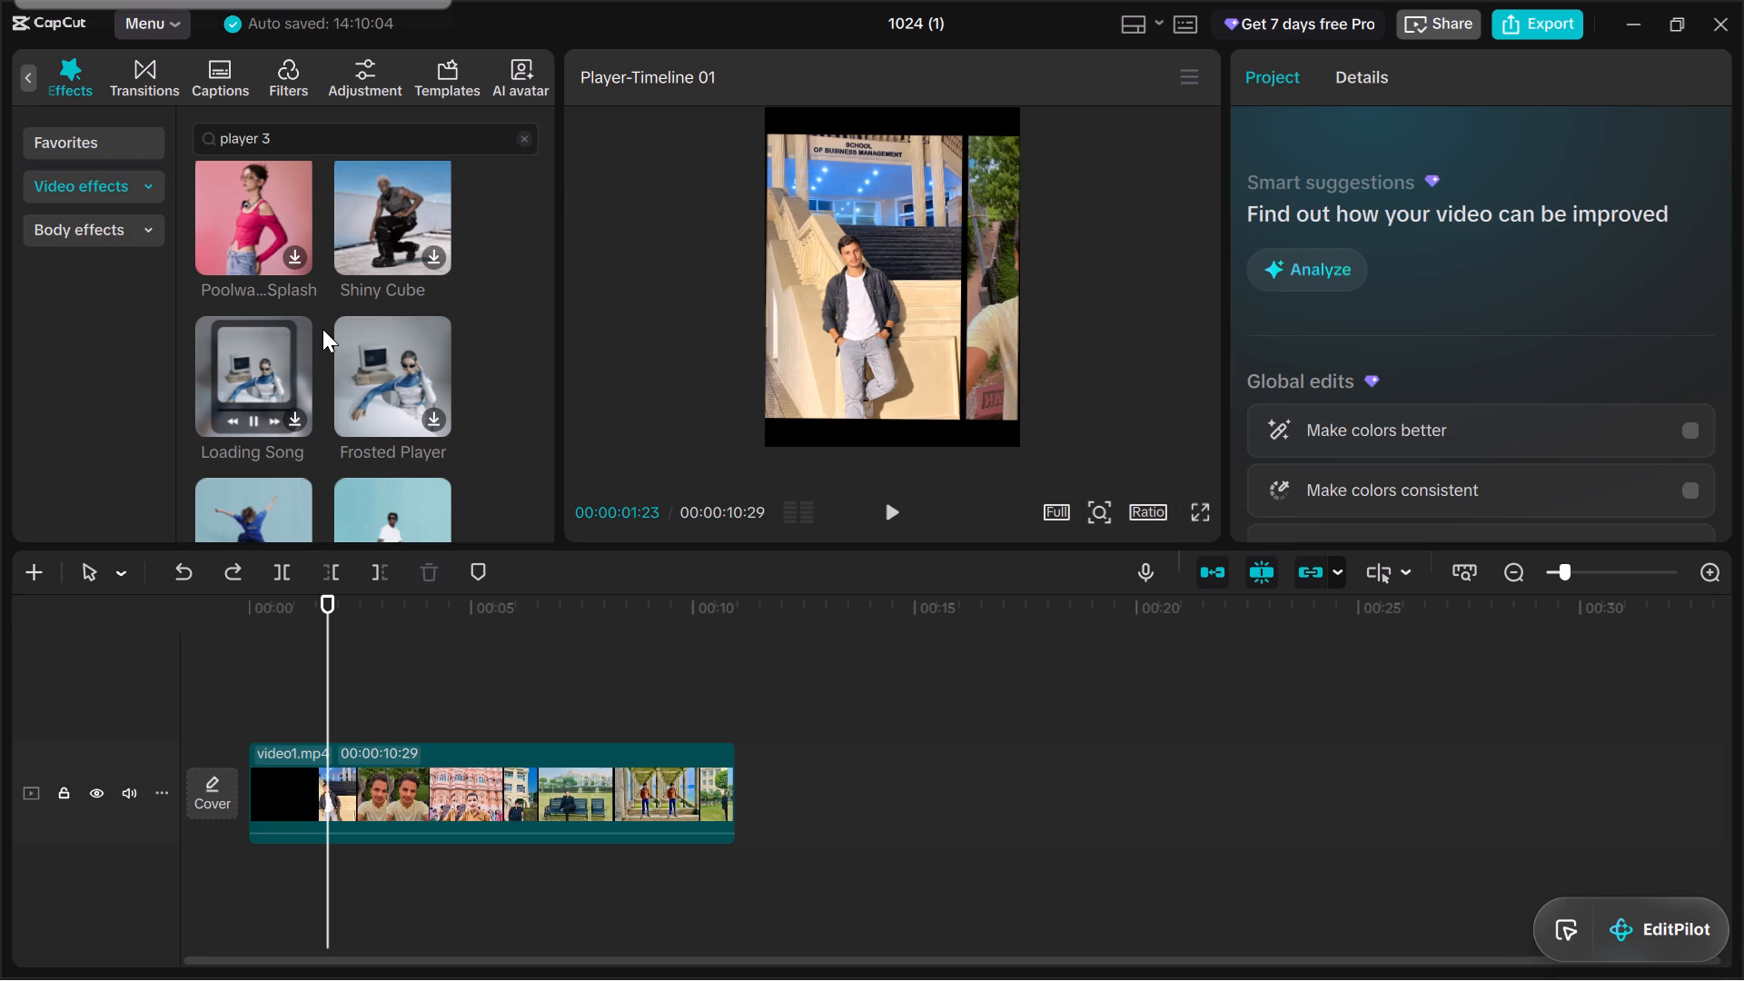
pyautogui.scroll(-4, 322, 329)
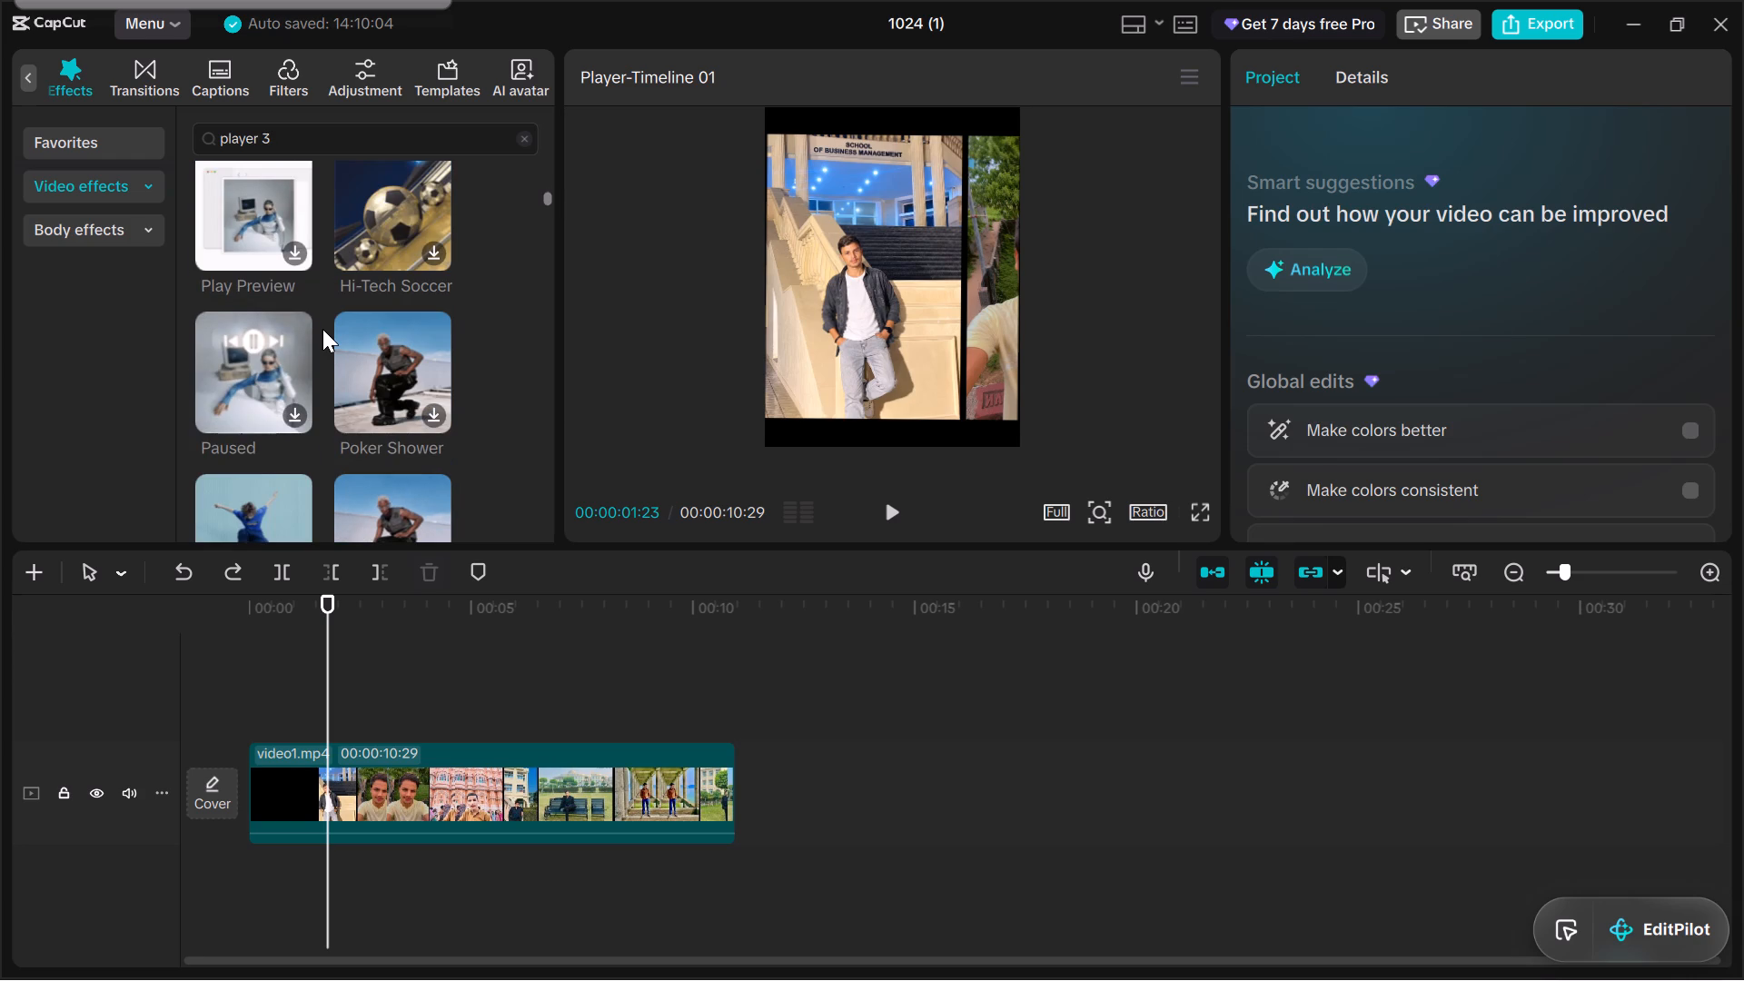